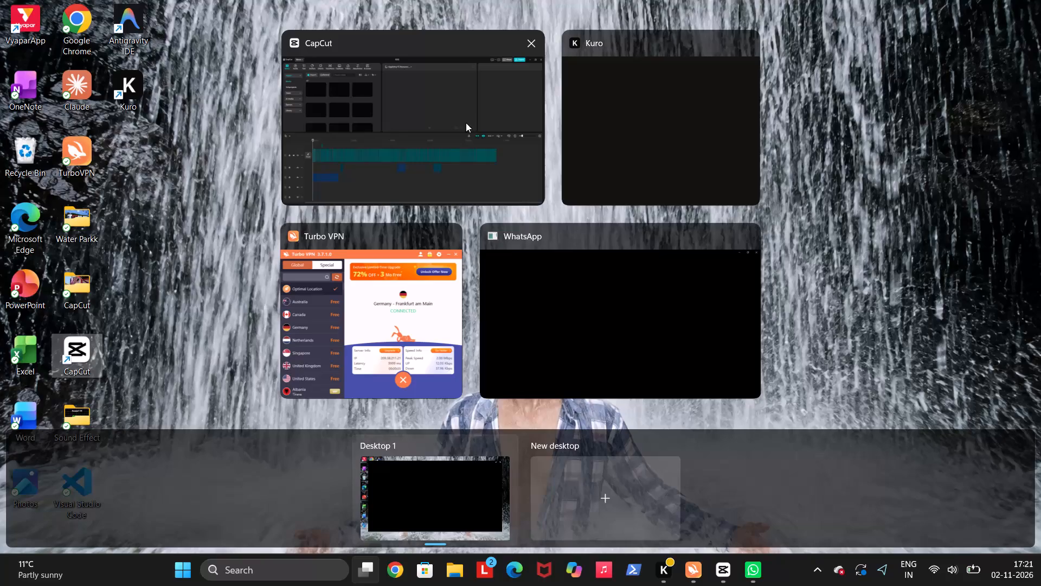
Close the WhatsApp window and switch to the CapCut project 1031.
left_click(744, 235)
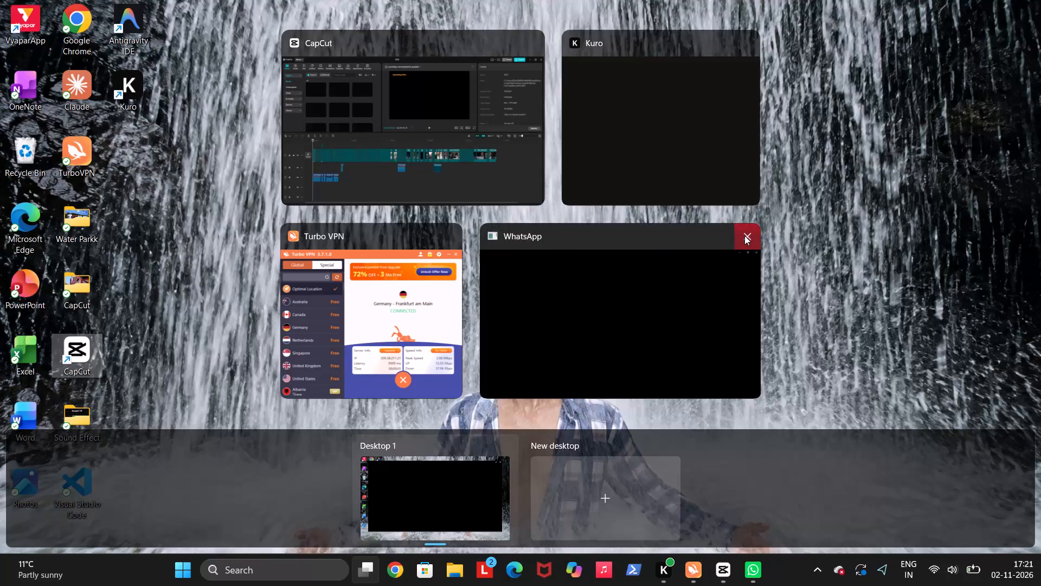
left_click(434, 146)
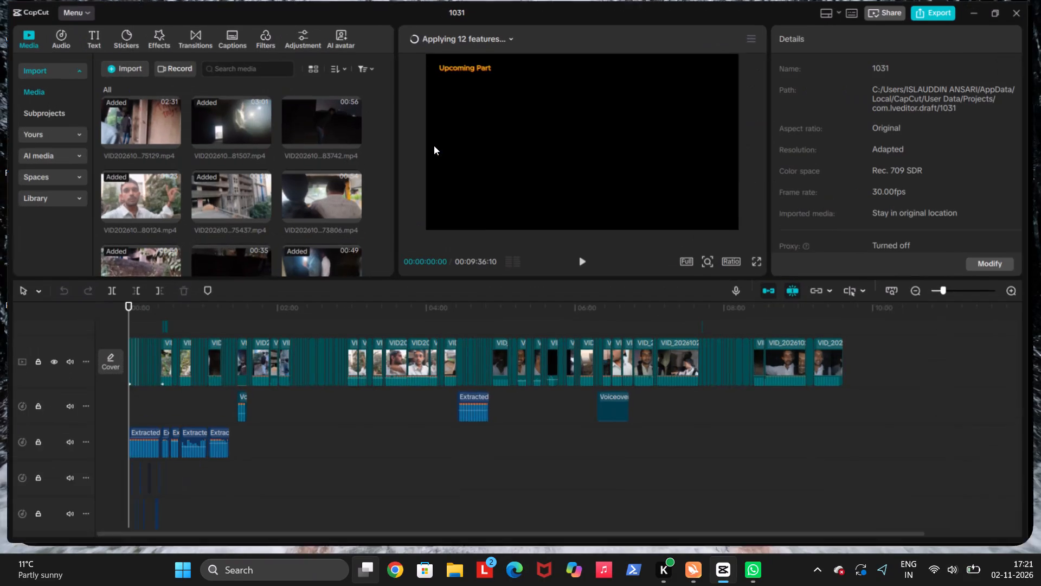
Preview the video's opening and check the timeline around the end of the first group of extracted audio clips, between about 1:03 and 1:39.
key("space")
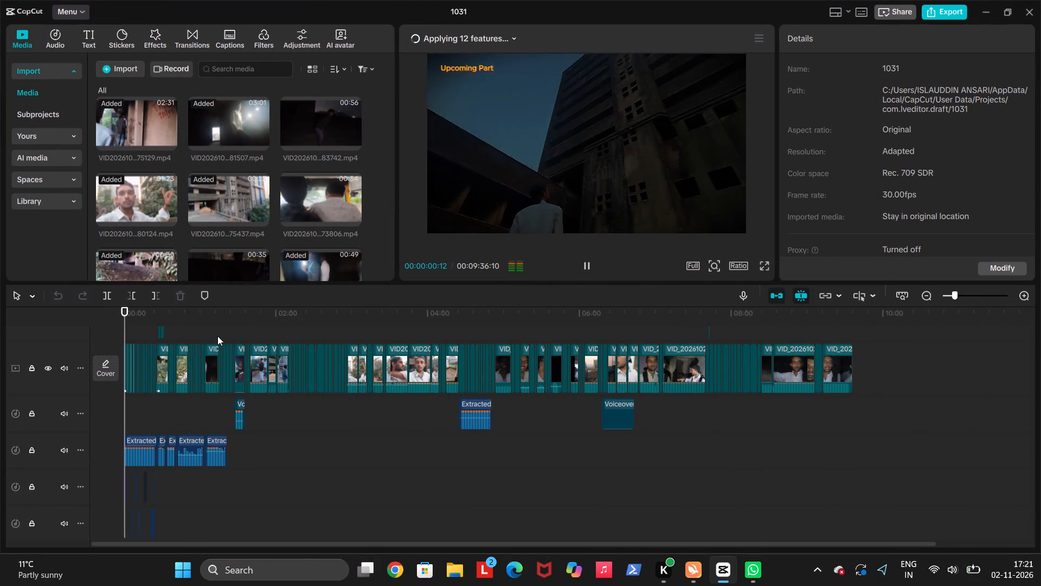
left_click(253, 417)
key("space")
key("space")
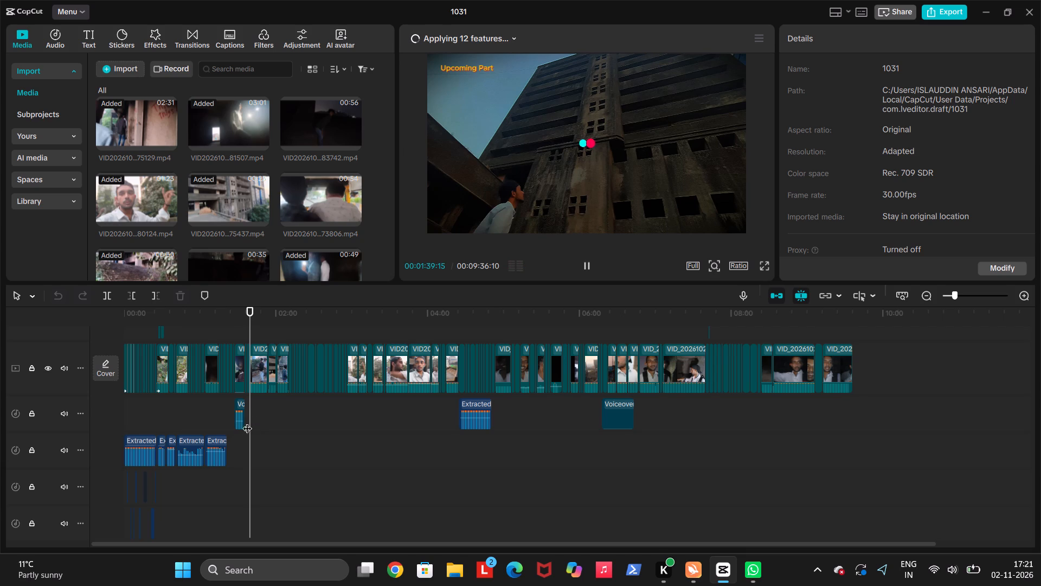
left_click(233, 437)
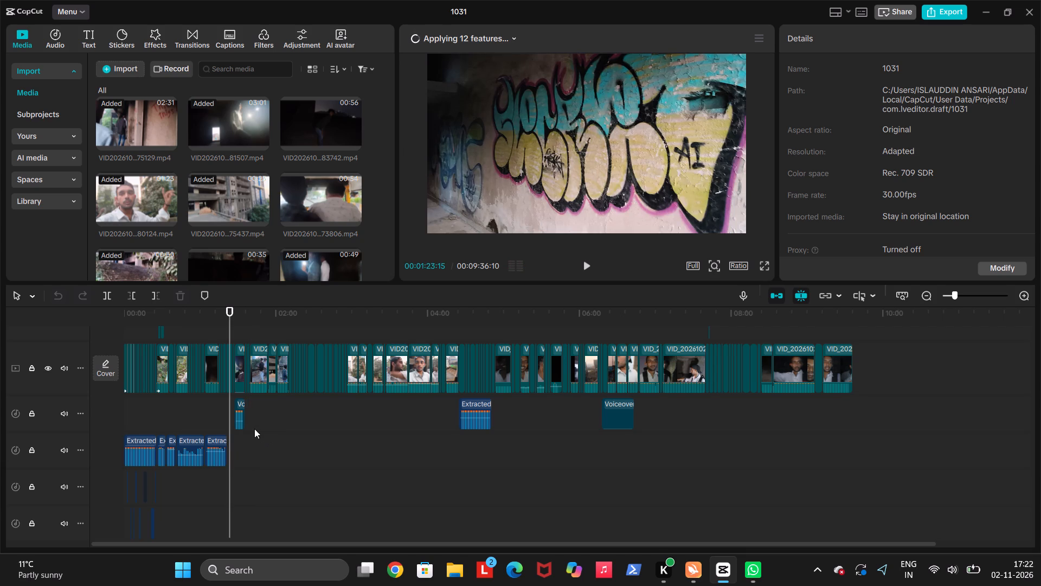
left_click(204, 470)
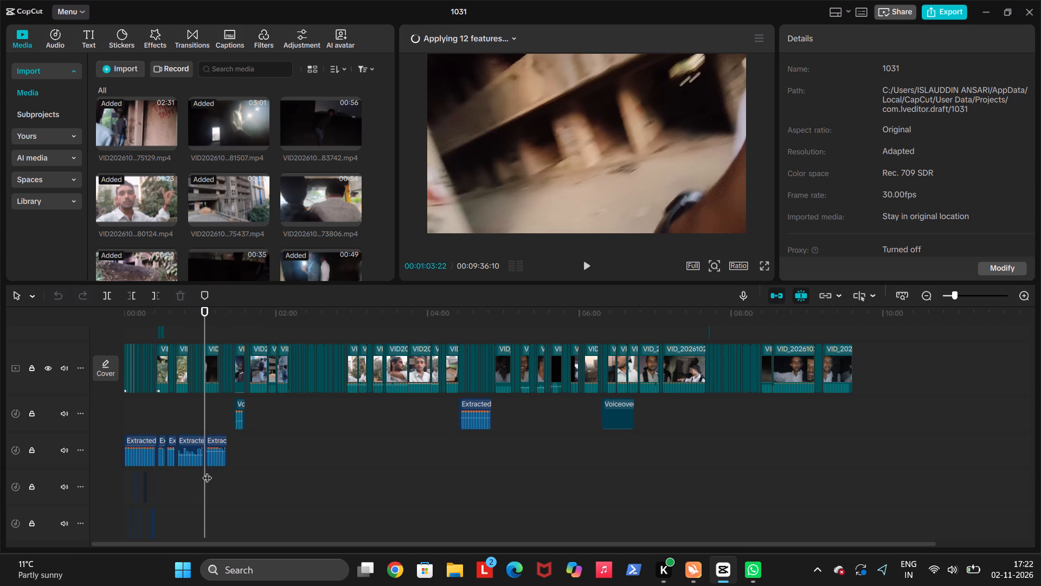
left_click(220, 479)
left_click(230, 481)
left_click(239, 481)
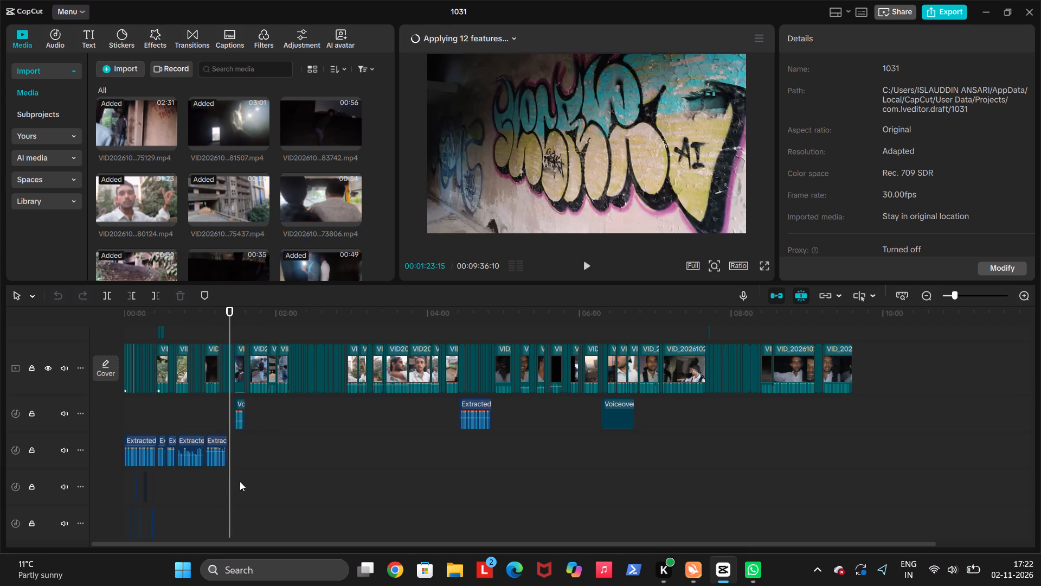
Play back the section from about 1:23 through the short voiceover clip to review its picture and sound.
key("space")
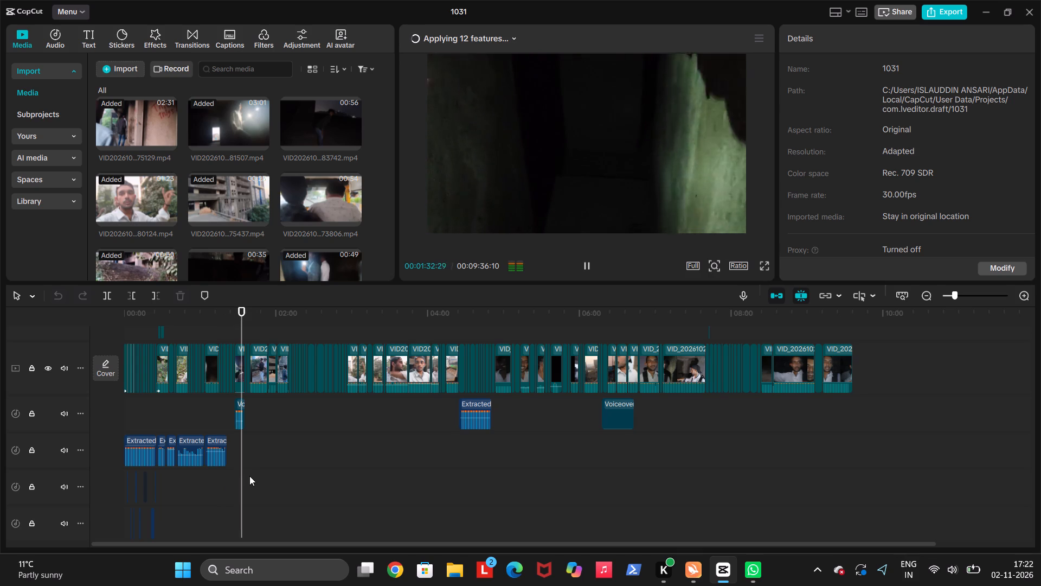
scroll(237, 457, "up", 4, "ctrl")
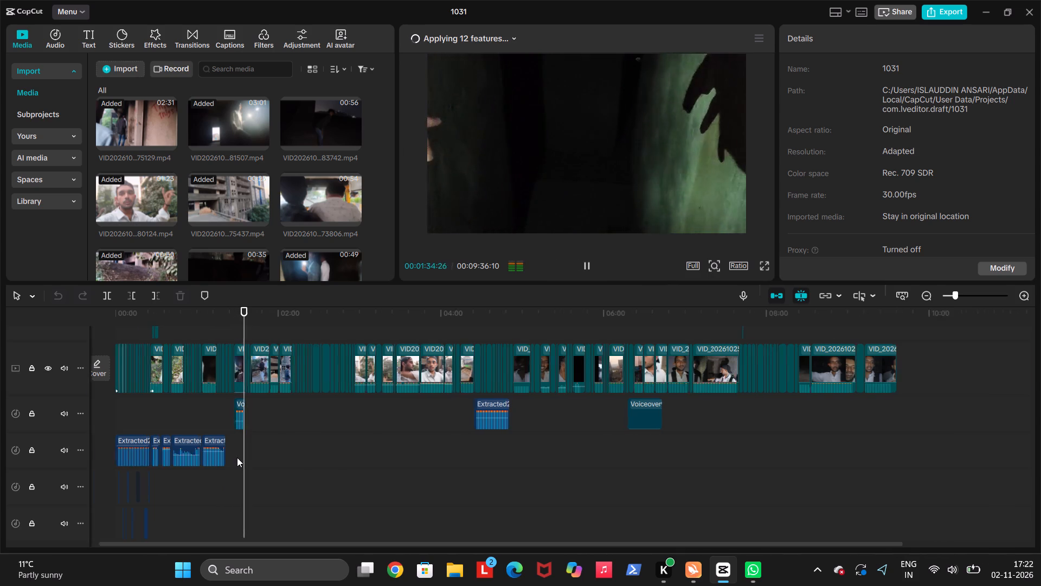
scroll(239, 455, "up", 3, "ctrl")
left_click(232, 454)
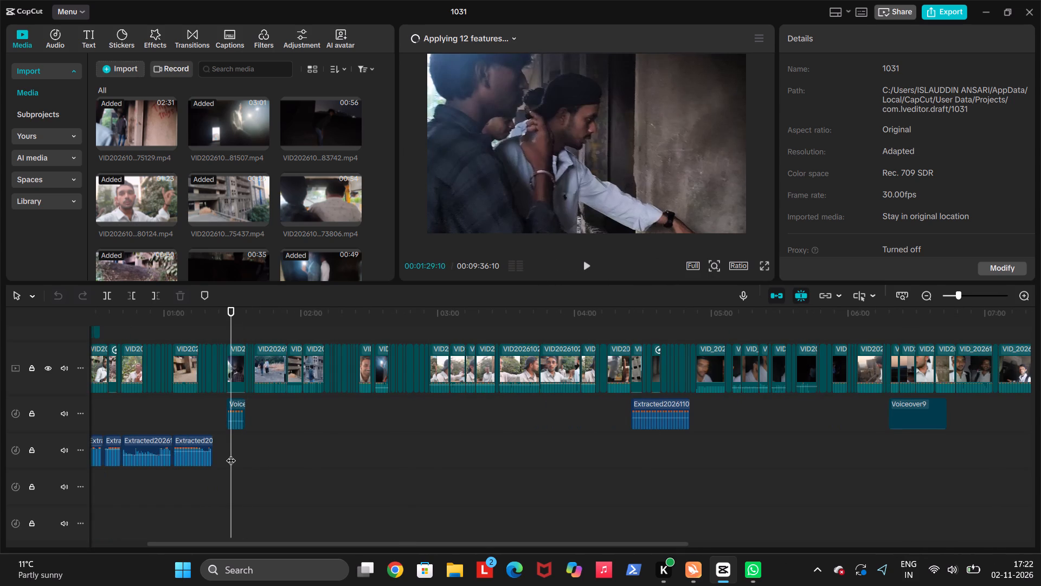
left_click(222, 454)
key("space")
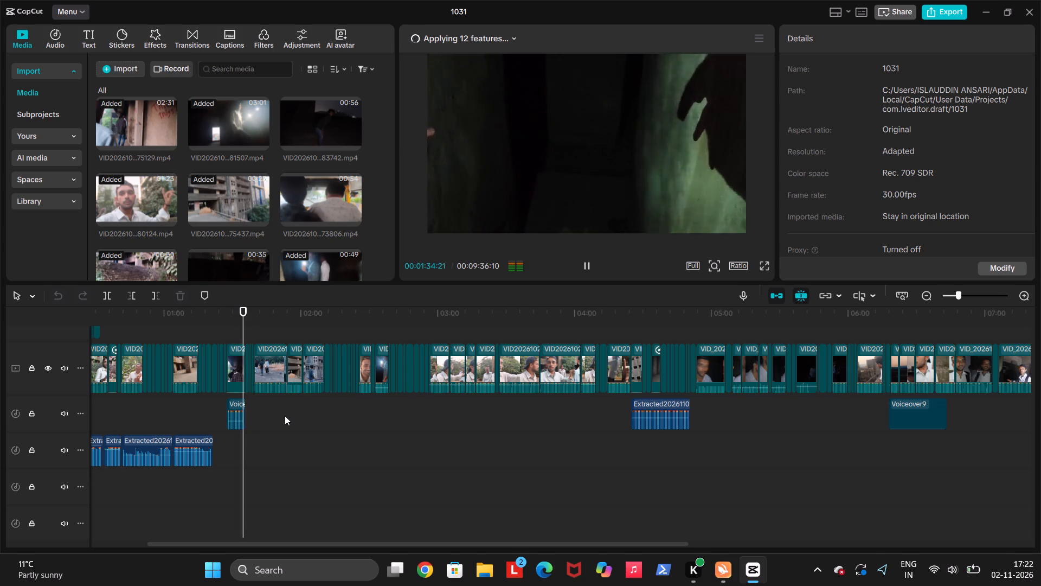
scroll(284, 415, "up", 1)
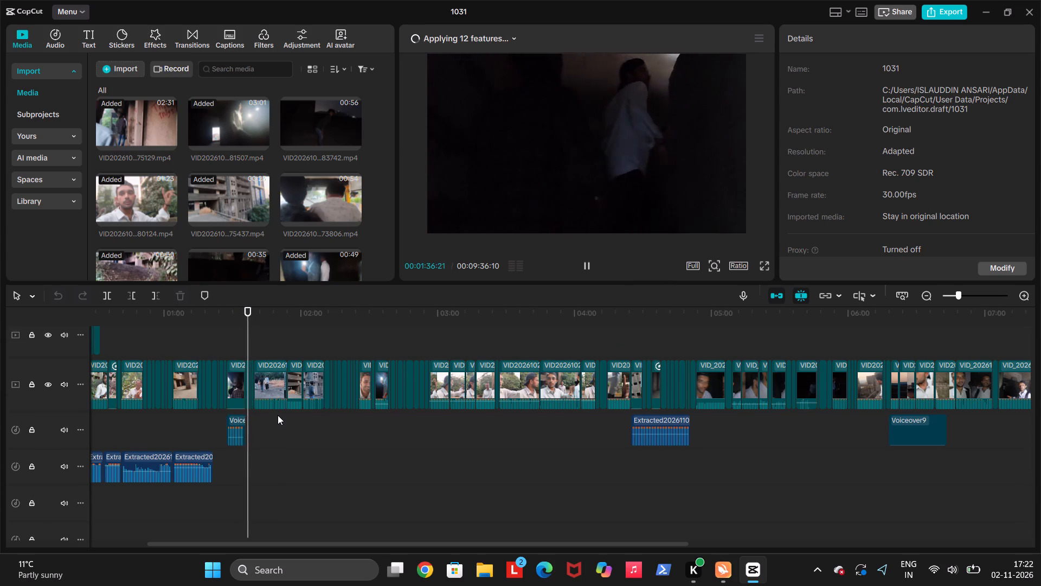
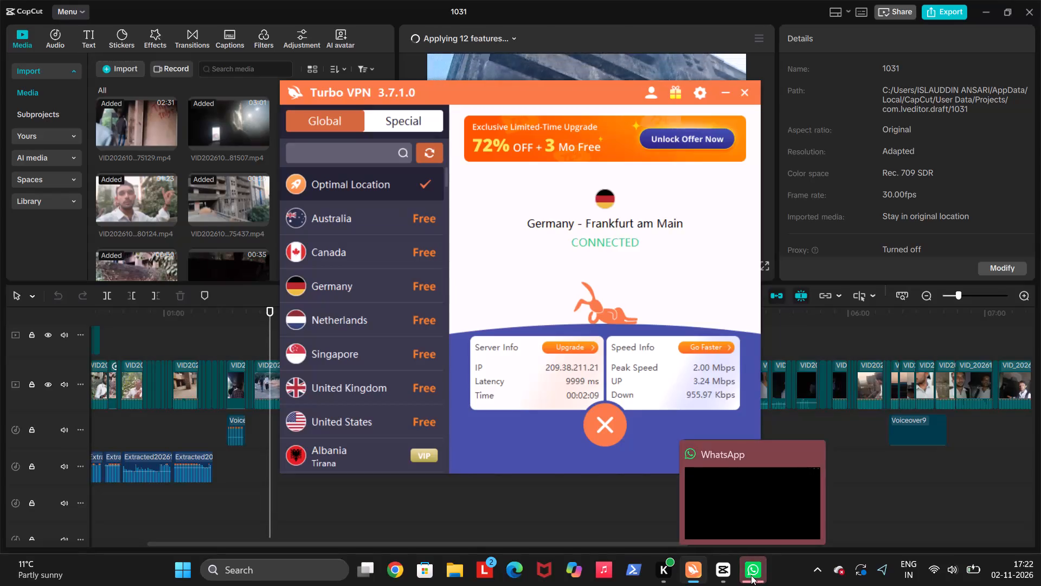
Minimize the Turbo VPN window and return to the CapCut project 1031.
left_click(693, 577)
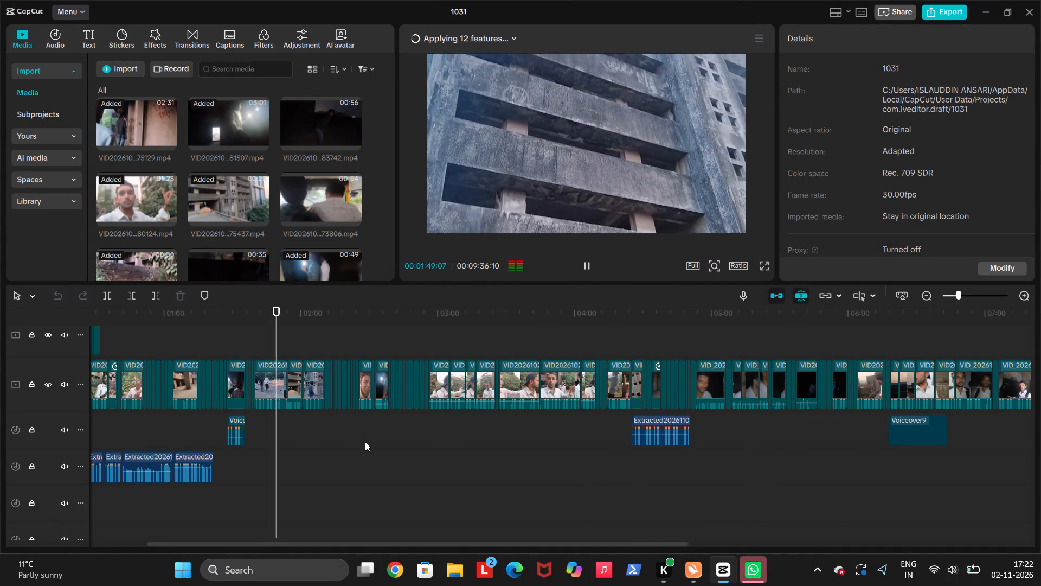
Spot-check the footage and sound between about 1:55 and 2:35 by playing short samples along the timeline.
left_click(305, 415)
key("space")
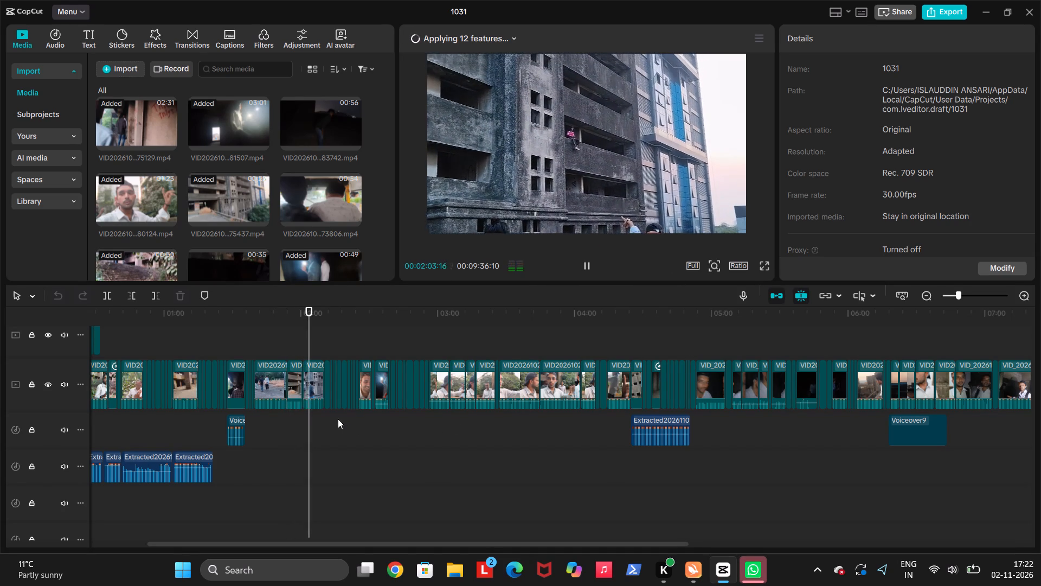
left_click(328, 416)
key("space")
left_click(339, 418)
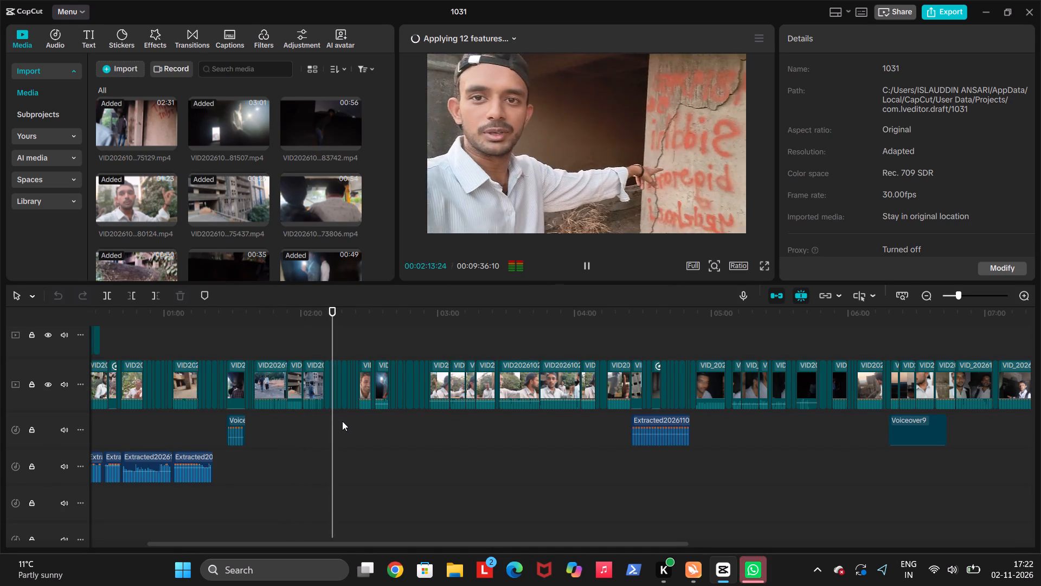
left_click(356, 421)
key("space")
left_click(361, 422)
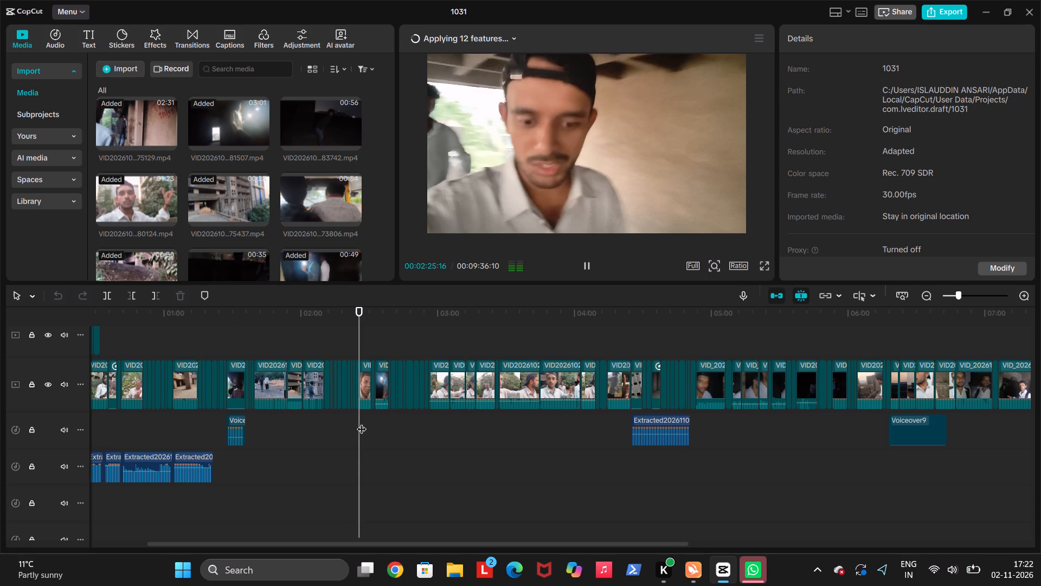
key("space")
left_click(370, 424)
key("space")
left_click(383, 424)
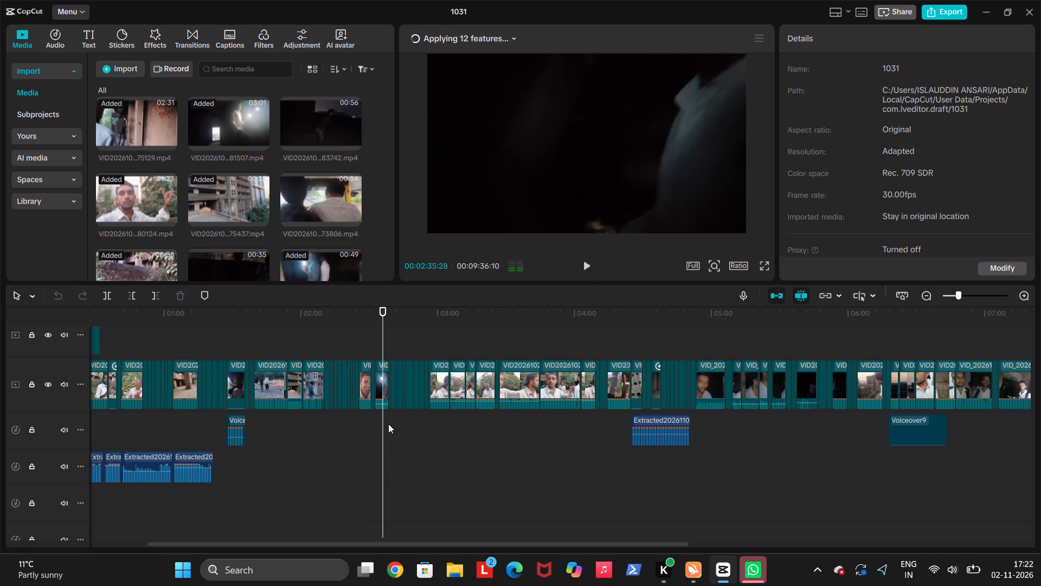
Sample the dark interior and outdoor conversation footage between about 2:36 and 3:05 for picture and sound.
key("space")
left_click(395, 424)
key("space")
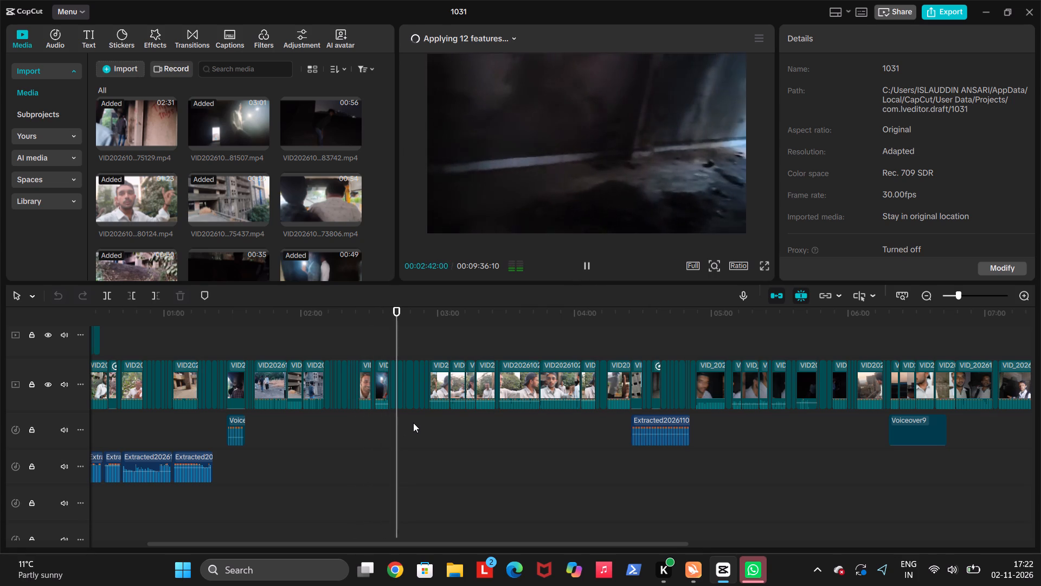
left_click(415, 422)
key("space")
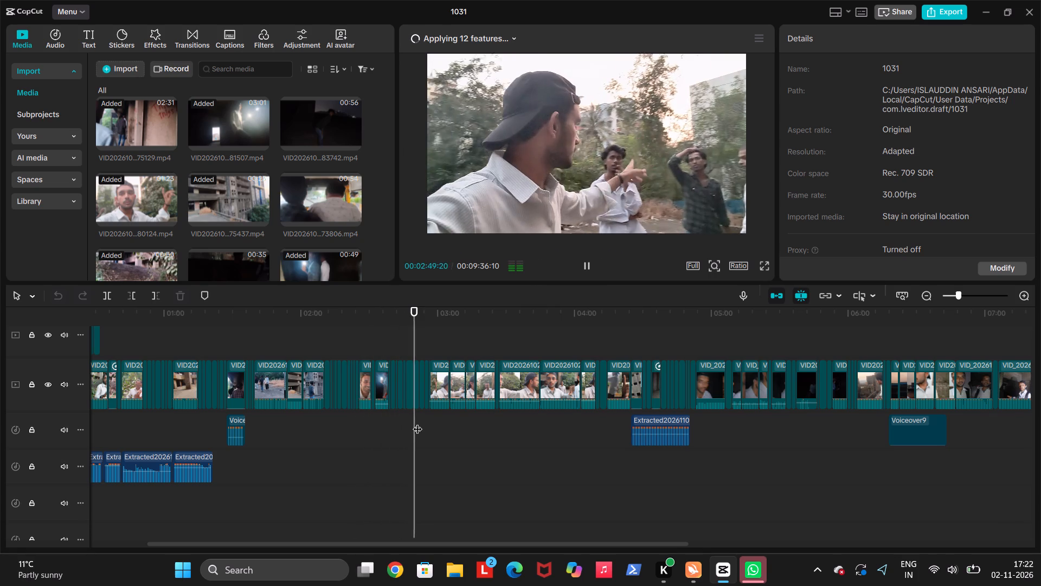
left_click(427, 424)
left_click(447, 424)
key("space")
scroll(447, 424, "down", 1)
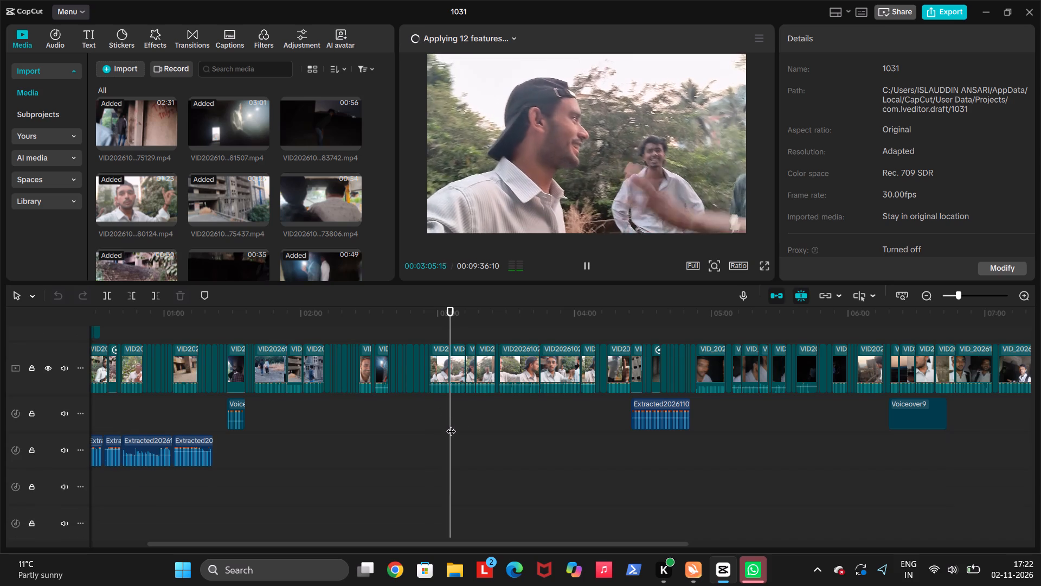
Sample the footage from about 3:48 to 4:52, including the section with the extracted audio clip.
left_click(545, 430)
key("space")
left_click(575, 430)
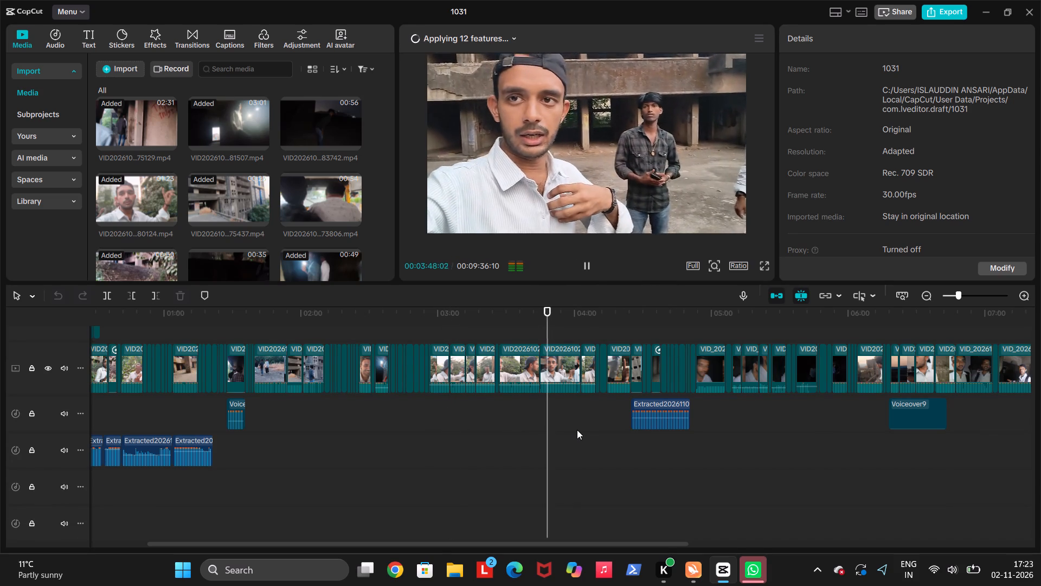
key("space")
left_click(600, 429)
key("space")
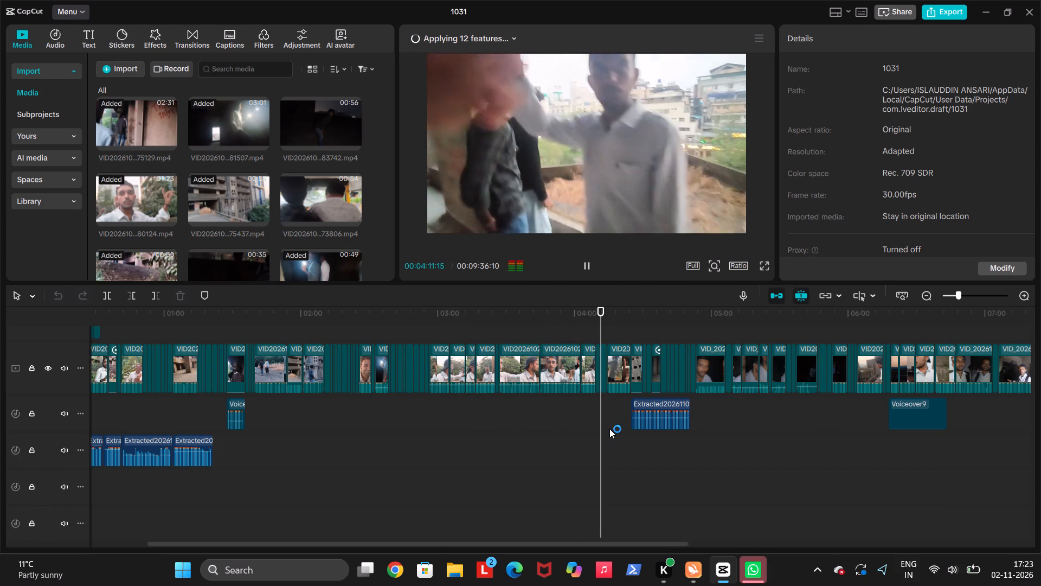
left_click(645, 440)
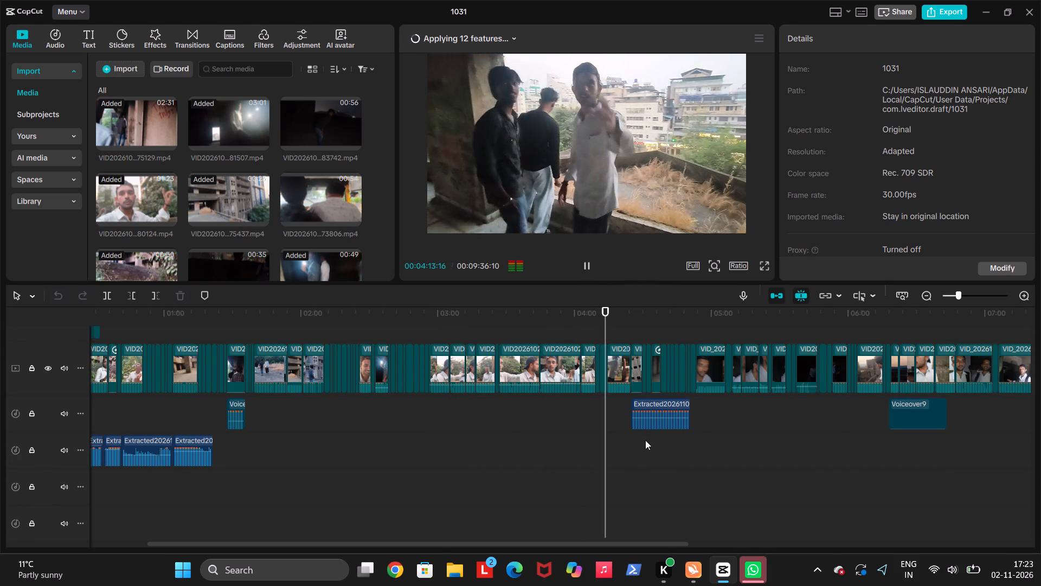
key("space")
left_click(676, 441)
key("space")
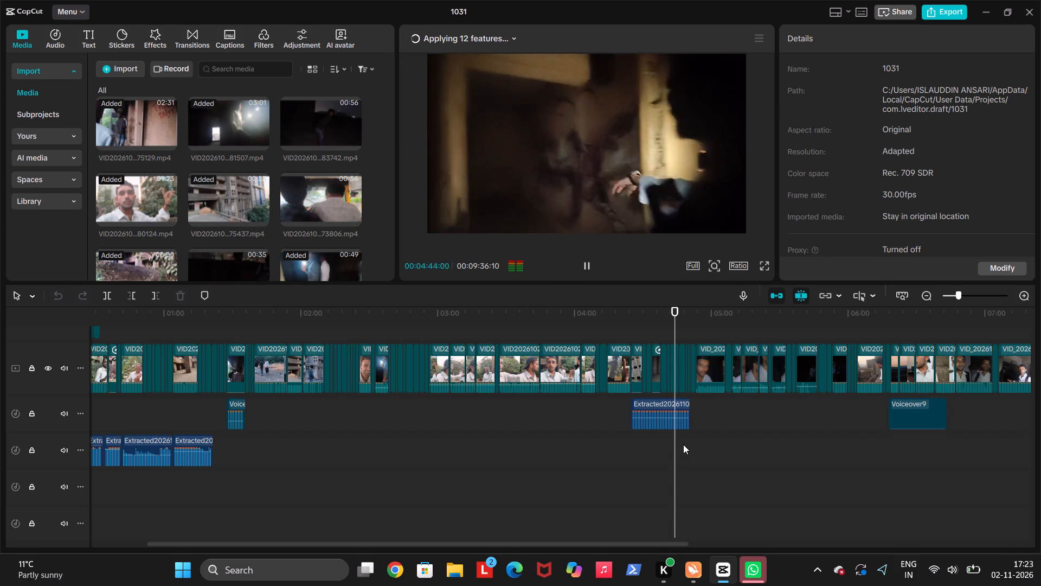
left_click(693, 447)
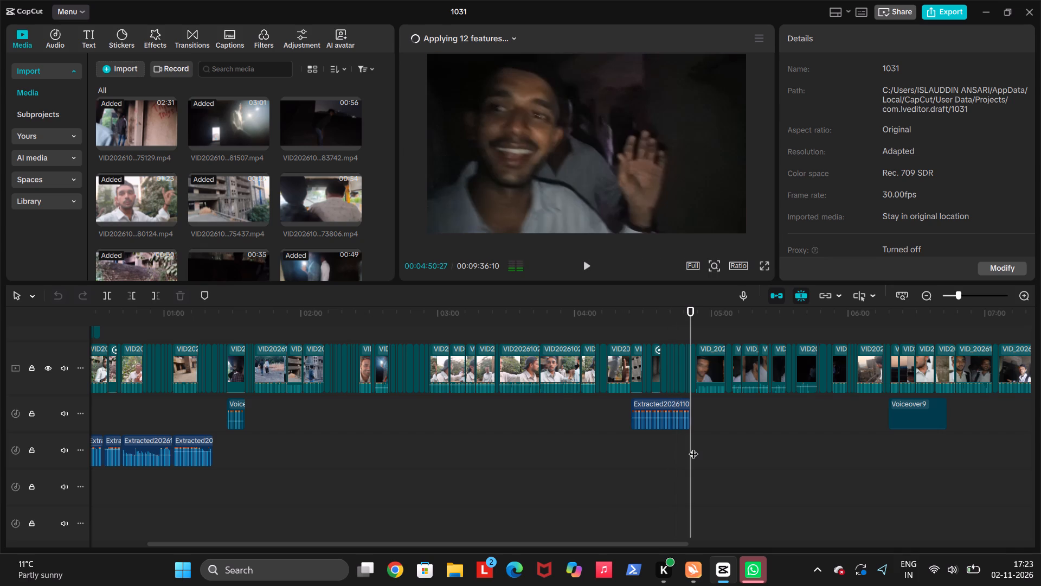
key("space")
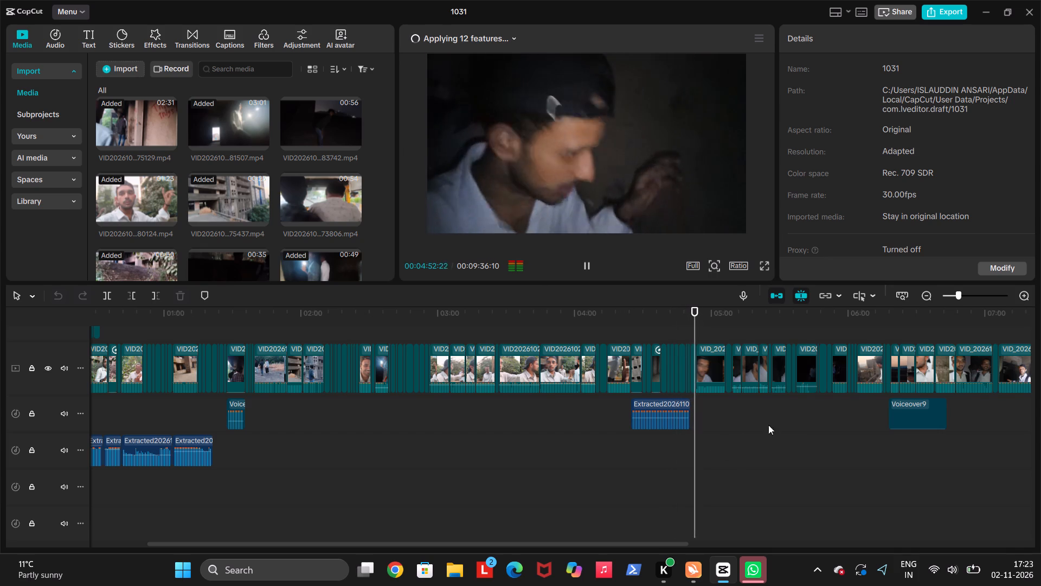
Check the dark night footage between about 5:26 and 5:44 by playing short samples.
left_click(796, 425)
key("space")
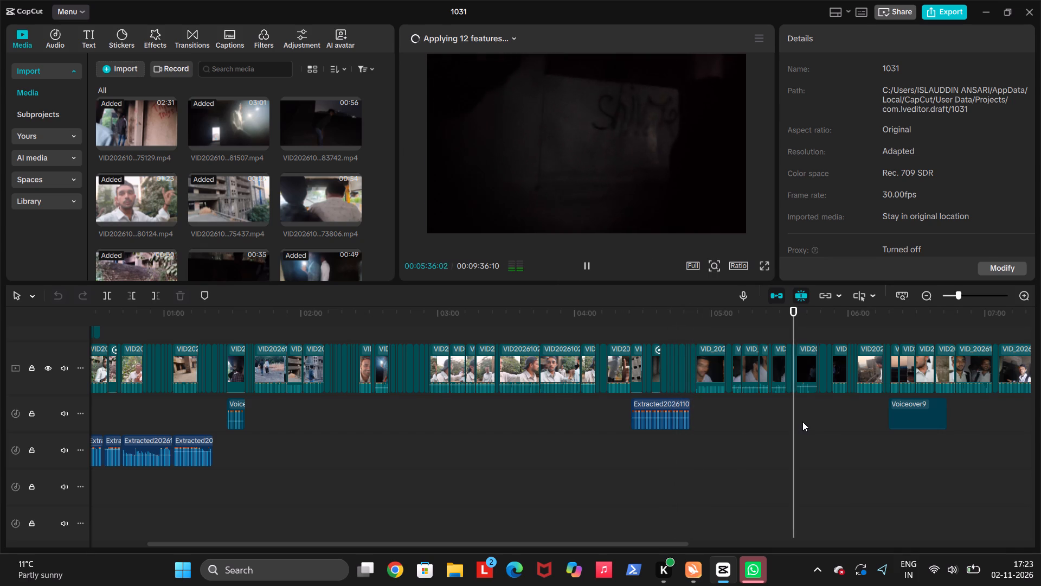
left_click(769, 425)
key("space")
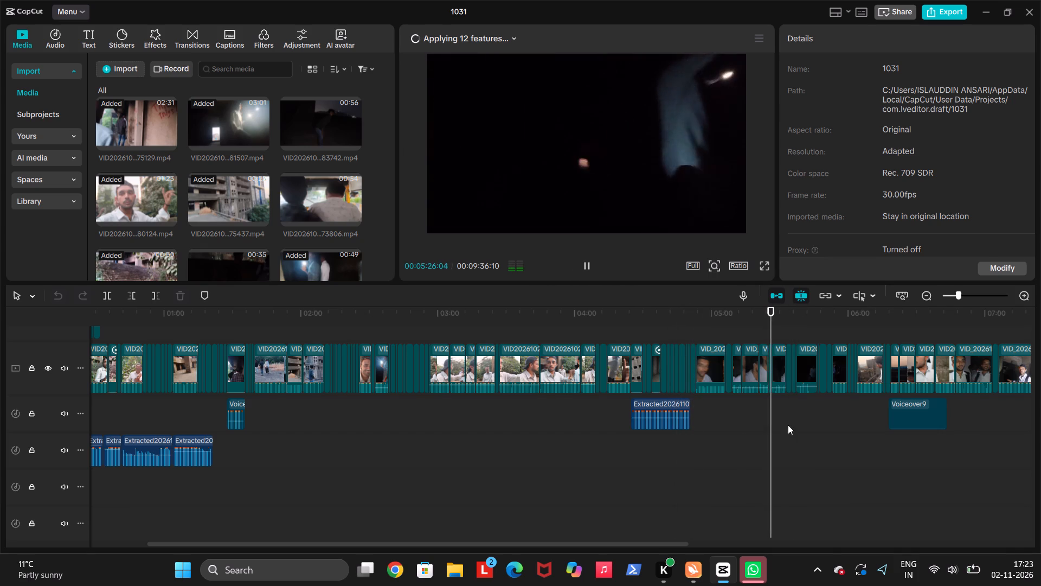
left_click_drag(793, 423, 779, 413)
left_click(786, 411)
key("space")
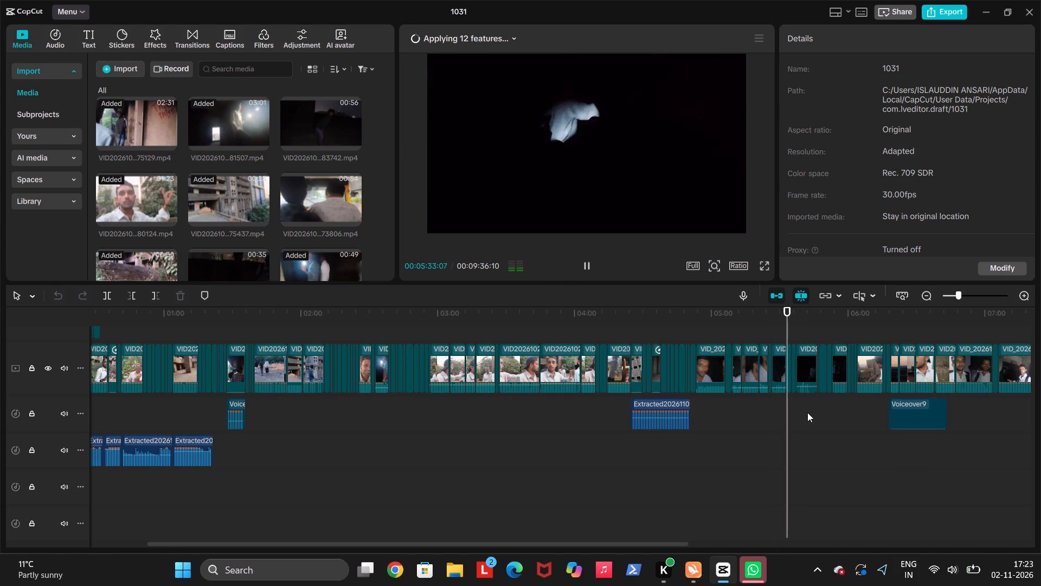
left_click(809, 412)
key("space")
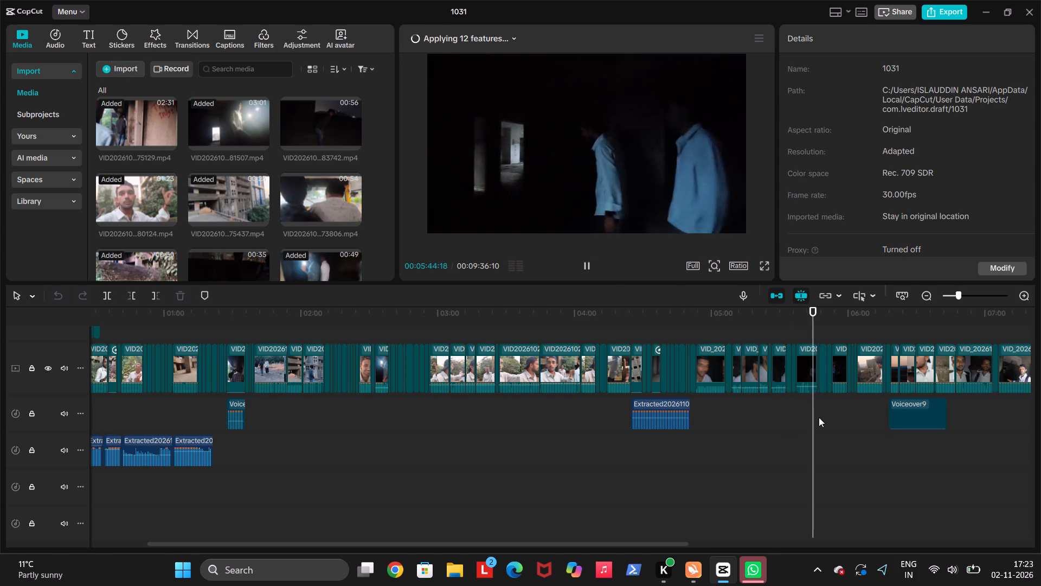
Play back the section from about 5:48 to 6:10, leading up to the Voiceover9 clip.
left_click(819, 417)
key("space")
key("space")
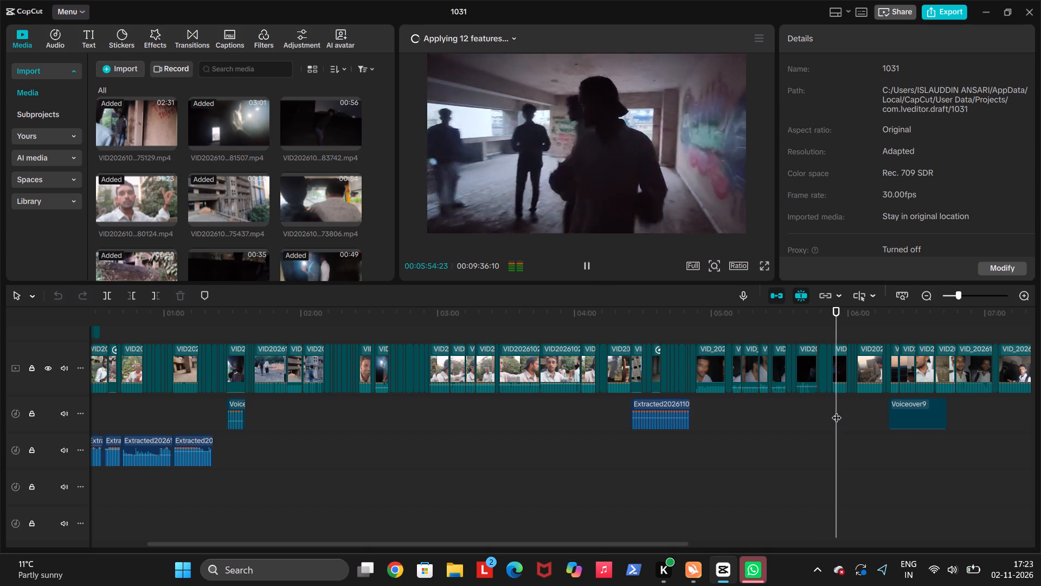
scroll(844, 409, "left", 1)
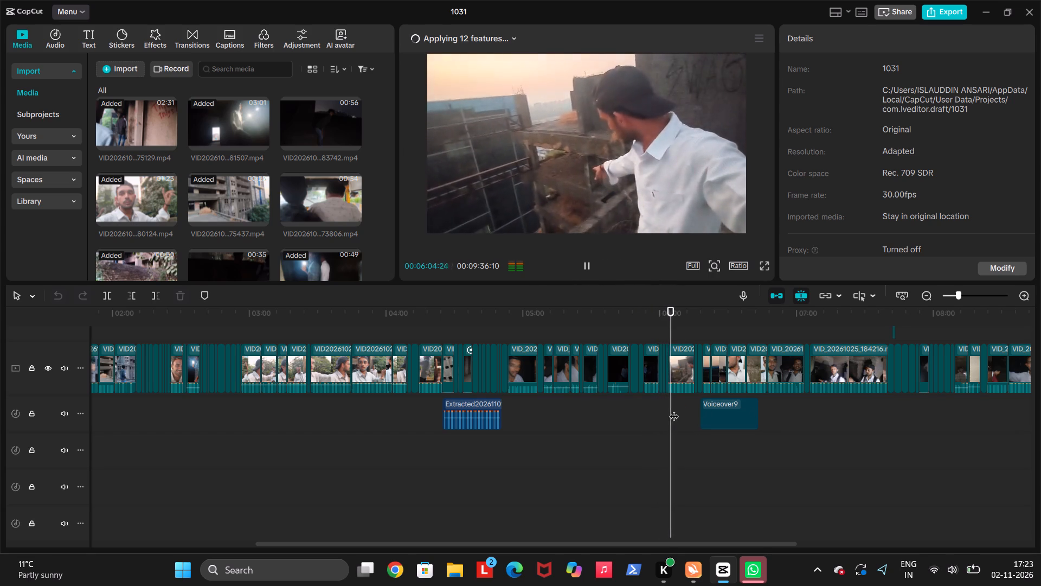
scroll(674, 410, "left", 1)
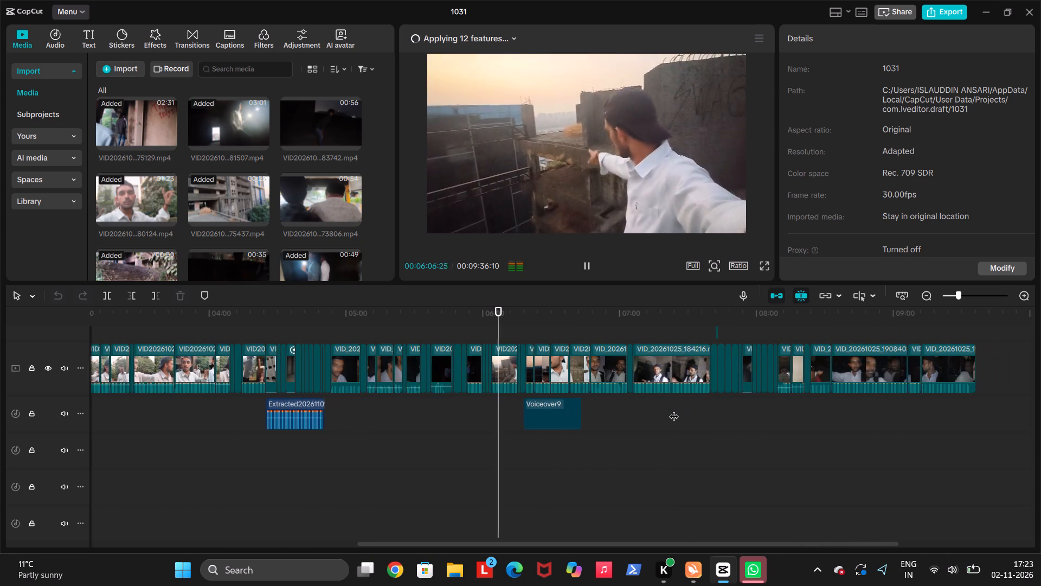
scroll(674, 410, "left", 1)
scroll(606, 417, "left", 1)
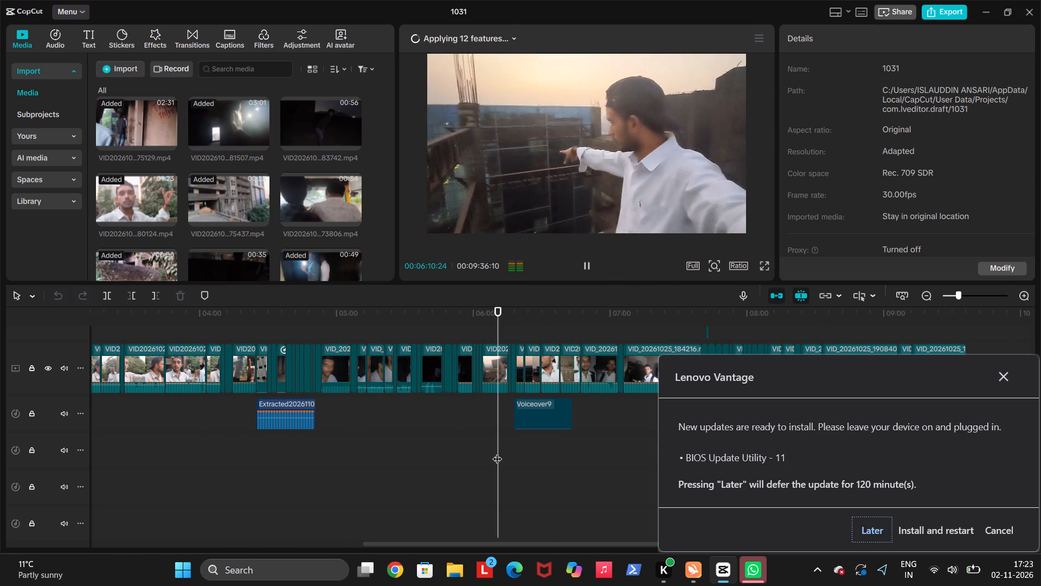
scroll(615, 501, "left", 1)
Defer the Lenovo Vantage BIOS update for 120 minutes.
left_click(871, 528)
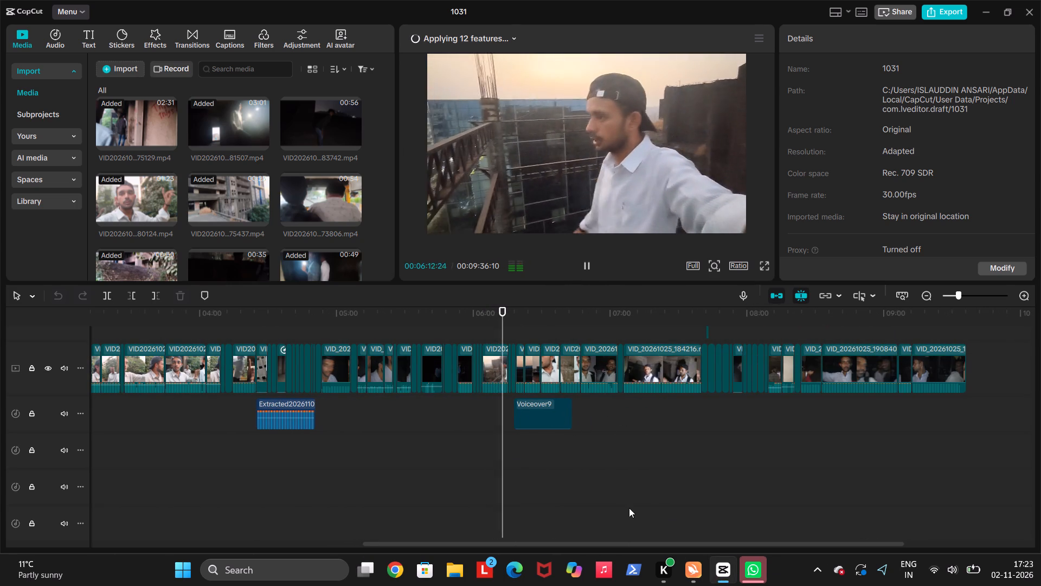
Reapply Enhance audio, with noise reduction, voice enhancement and loudness normalization, to the short clip from about 6:18 to 6:22 above Voiceover9.
scroll(575, 485, "up", 1)
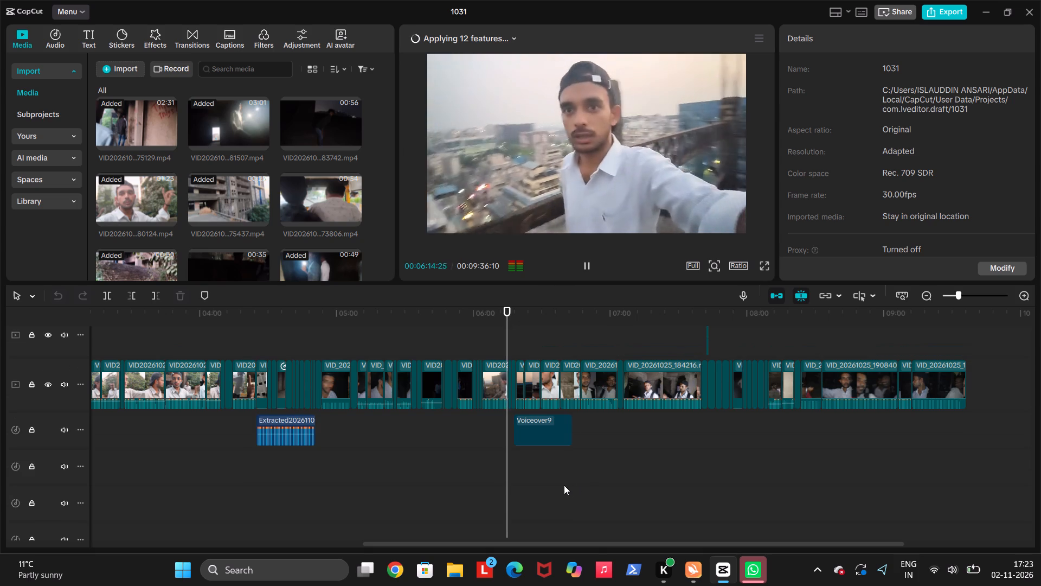
scroll(558, 485, "down", 1)
scroll(558, 485, "up", 1)
scroll(558, 485, "down", 1)
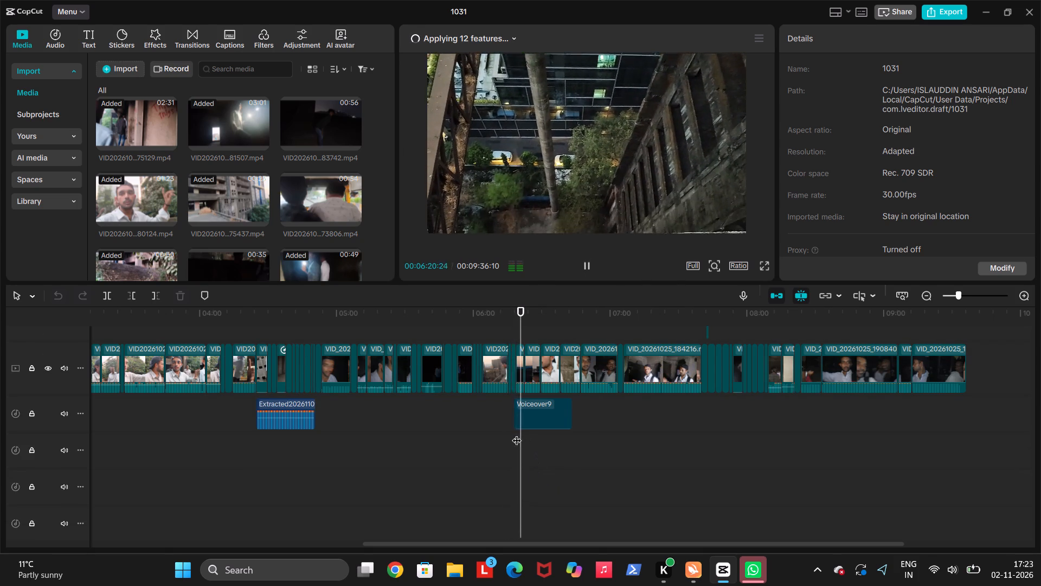
scroll(516, 434, "up", 14, "ctrl")
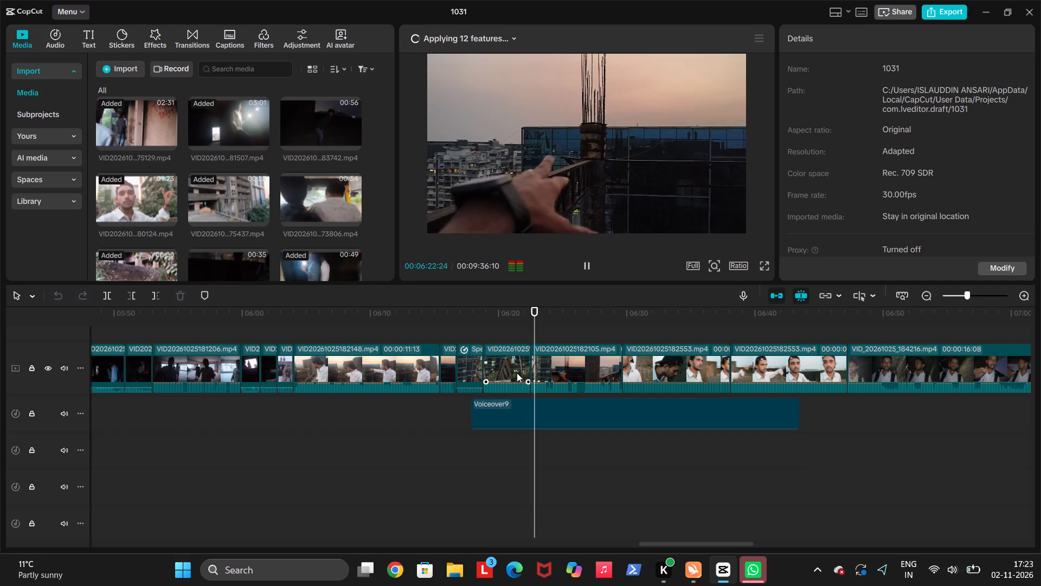
left_click(517, 373)
key("space")
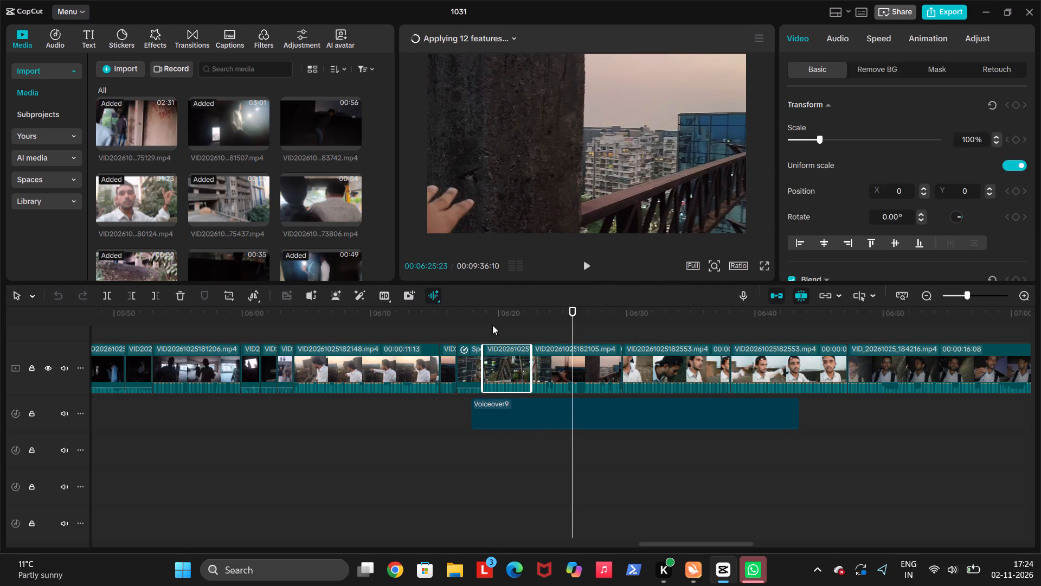
left_click(550, 367)
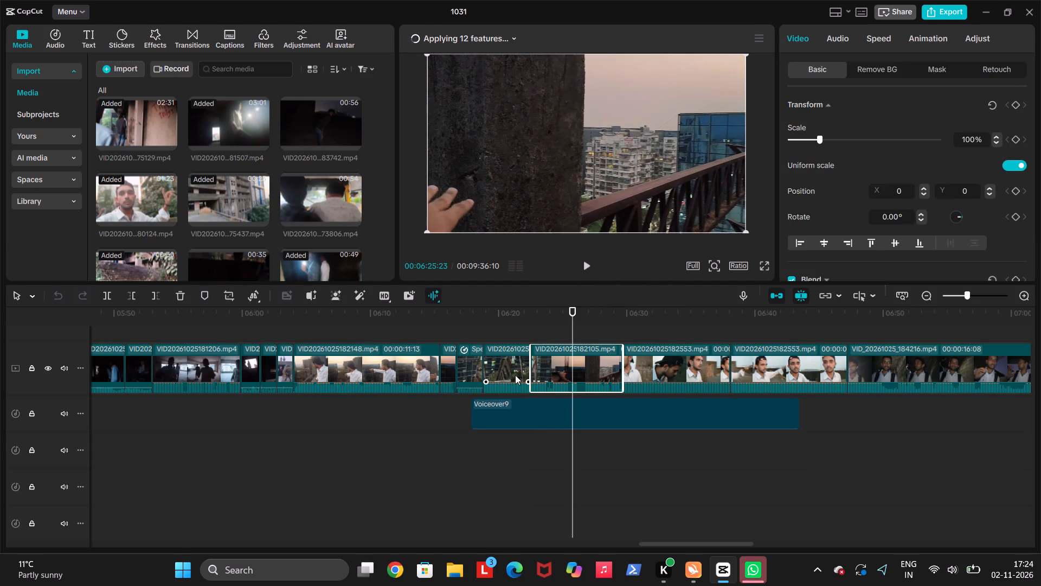
left_click(506, 375)
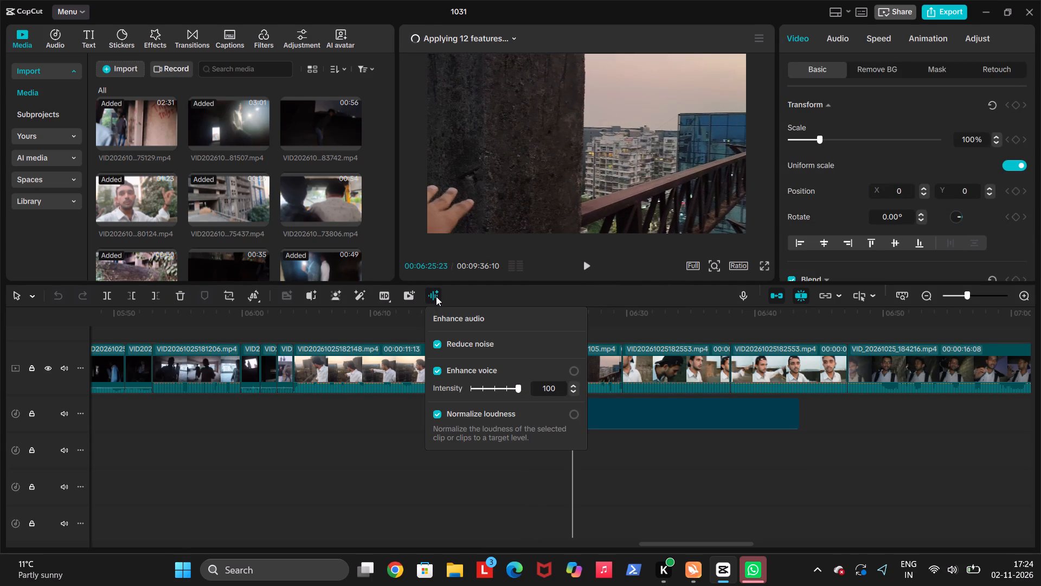
left_click(436, 296)
left_click(436, 296)
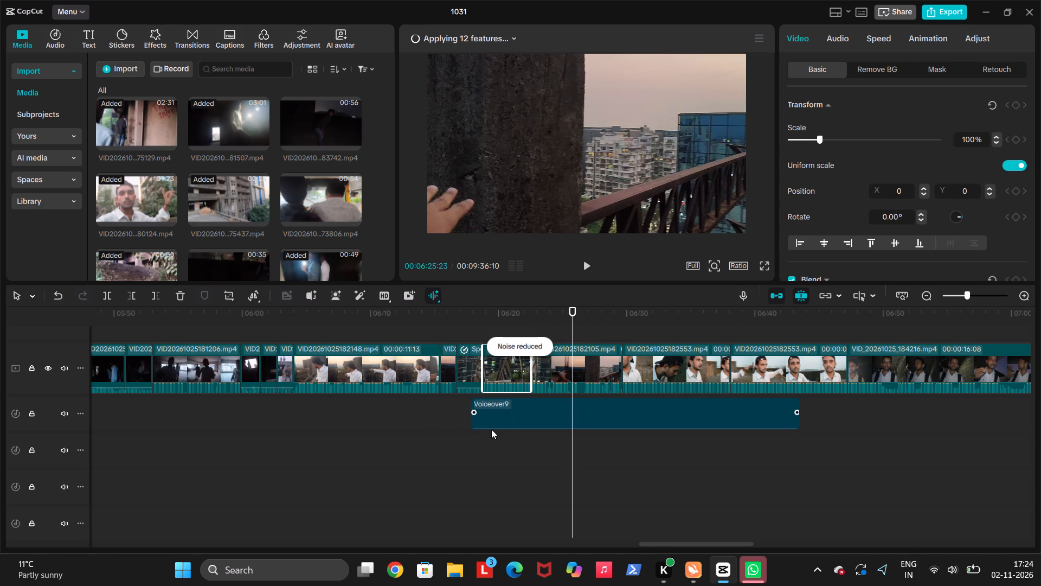
Play back the short clip from about 6:19 to 6:21 to check its enhanced audio.
left_click(485, 444)
key("space")
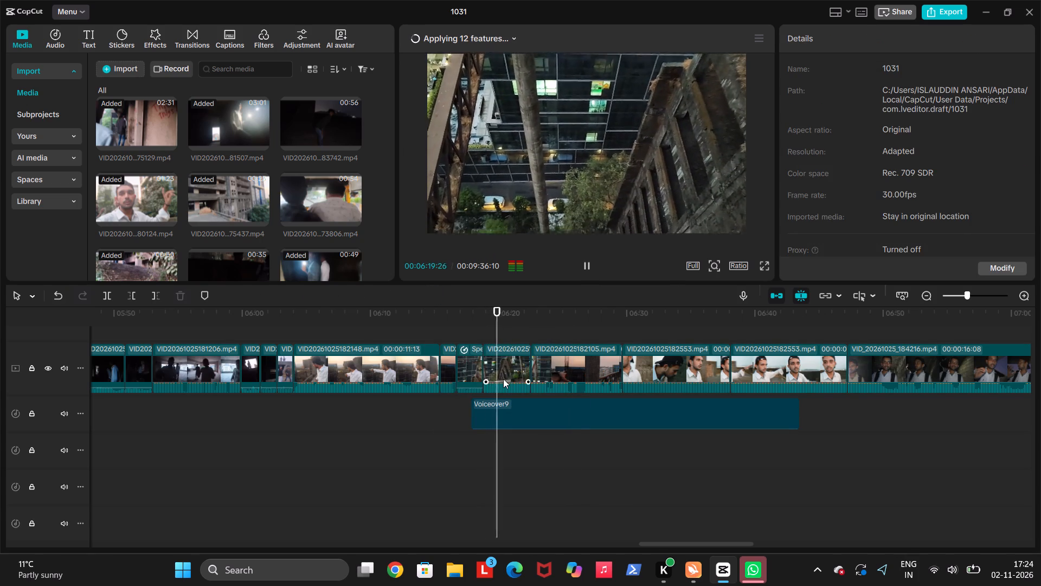
left_click(503, 379)
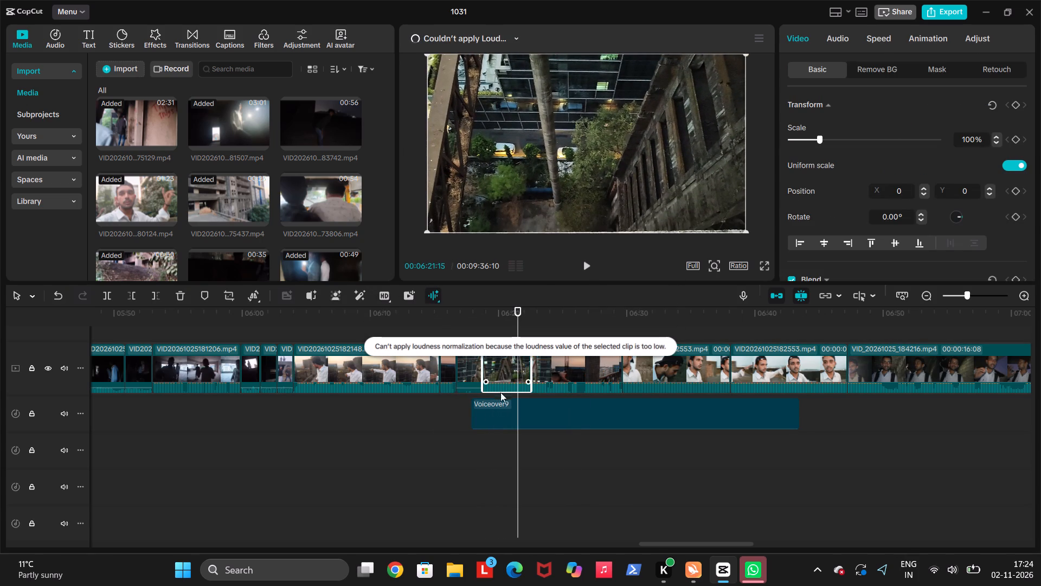
left_click(487, 443)
scroll(487, 443, "down", 1)
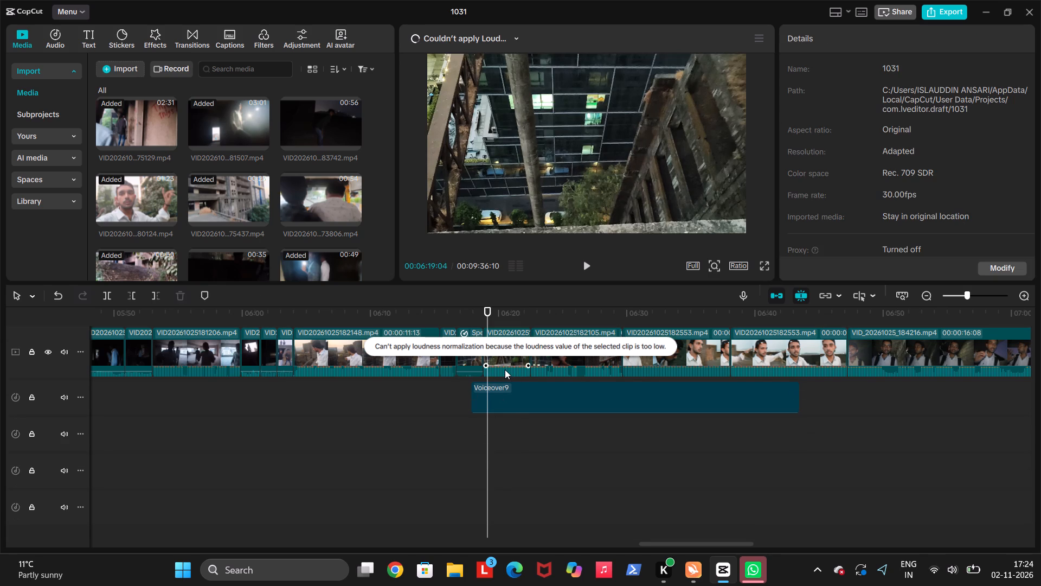
Apply Enhance audio again to the short clip above the start of Voiceover9 and play it back.
left_click(505, 370)
key("space")
key("space")
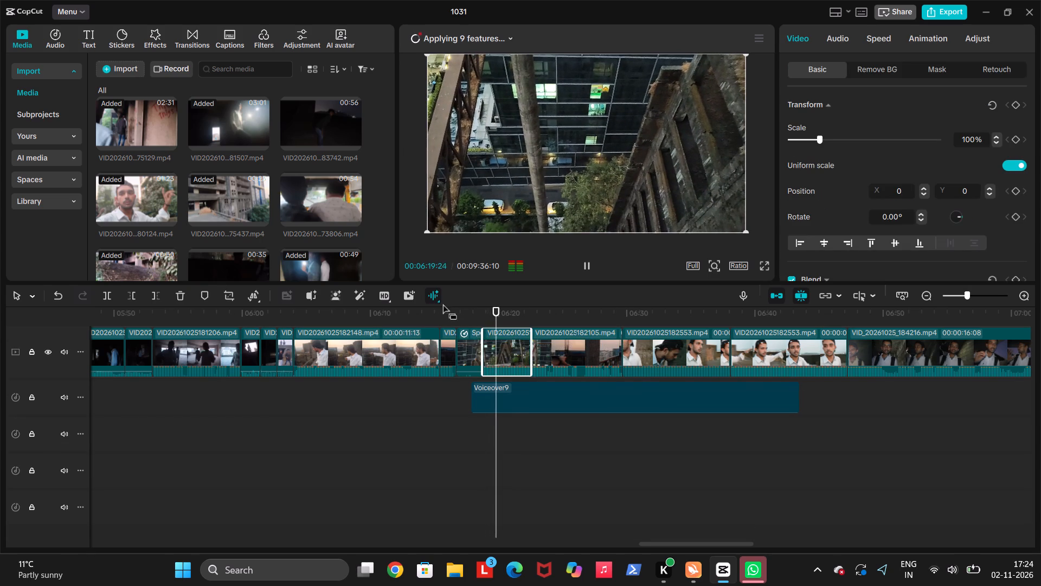
left_click(437, 300)
key("space")
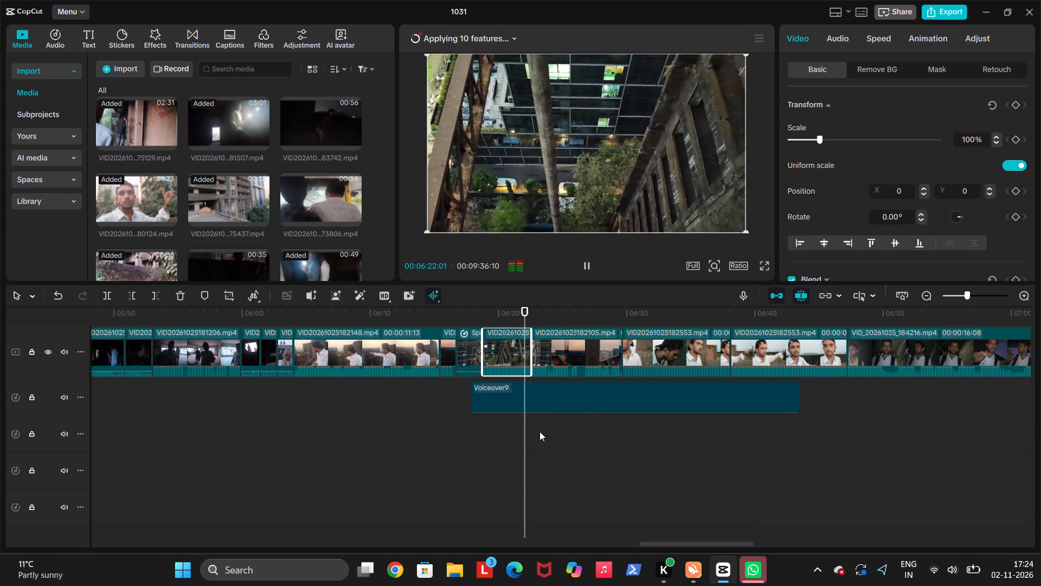
Play on to about 6:33 and reapply Enhance audio to the clip from about 6:29 to 6:37 above Voiceover9.
key("space")
key("space")
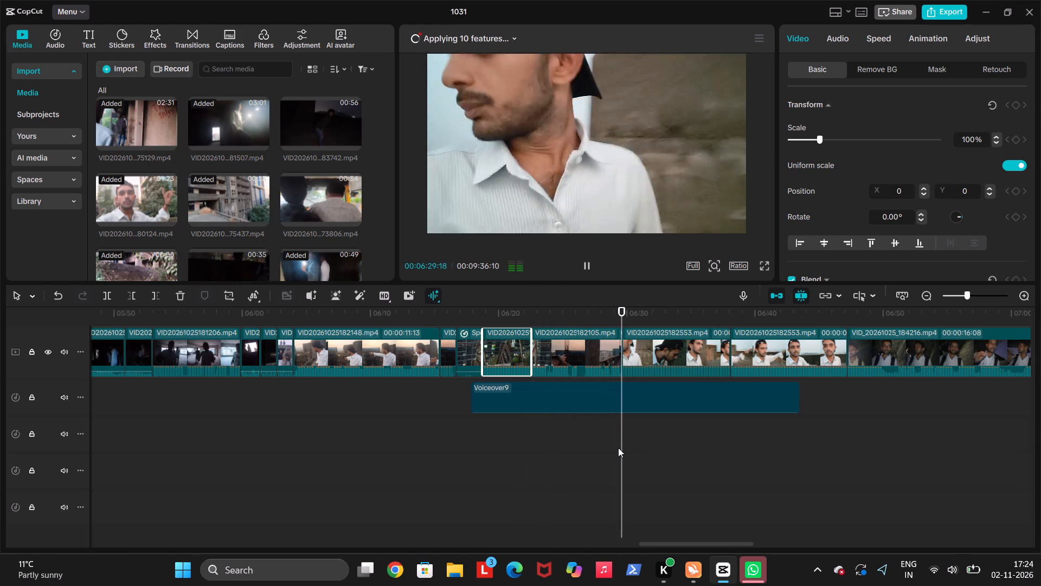
left_click(658, 365)
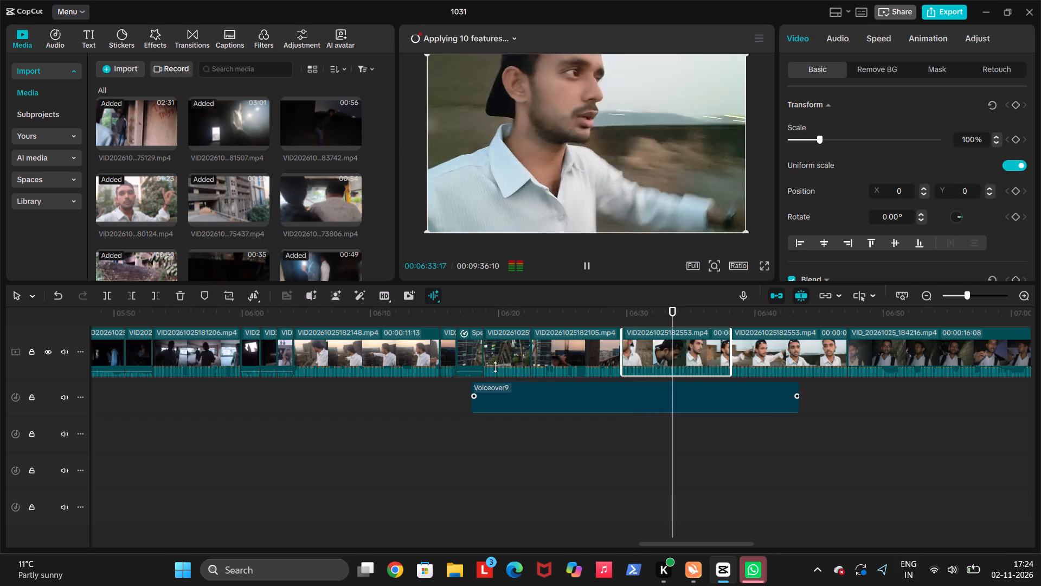
left_click(436, 298)
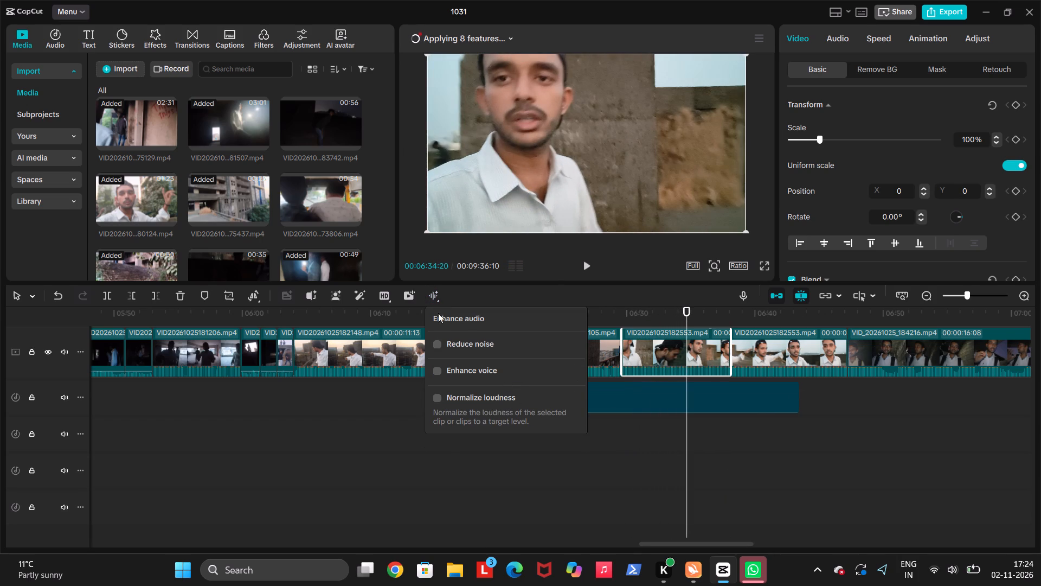
left_click(434, 296)
left_click(509, 392)
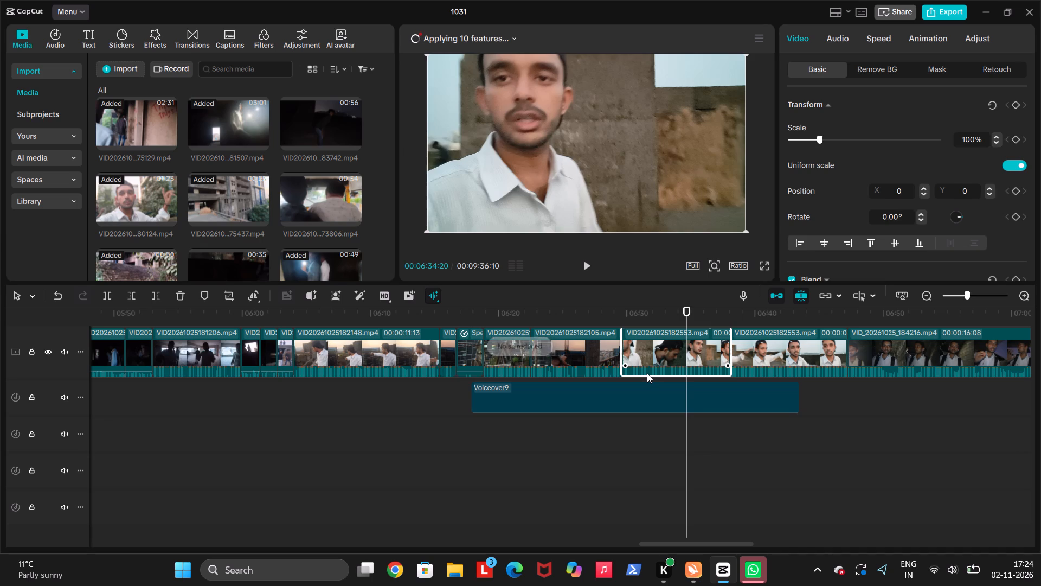
Play back the footage from 6:34:20 to about 6:54 and look ahead along the timeline to the clips after 7:40.
key("space")
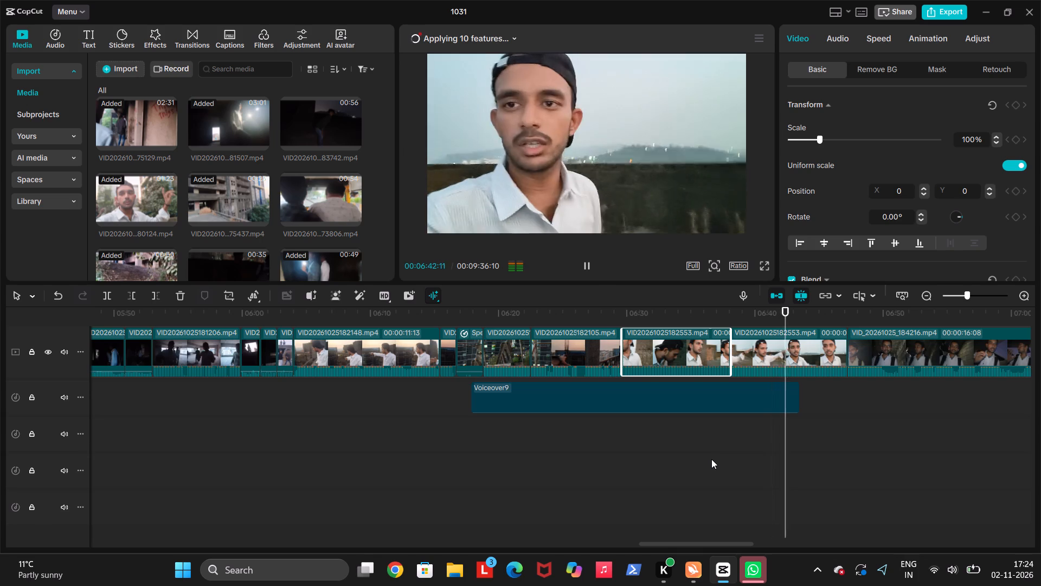
scroll(711, 459, "left", 1)
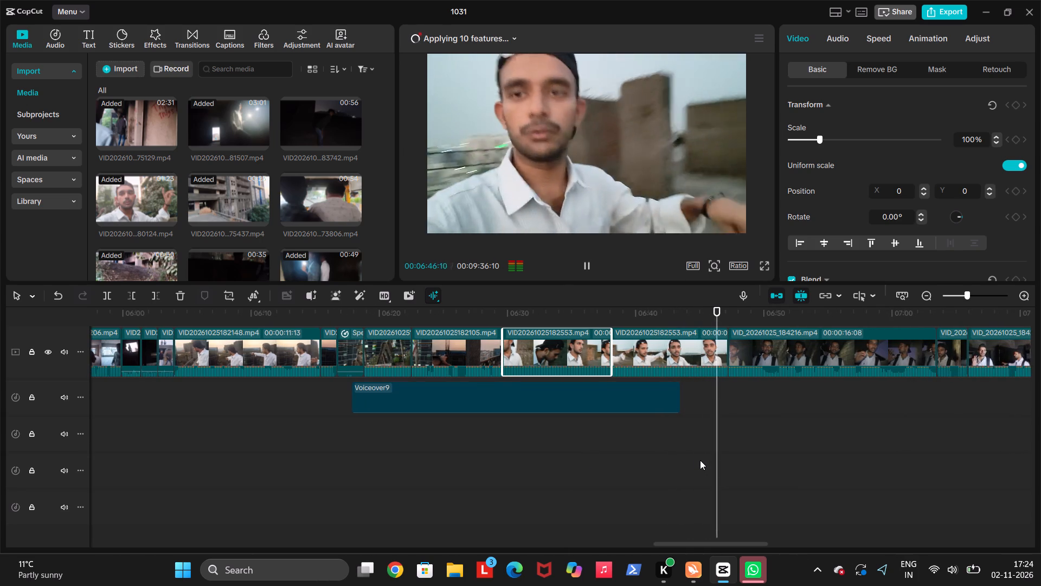
scroll(700, 460, "left", 1)
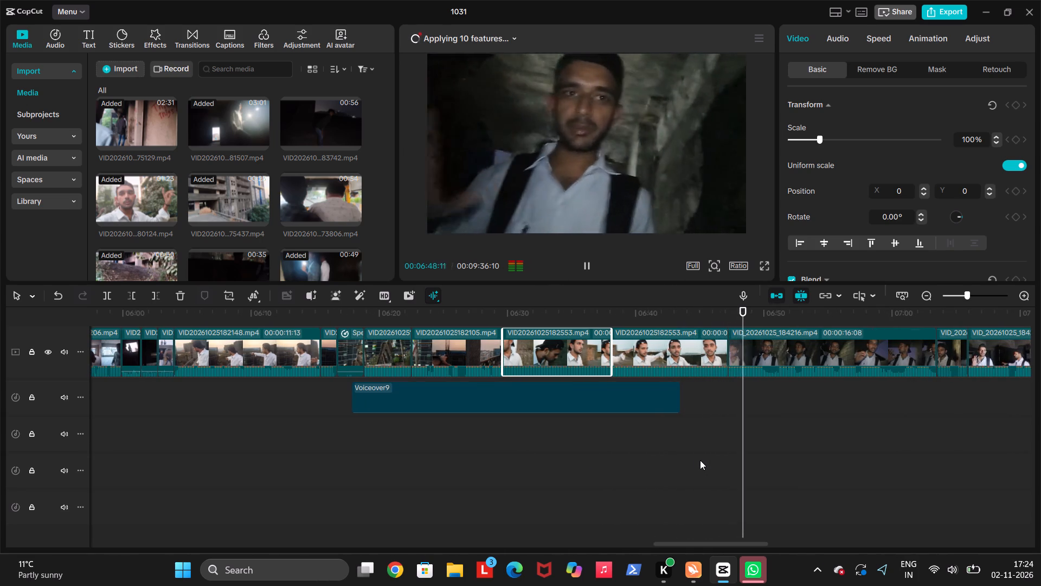
scroll(700, 460, "left", 1)
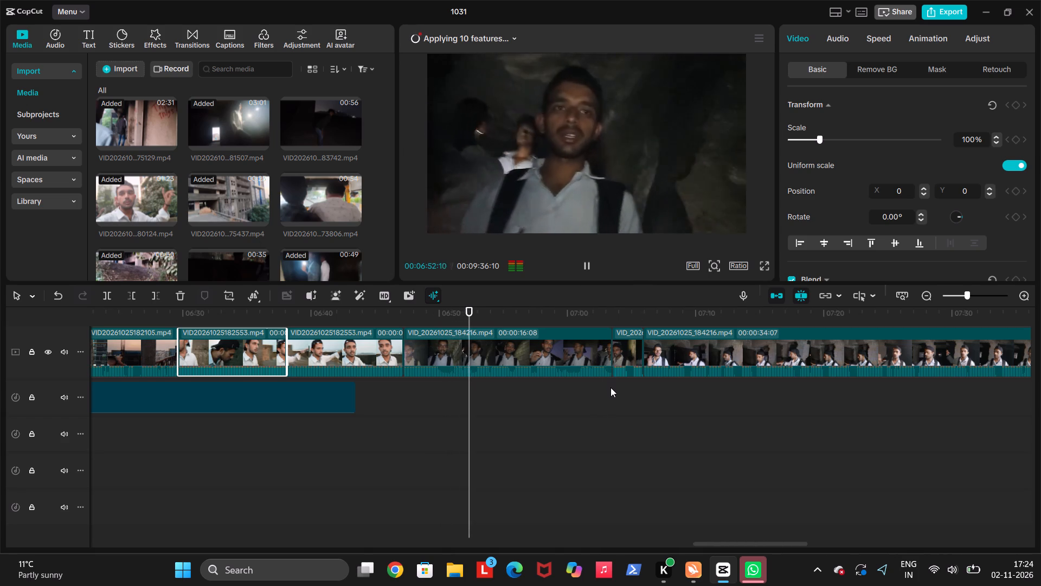
scroll(611, 387, "left", 2)
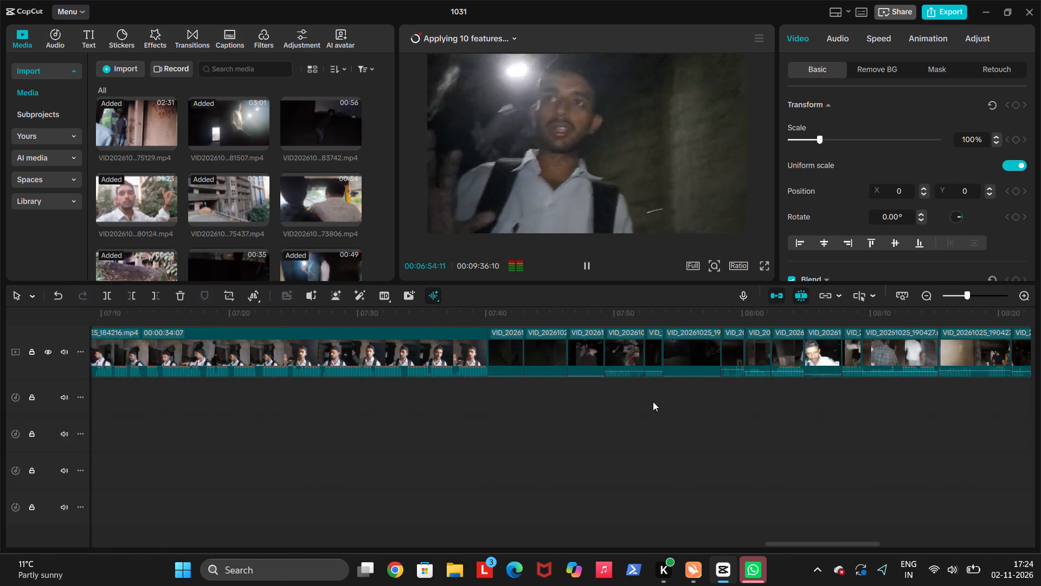
scroll(653, 402, "left", 1)
scroll(406, 385, "left", 1)
Play from about 7:40 and trim off the end of the second short dark clip at 7:45:11.
left_click(368, 383)
key("space")
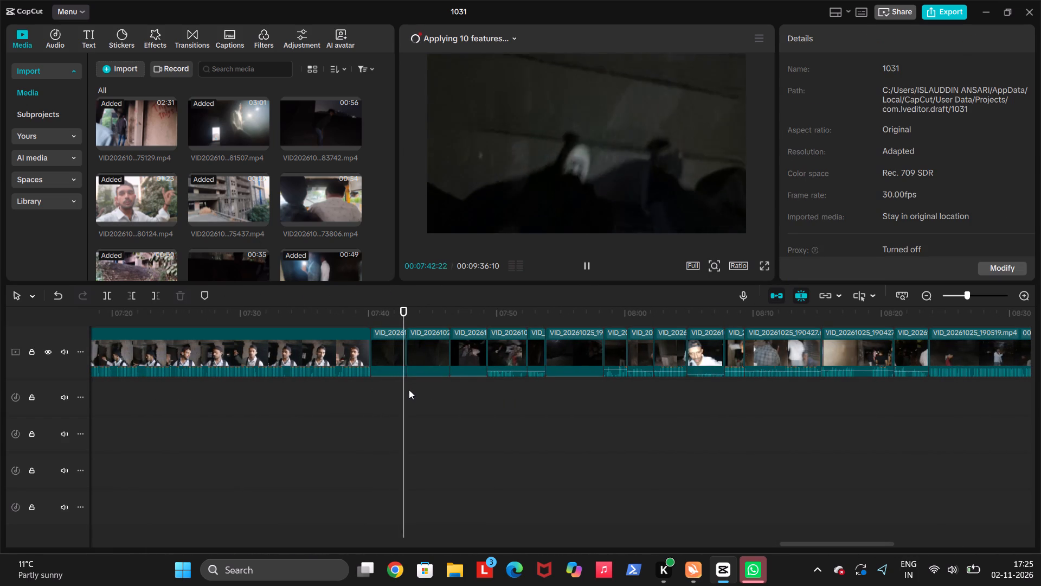
scroll(412, 392, "up", 1)
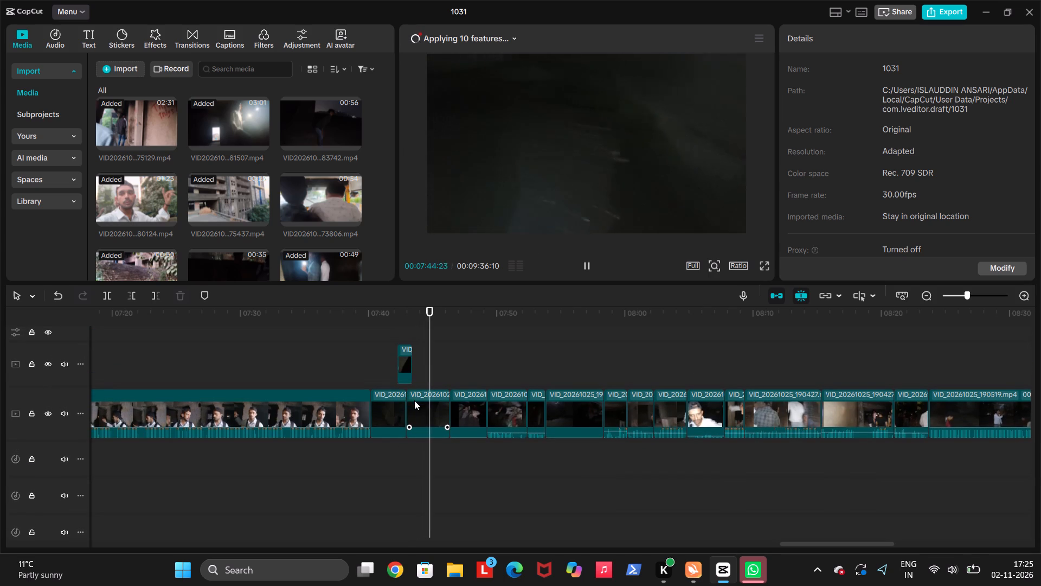
key("space")
key("w")
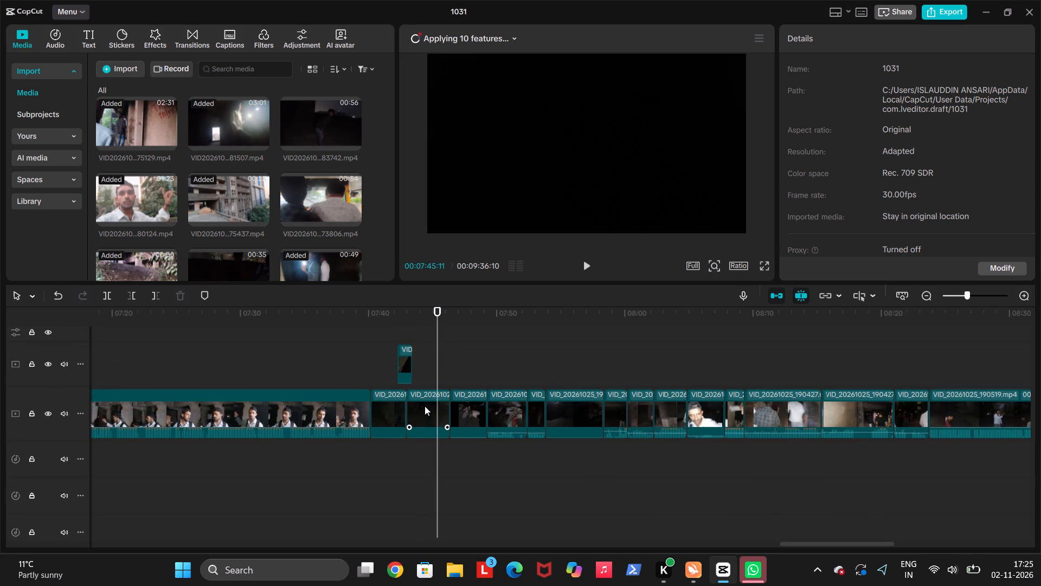
Play on and trim off the end of the following dark clip at 7:47:20.
key("space")
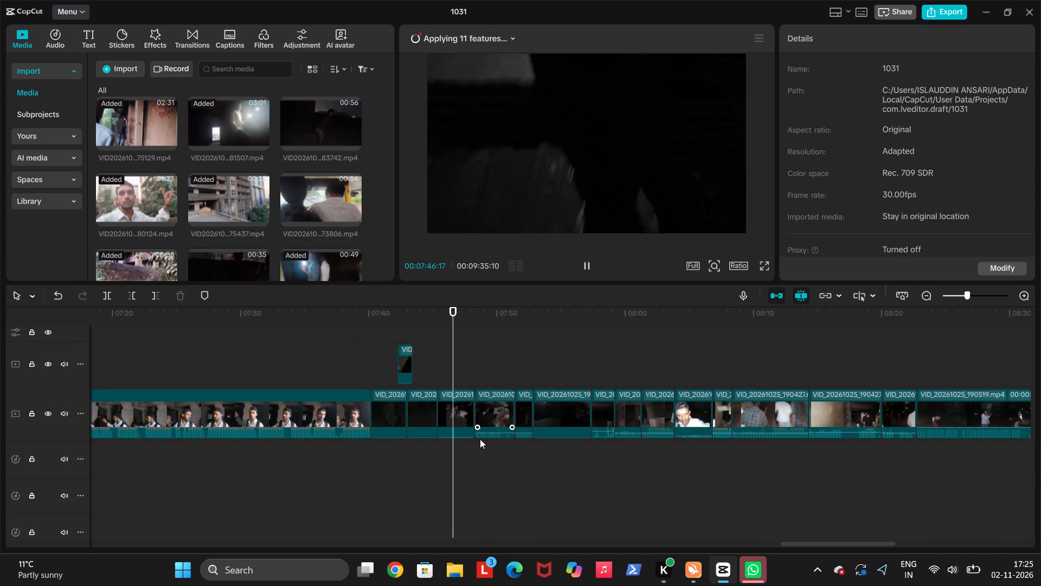
key("space")
key("space")
key("space")
key("w")
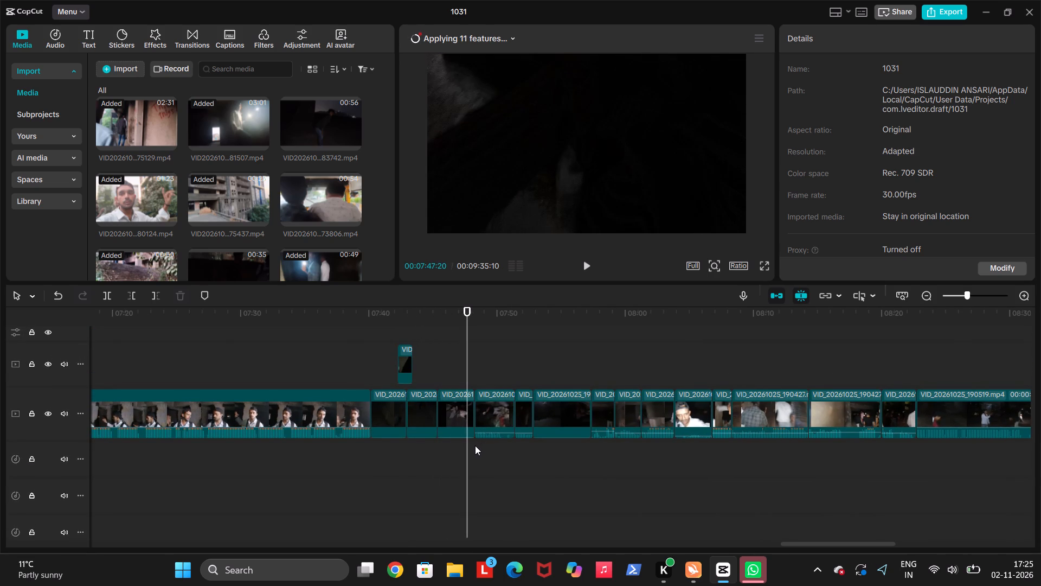
Review the rubble clip, trim off its start up to 7:48:21, and resume playback.
key("space")
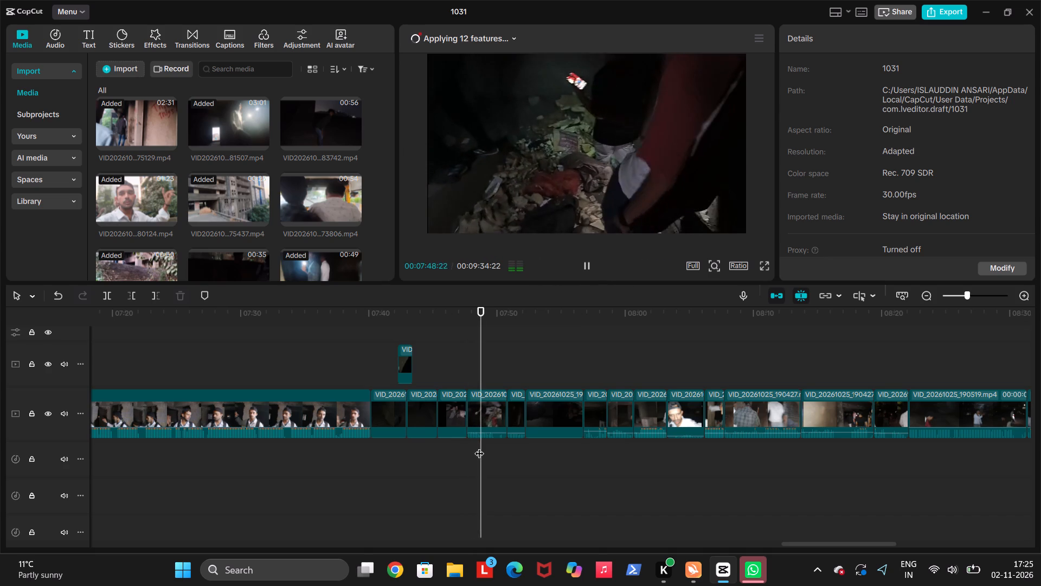
key("space")
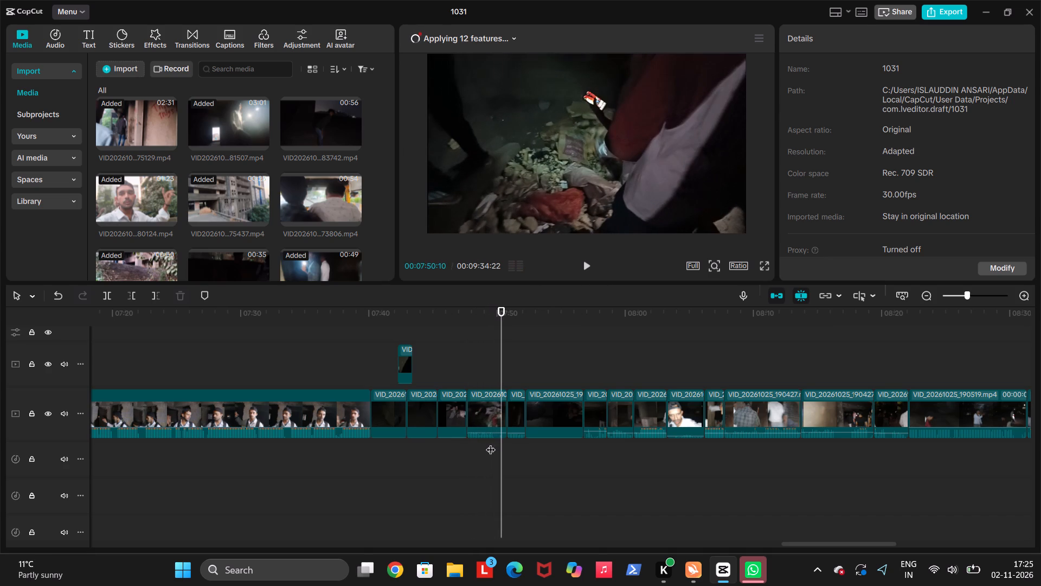
left_click(480, 446)
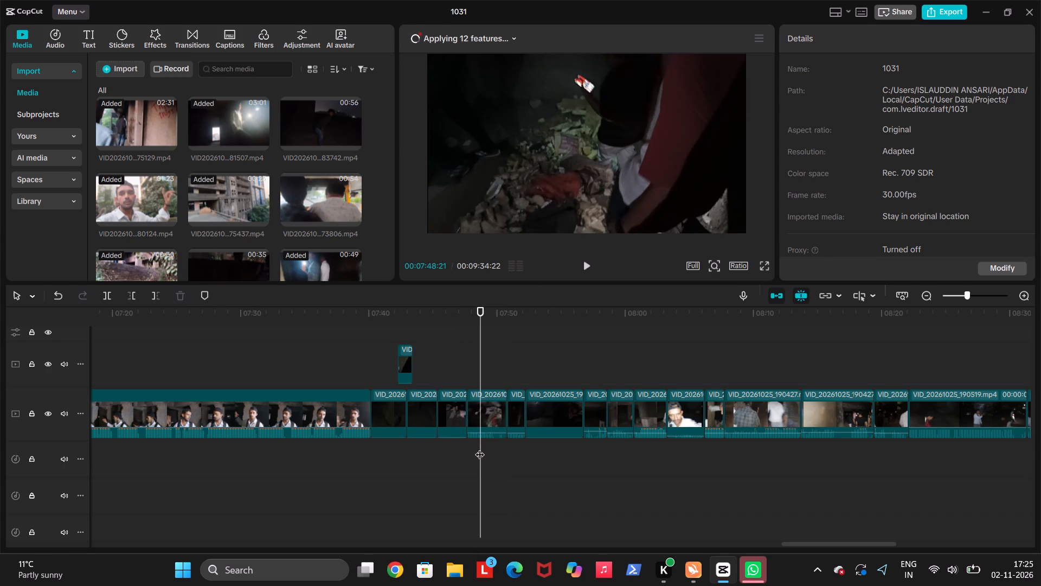
left_click(480, 448)
type("q")
key("space")
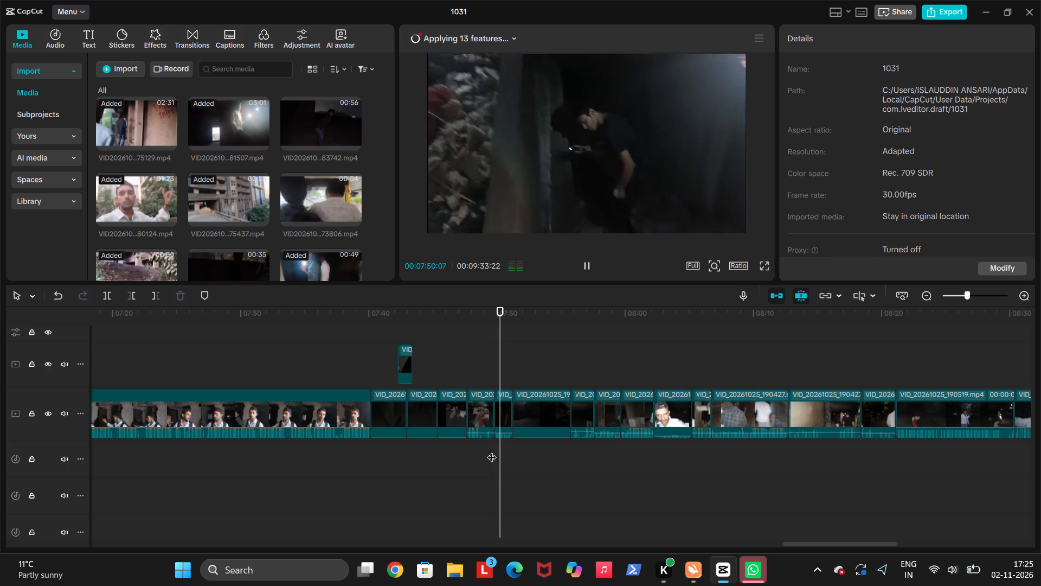
Review the dark footage from about 7:50 to 7:55 and return the playhead to 7:52:13.
key("space")
key("space")
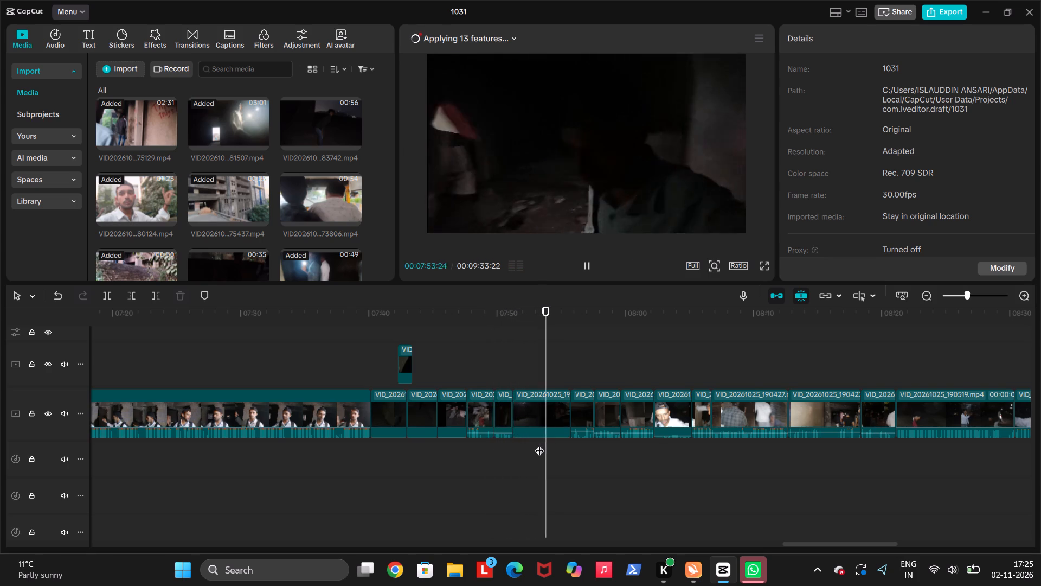
key("space")
key("space")
key("space")
key("space")
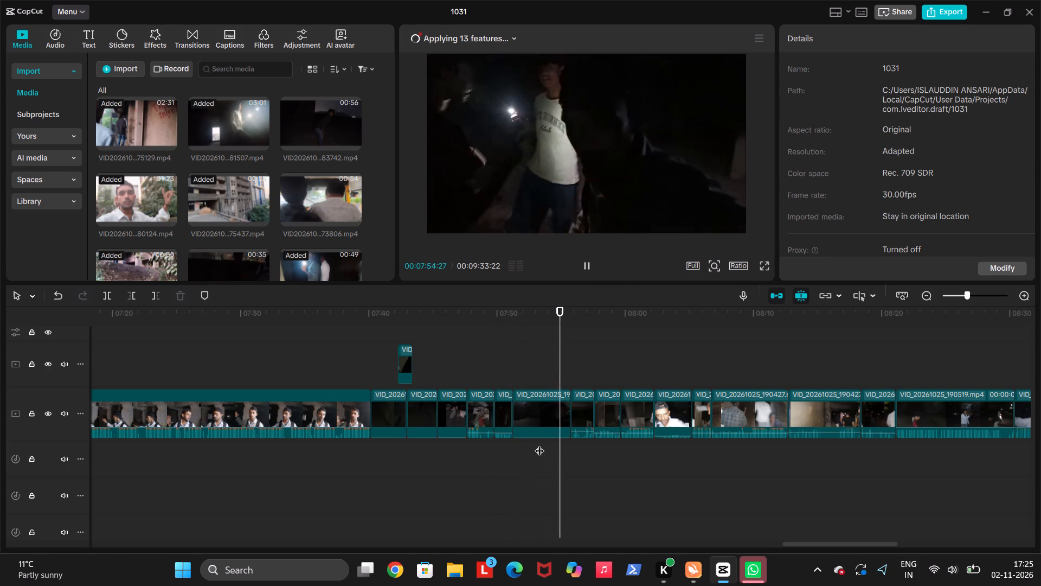
left_click(530, 447)
left_click(528, 447)
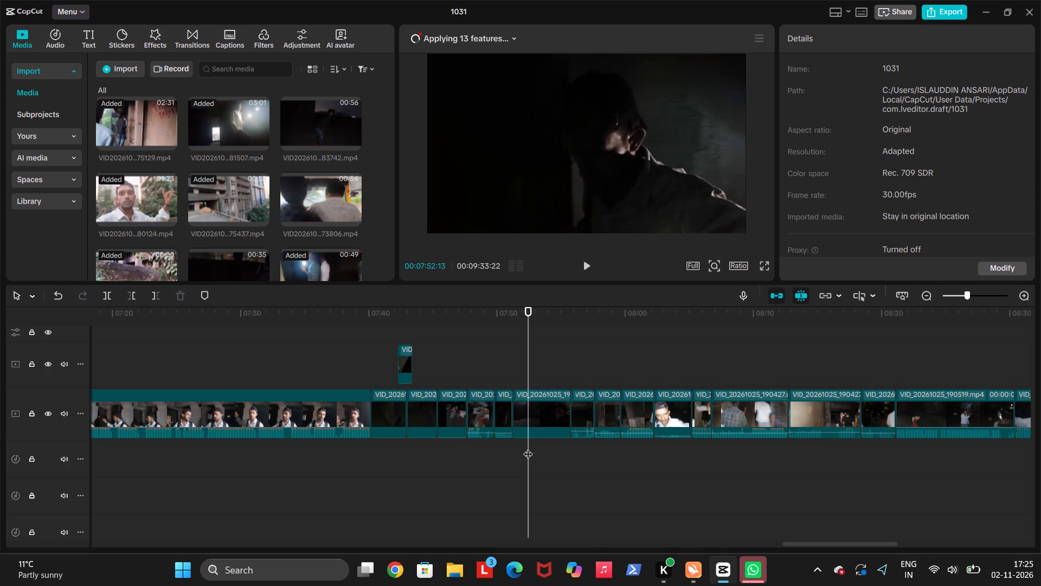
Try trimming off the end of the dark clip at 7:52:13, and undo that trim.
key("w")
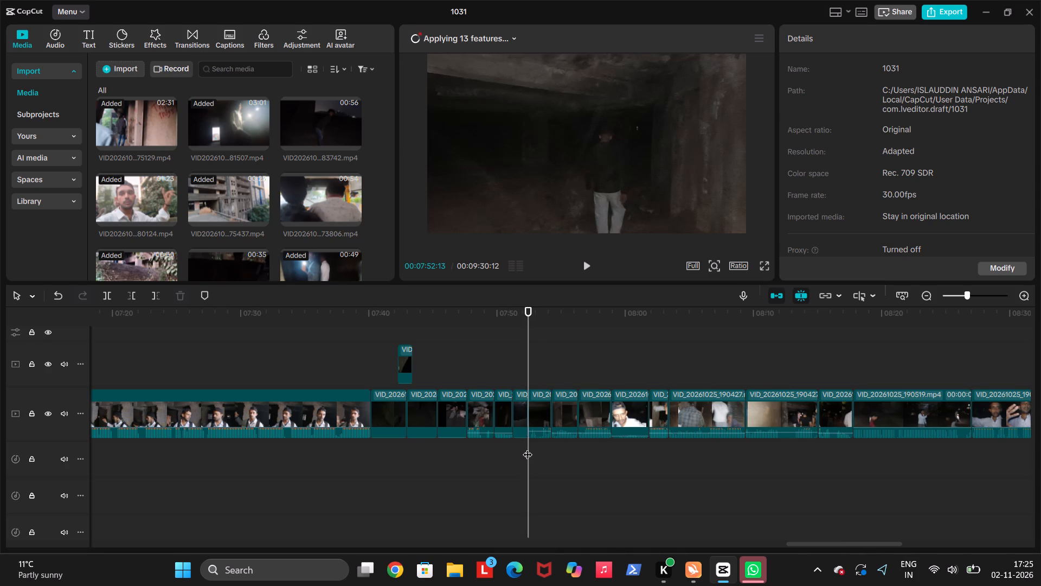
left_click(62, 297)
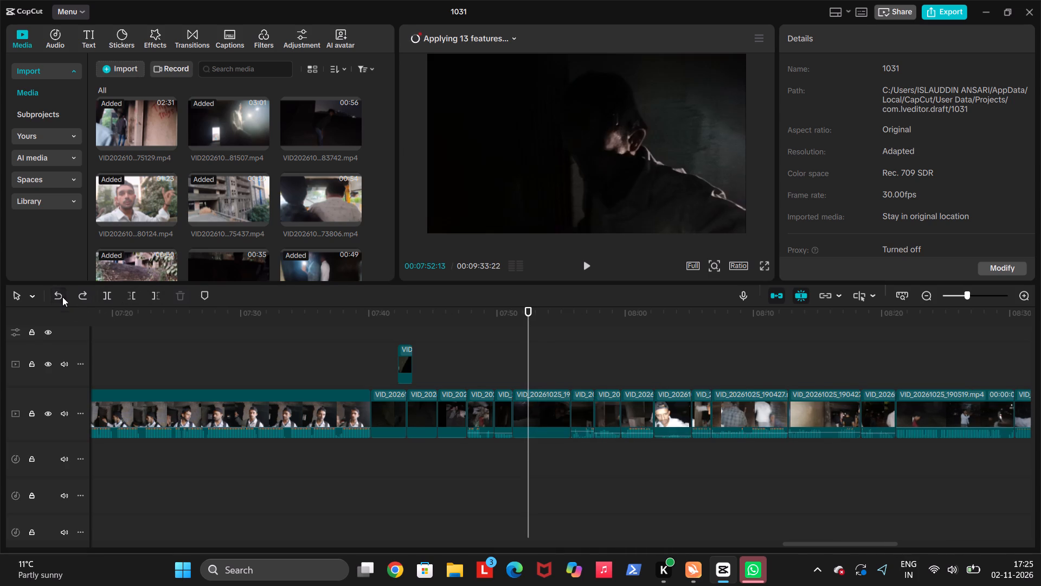
Trim off the start of the dark clip up to 7:52:13 and resume playback.
type("q")
key("space")
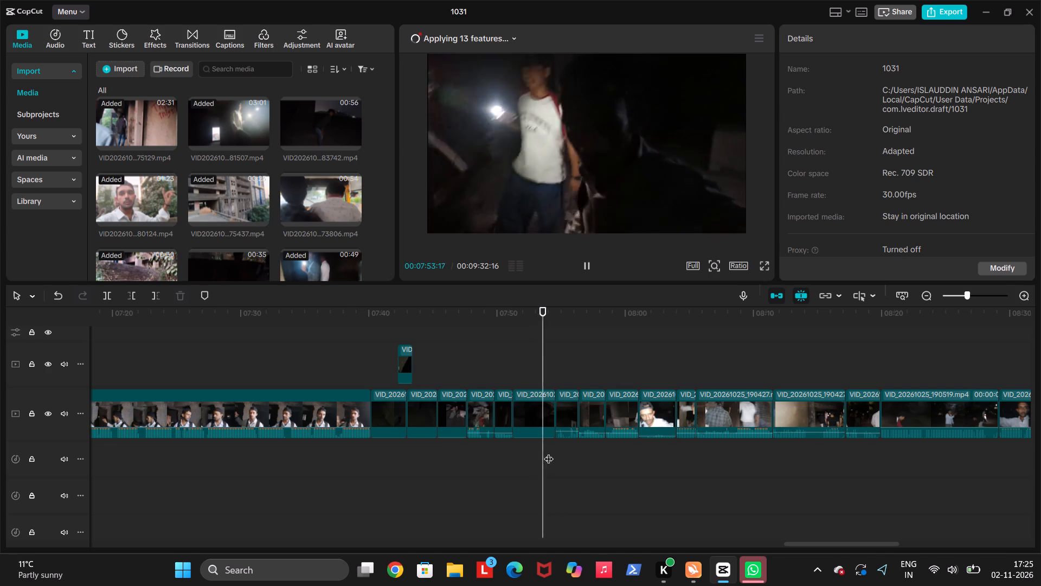
Inspect the short clips between about 7:54 and 8:03 during playback, selecting them one after another.
left_click(568, 433)
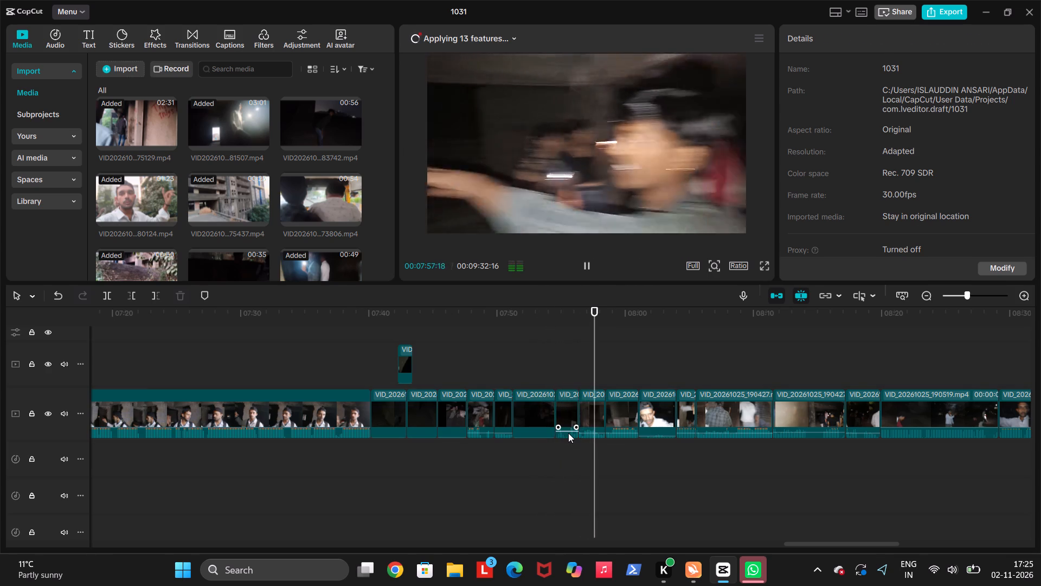
left_click(568, 431)
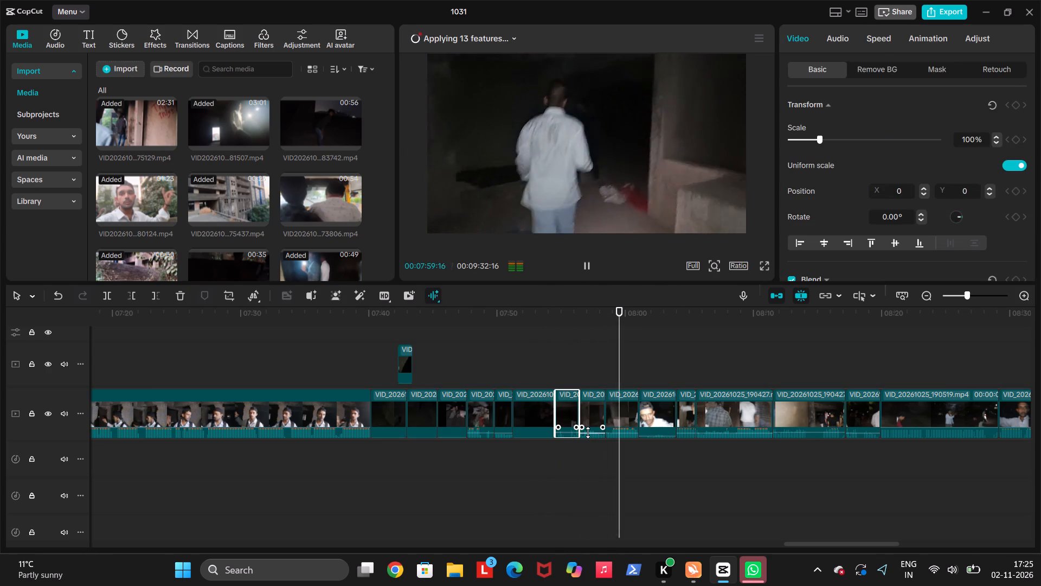
left_click(588, 432)
left_click(588, 432)
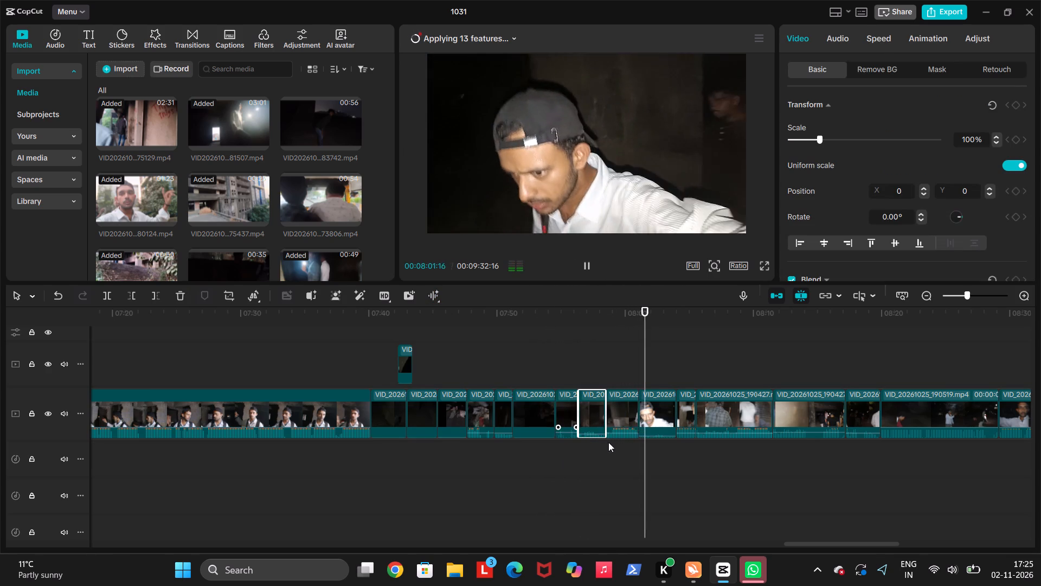
left_click(612, 430)
Replay the footage from about 7:54 to 8:18, examining the capped-man clip and the clip starting near 8:11.
left_click(554, 444)
key("space")
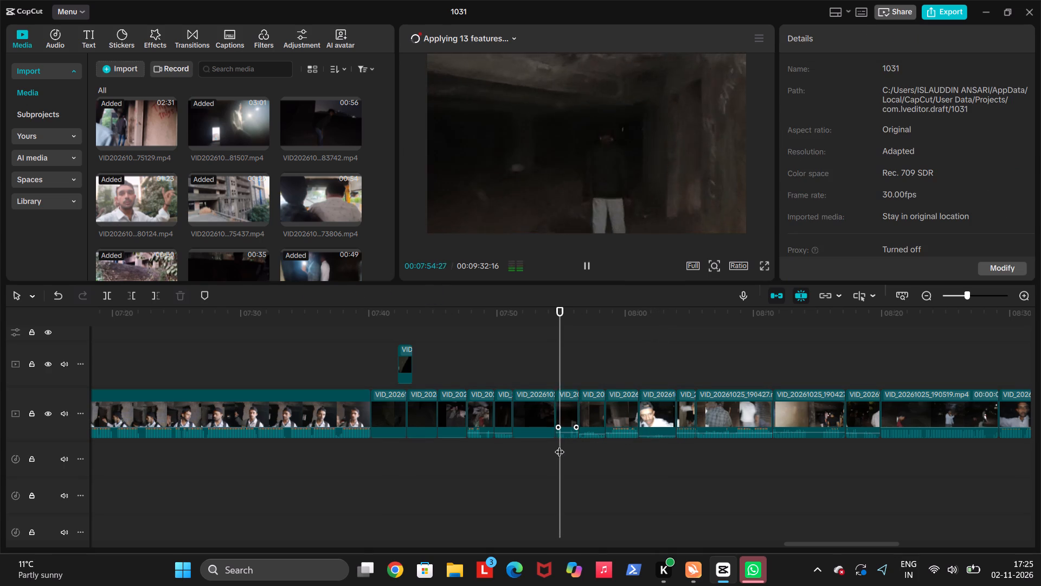
left_click(656, 436)
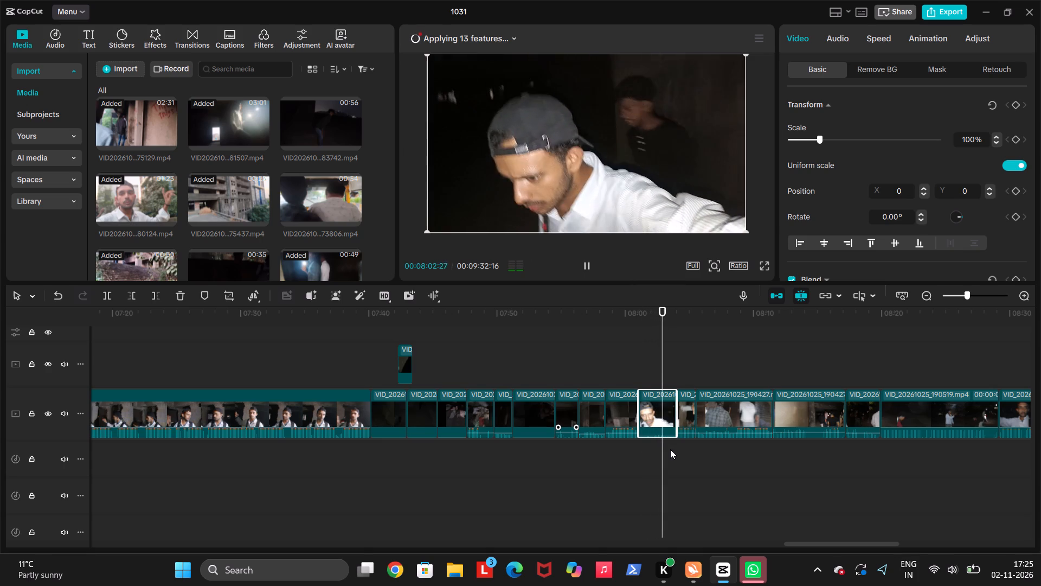
key("space")
key("space")
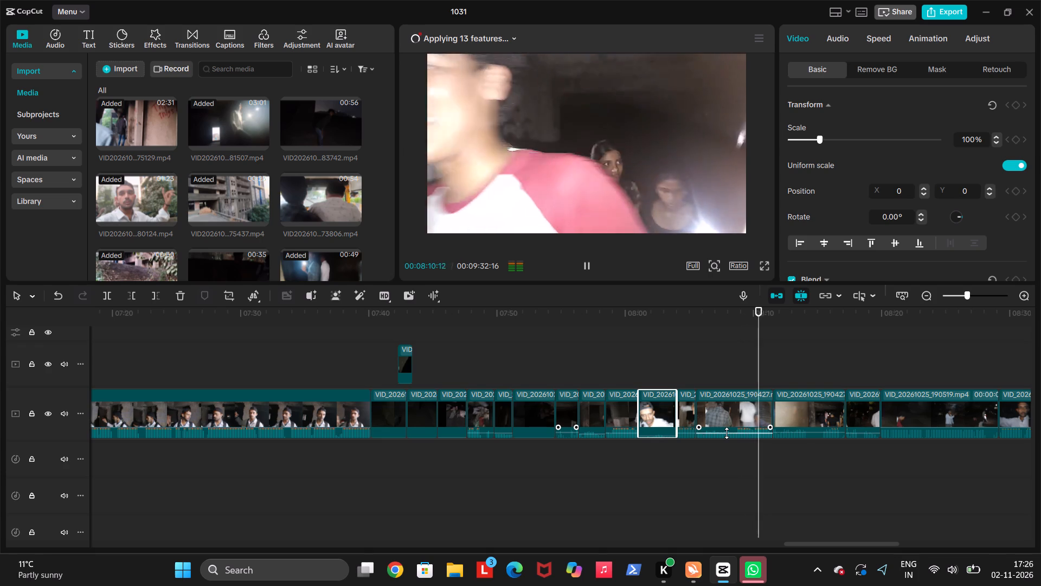
key("space")
key("space")
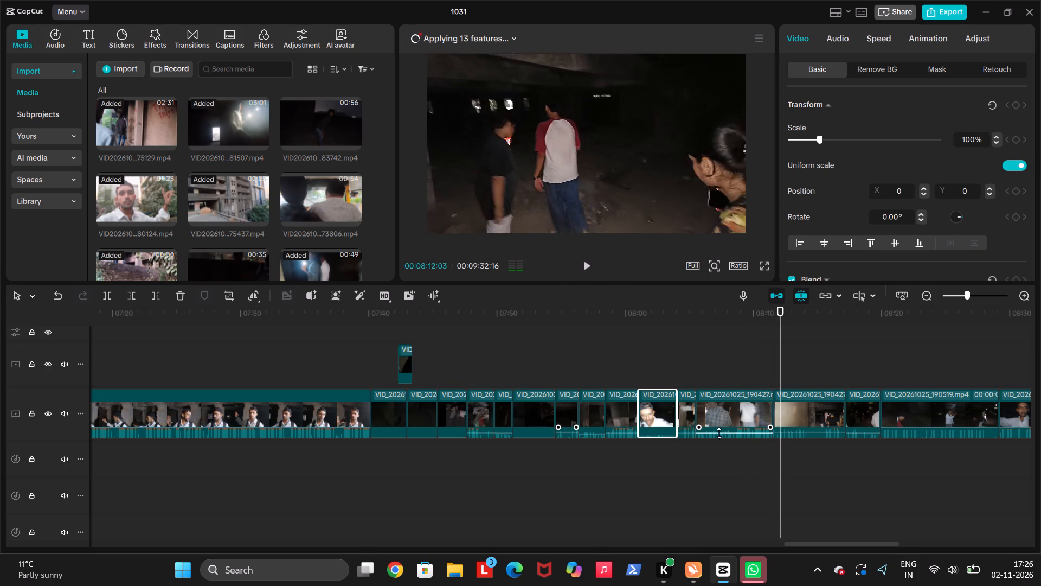
left_click(799, 432)
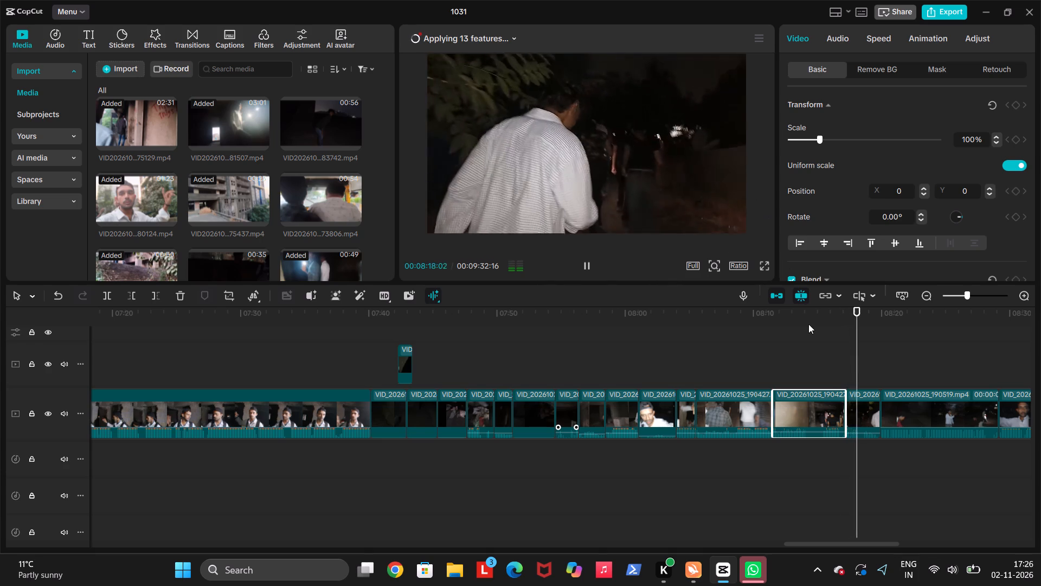
Replay the footage from about 8:17 across the cut into the VID_20261025_190519.mp4 clip, up to about 8:21.
scroll(812, 325, "left", 3)
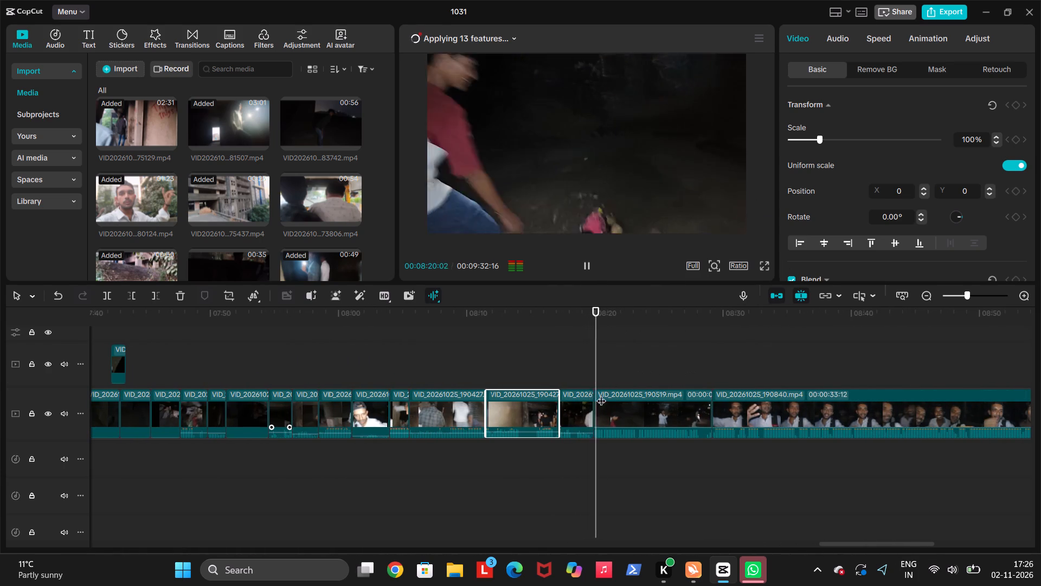
left_click(562, 378)
key("space")
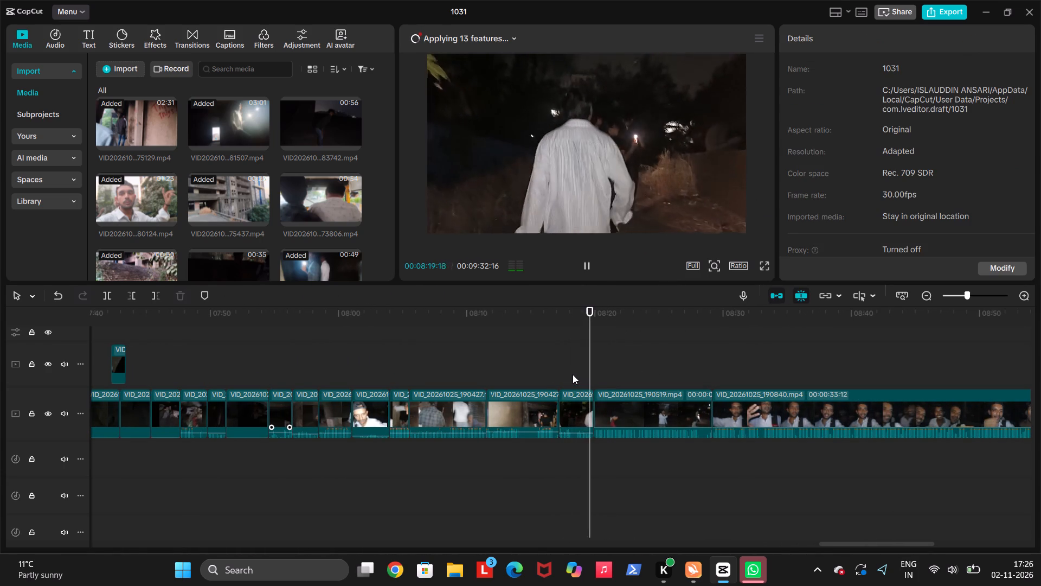
key("space")
key("space")
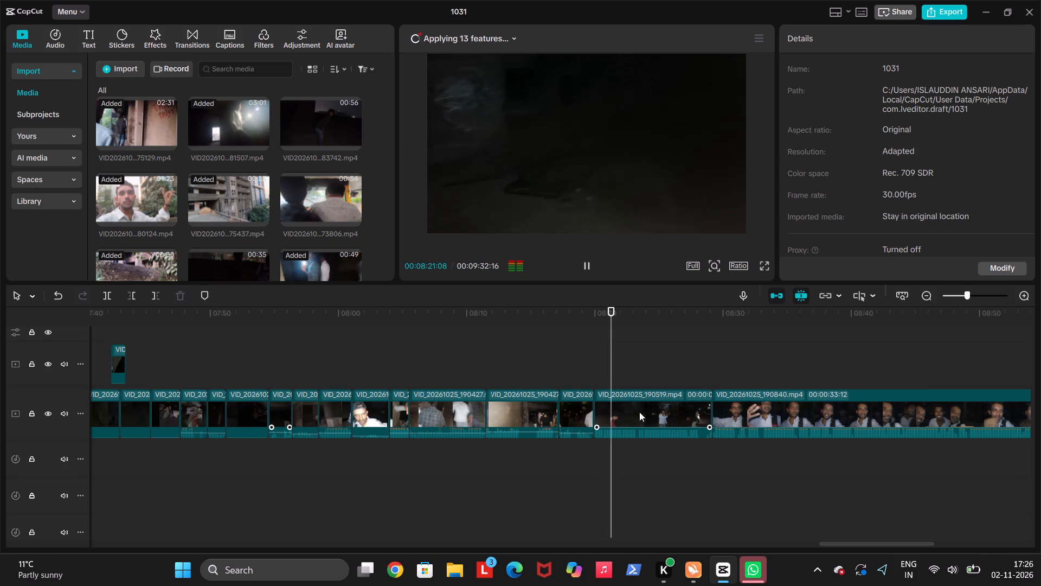
Raise the audio volume of the VID_20261025_190519.mp4 clip between about 8:19 and 8:28 during playback.
left_click_drag(654, 428, 654, 423)
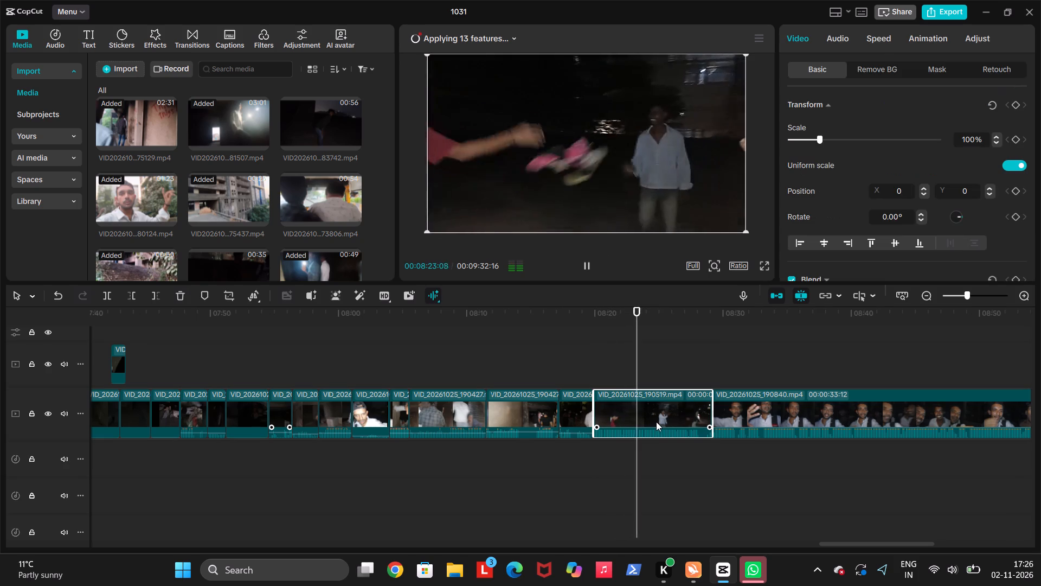
left_click_drag(661, 428, 661, 426)
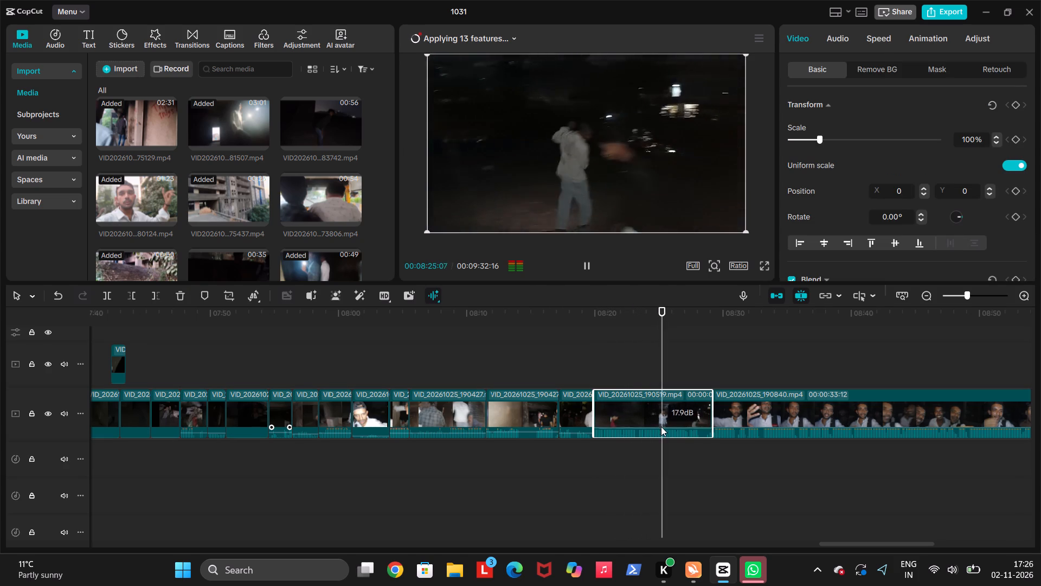
left_click_drag(661, 426, 661, 422)
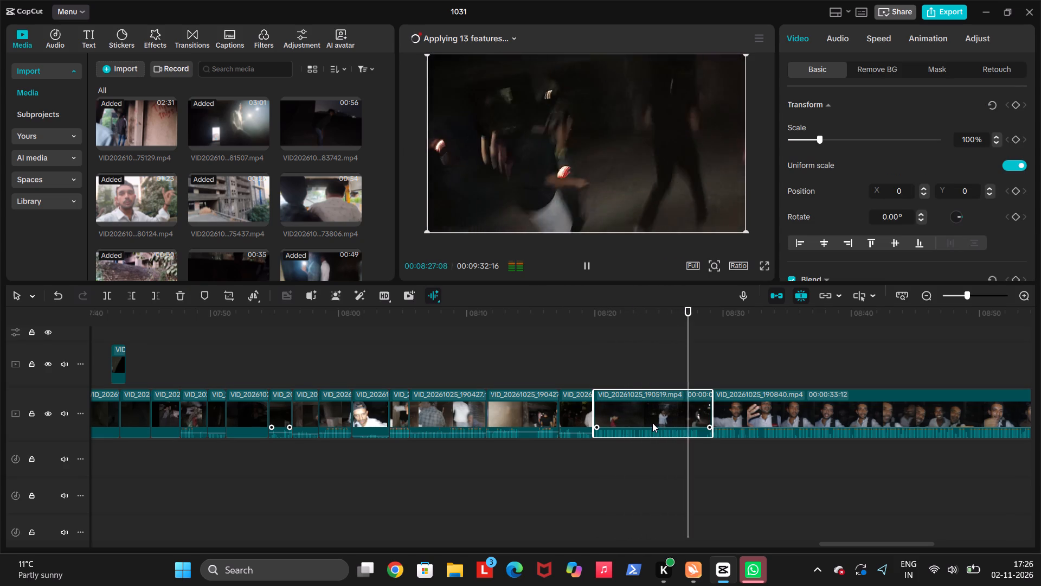
left_click(652, 429)
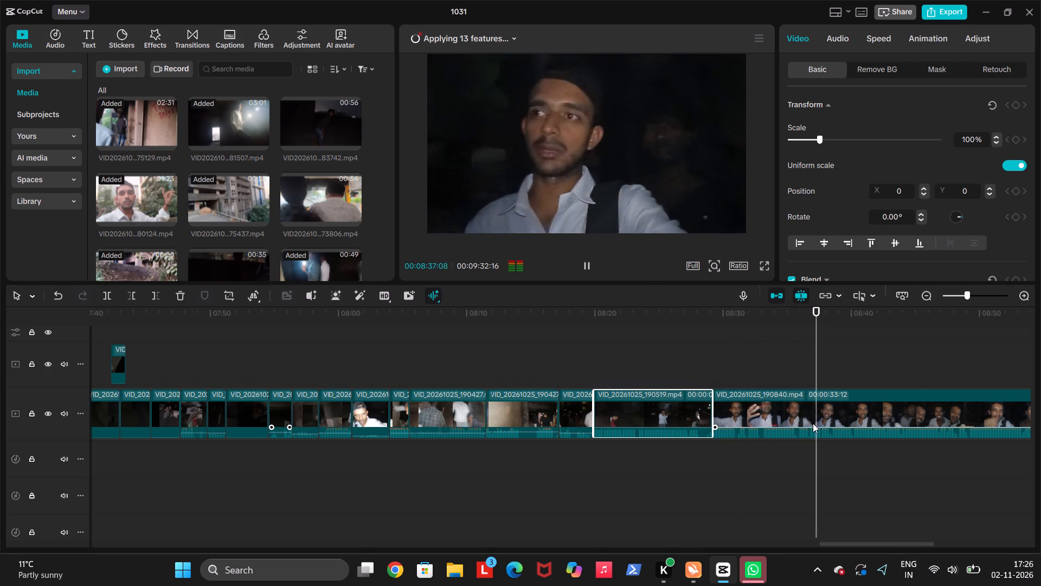
Select the 33-second VID_20261025_190840.mp4 clip during playback and check the queue of features being applied.
left_click(833, 408)
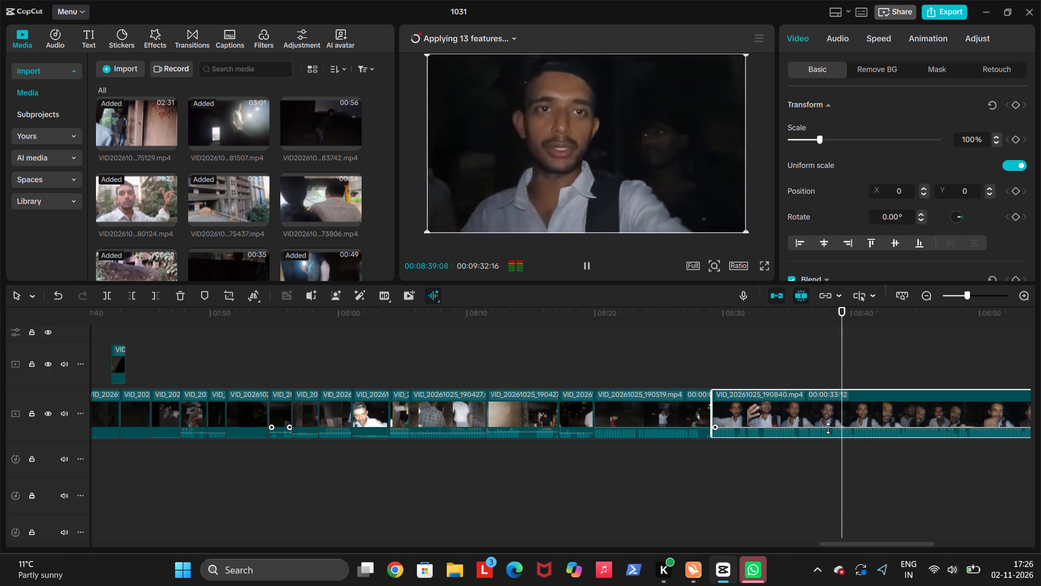
left_click(828, 428)
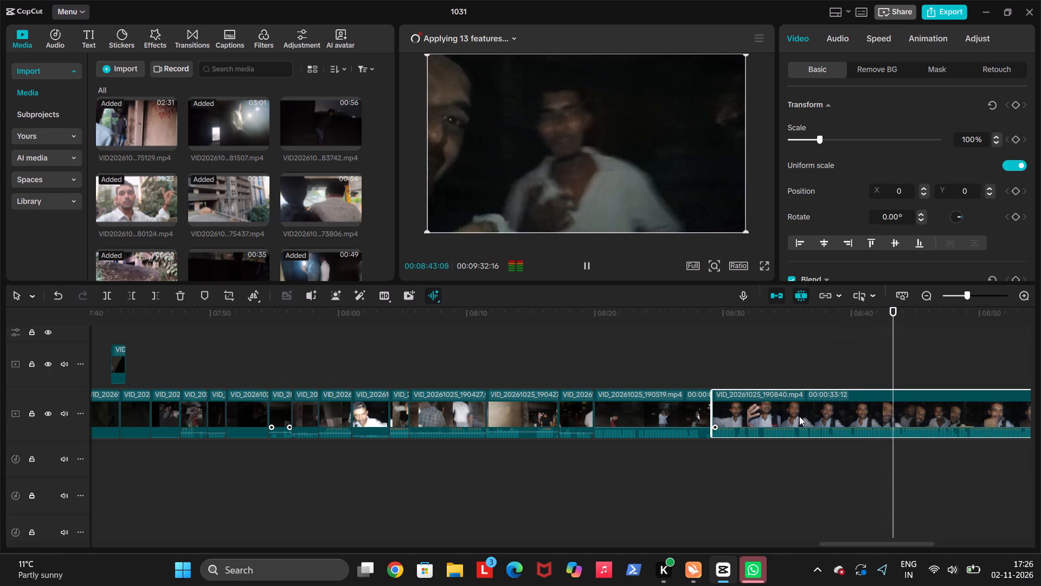
left_click(475, 33)
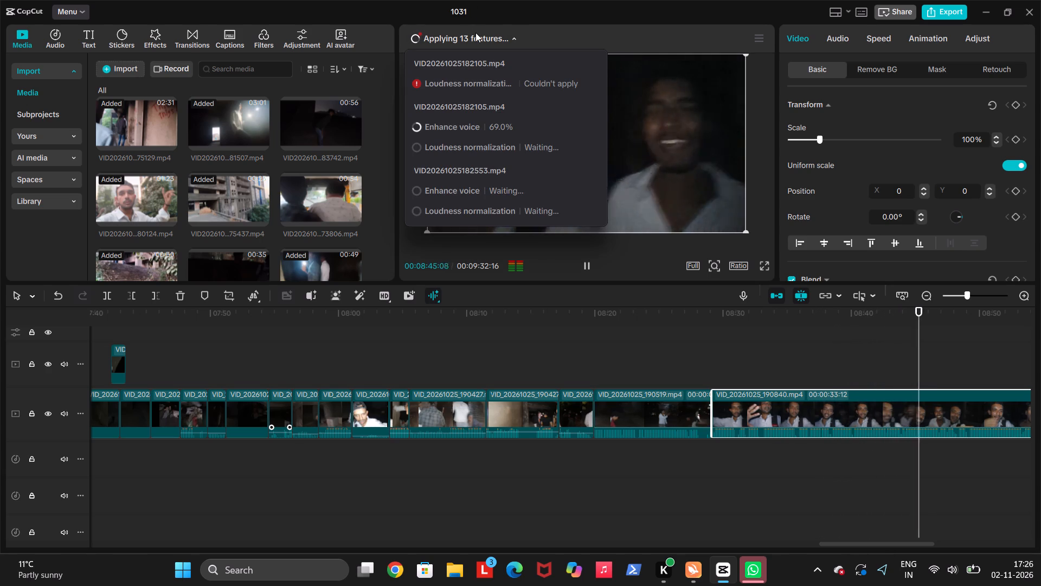
scroll(496, 123, "down", 2)
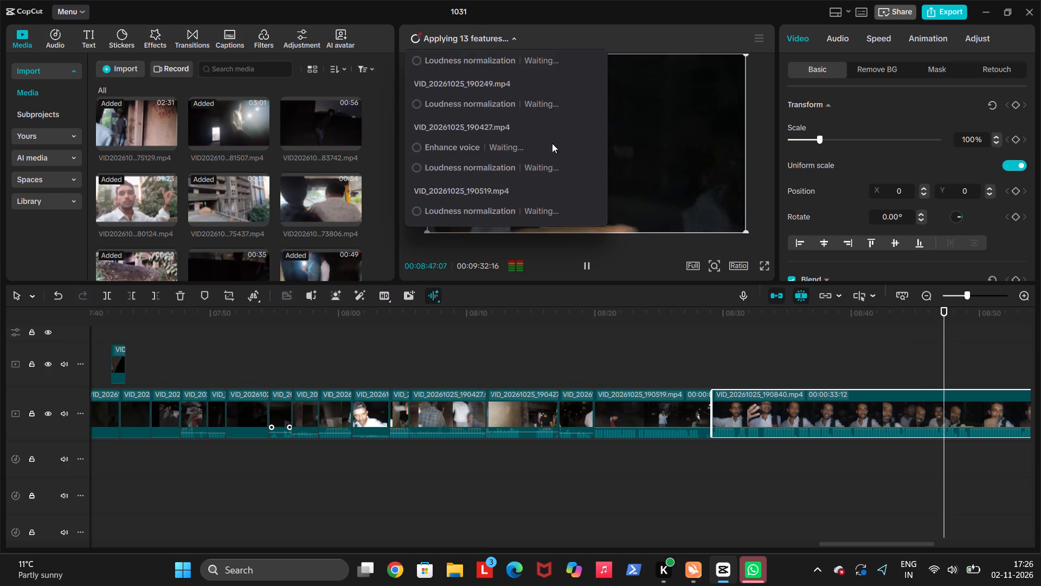
scroll(552, 143, "down", 1)
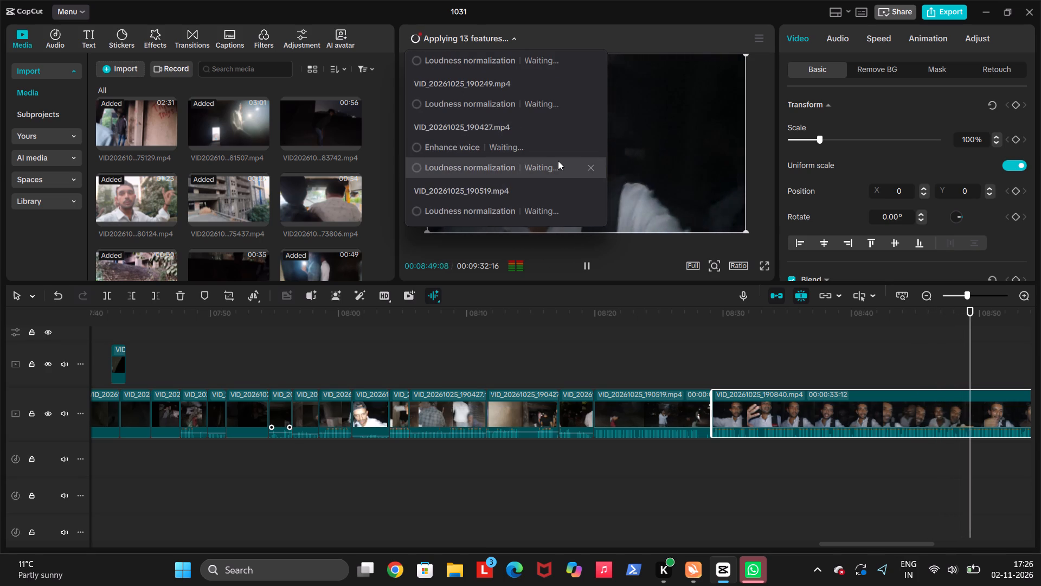
Watch the VID_20261025_190840.mp4 clips from about 8:51 to the end of the timeline and stop playback.
left_click(862, 418)
scroll(857, 420, "left", 1)
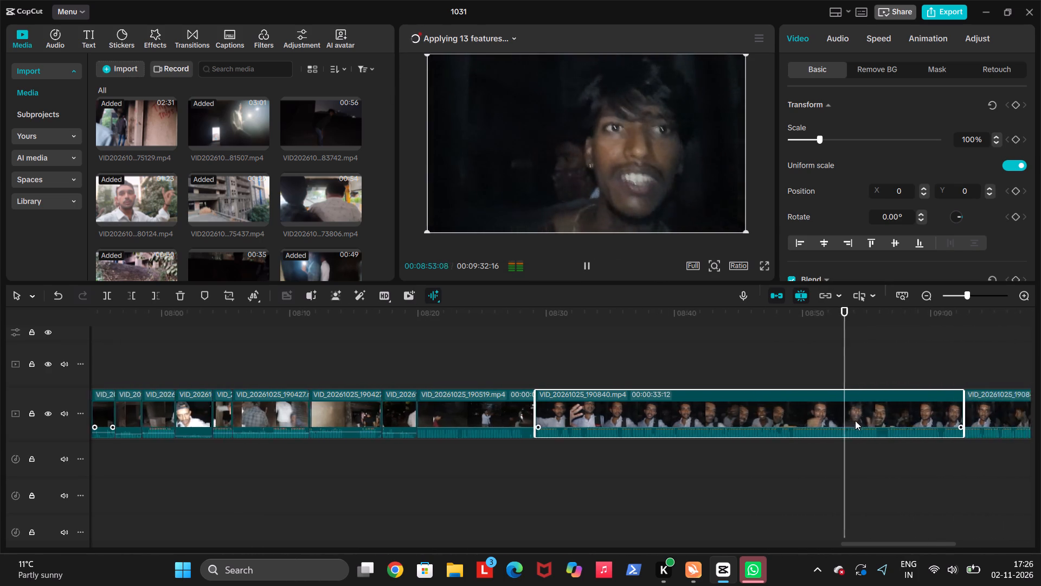
scroll(855, 421, "left", 2)
scroll(752, 421, "left", 1)
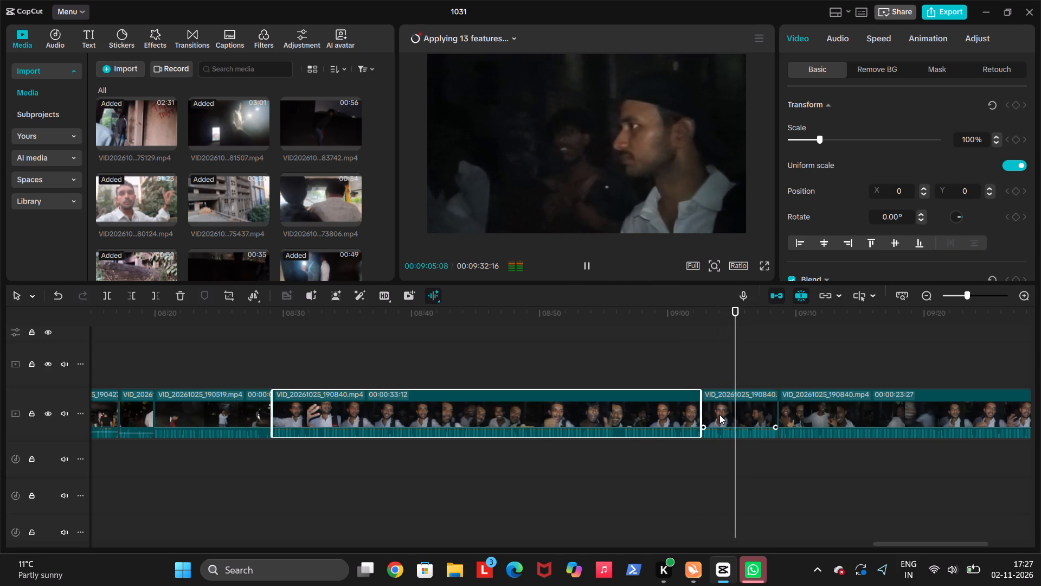
scroll(719, 415, "left", 1)
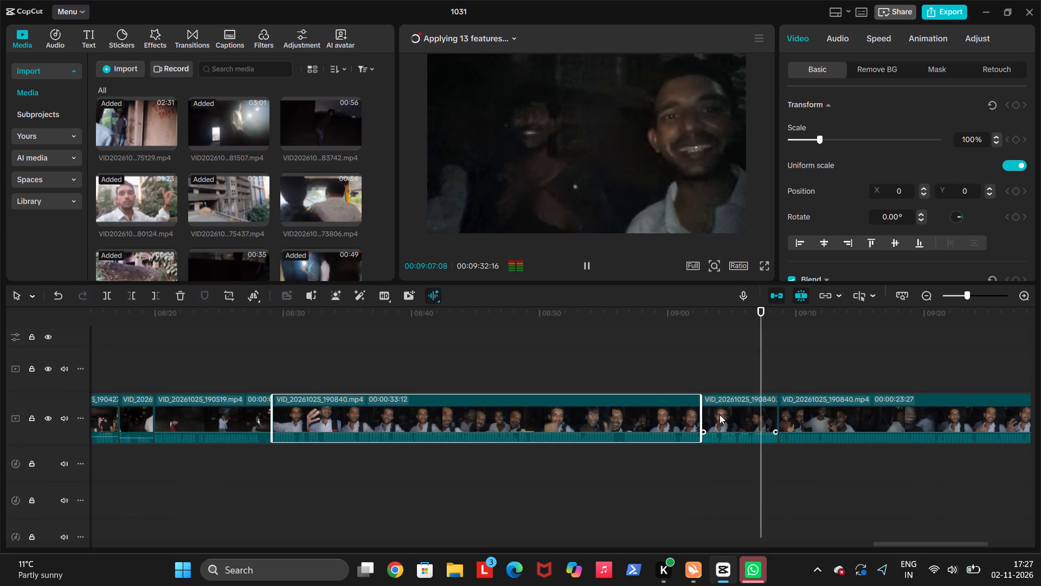
scroll(719, 415, "left", 2)
scroll(664, 409, "left", 1)
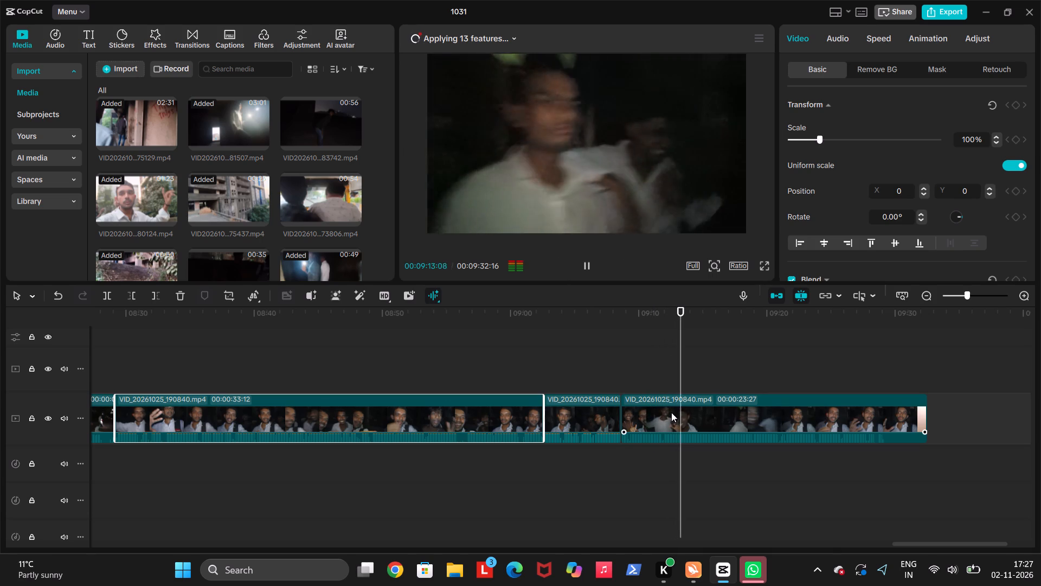
scroll(671, 412, "left", 1)
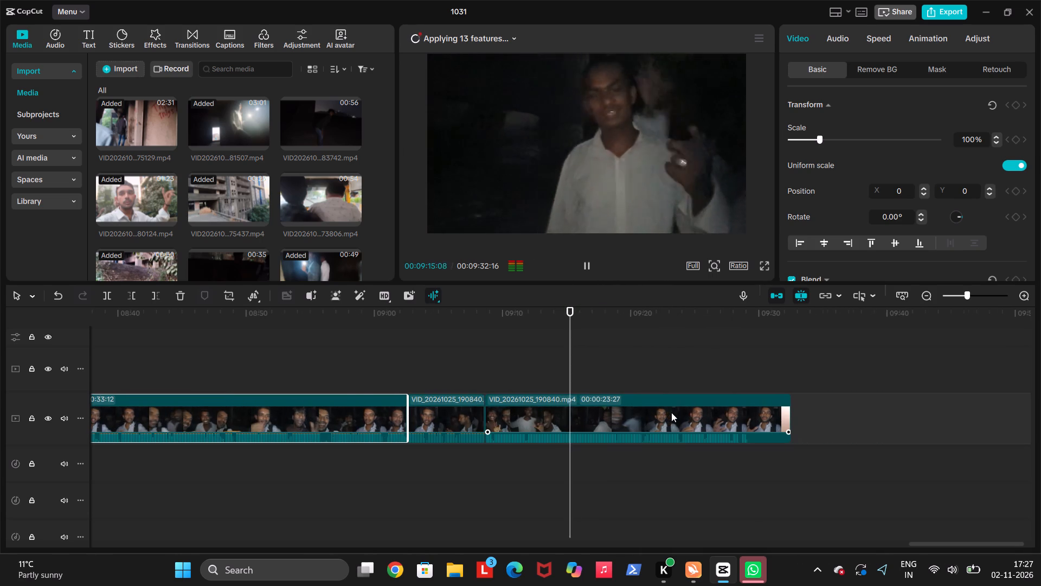
scroll(671, 412, "left", 2)
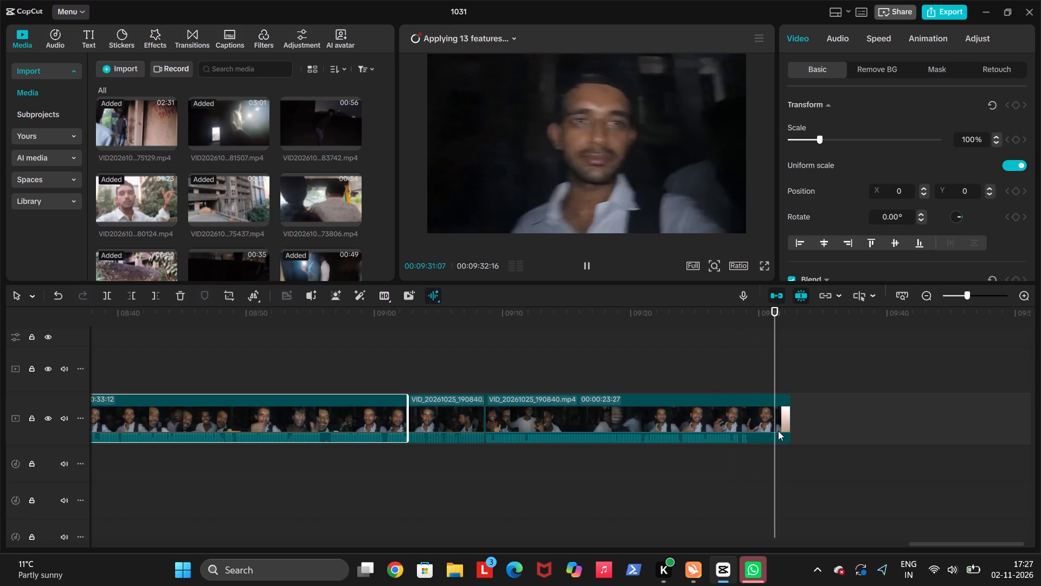
key("space")
key("space")
key("space")
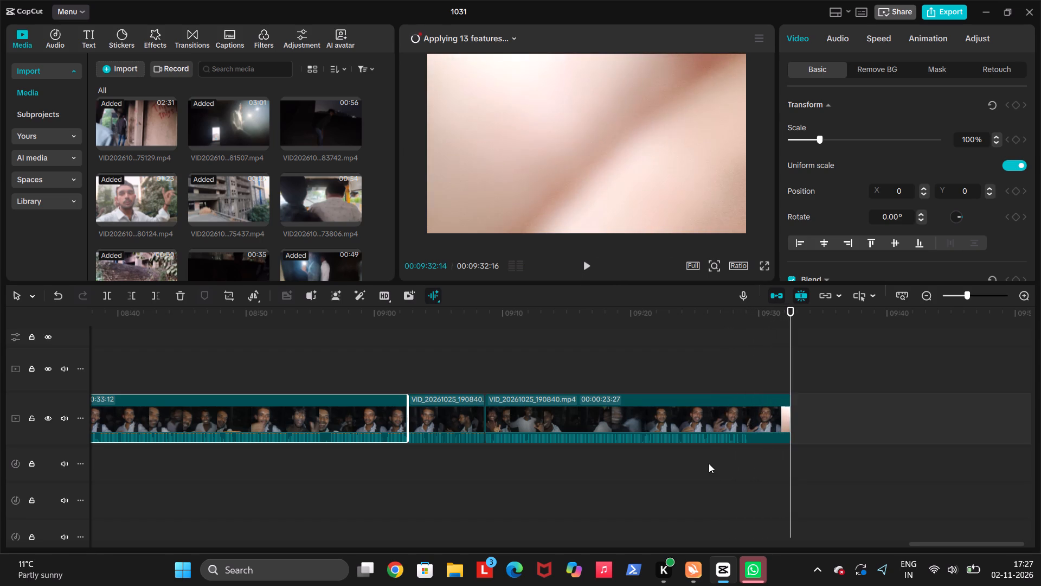
Bring the playhead back to the beginning of the timeline and play the video from there.
left_click(709, 463)
left_click_drag(709, 463, 67, 481)
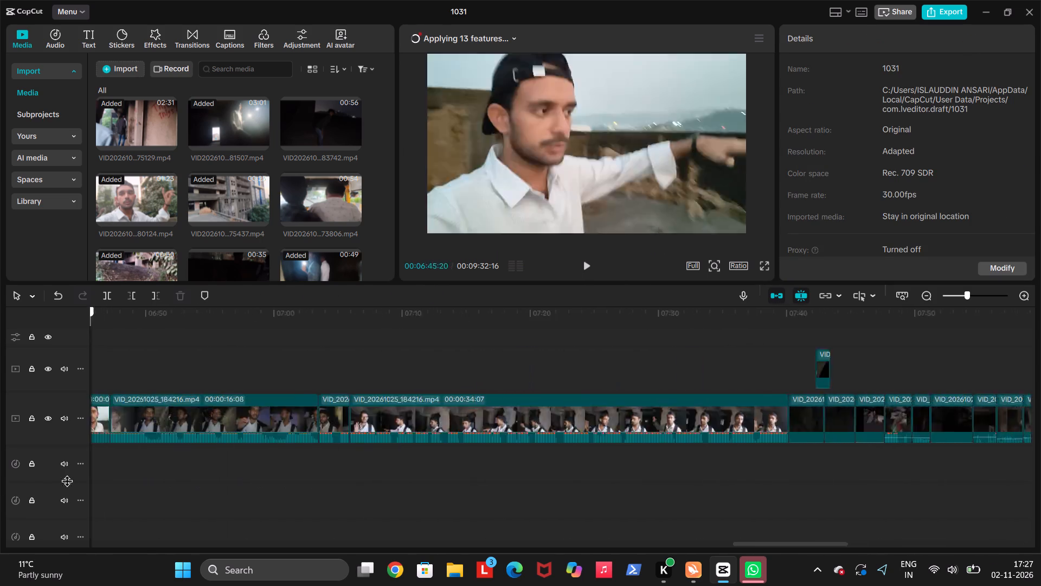
left_click_drag(67, 481, 0, 486)
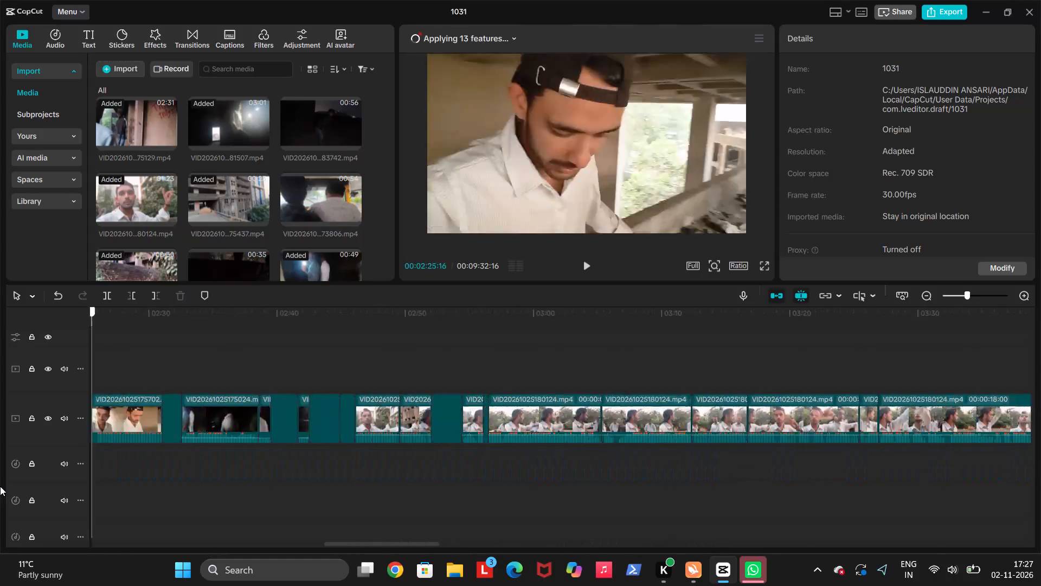
left_click_drag(0, 486, 0, 483)
key("space")
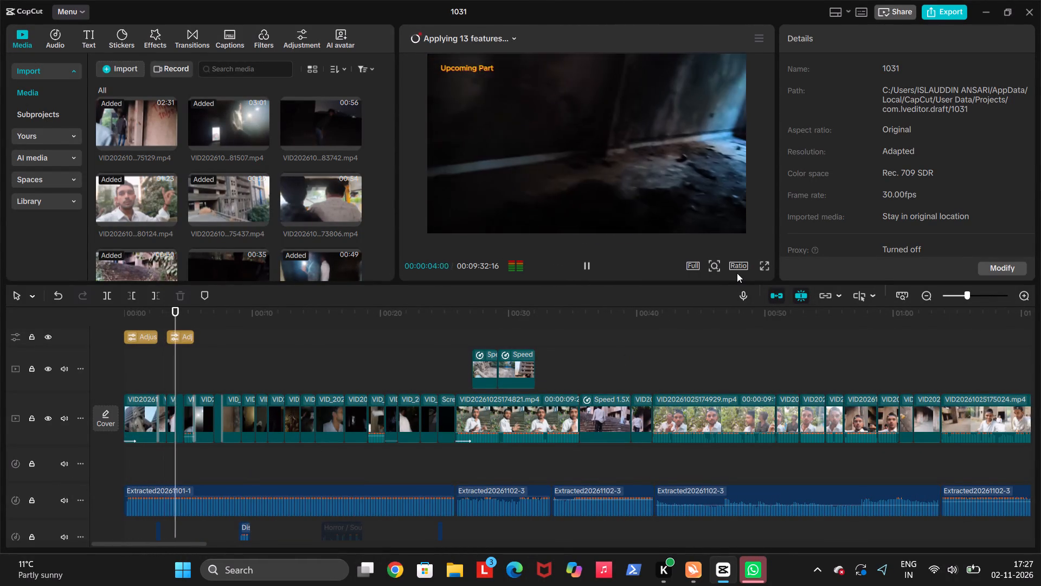
Remove all Loudness normalization tasks from the queue of features being applied, keeping the Enhance voice tasks.
left_click(460, 40)
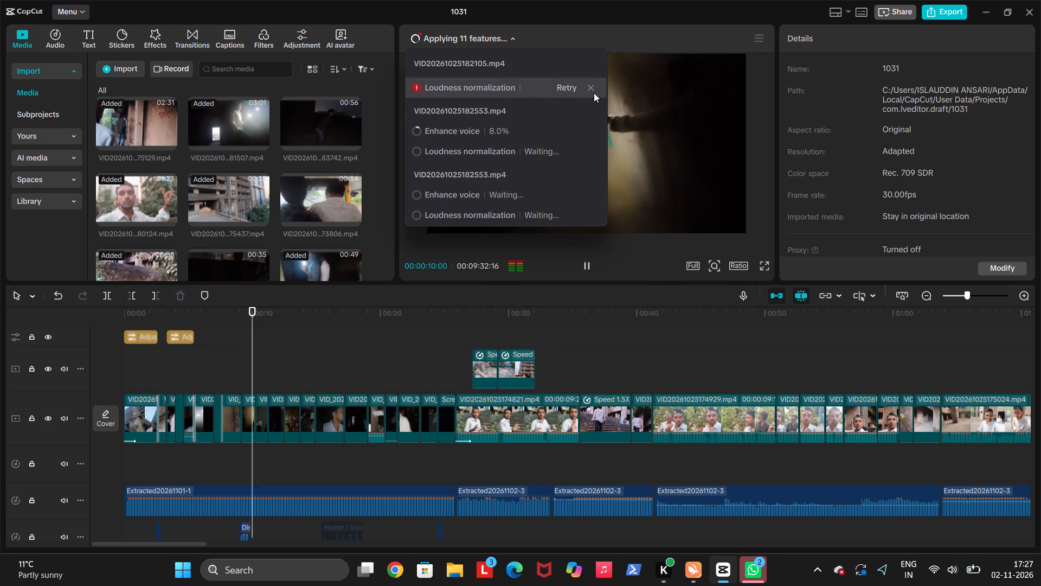
left_click(594, 92)
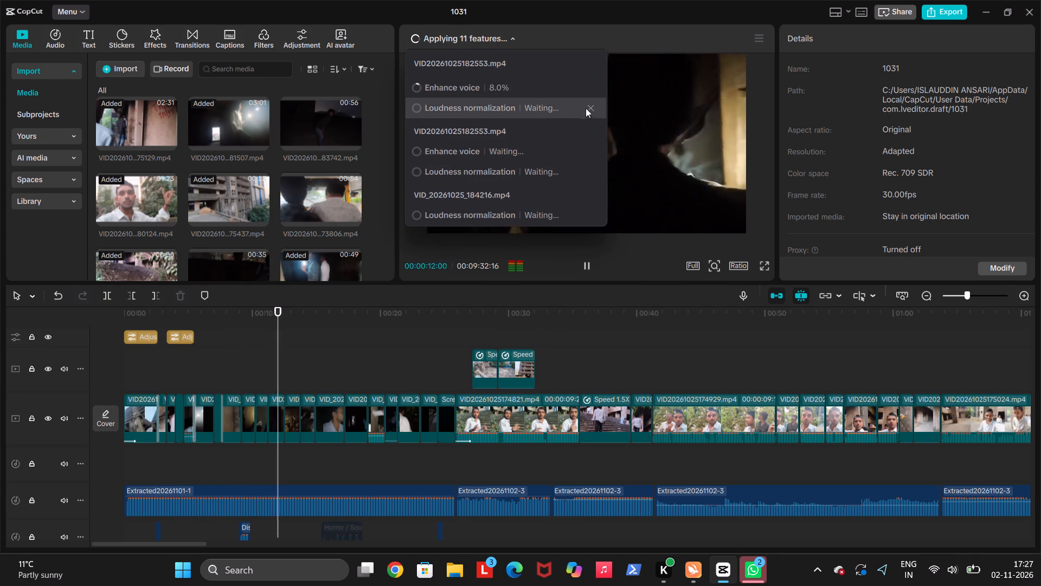
left_click(592, 107)
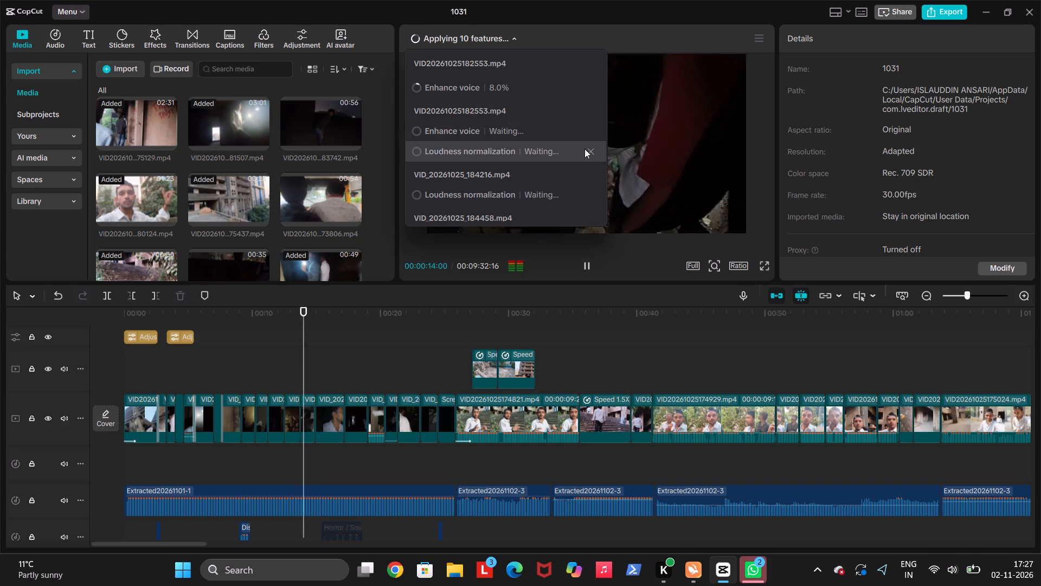
left_click(590, 149)
left_click(588, 176)
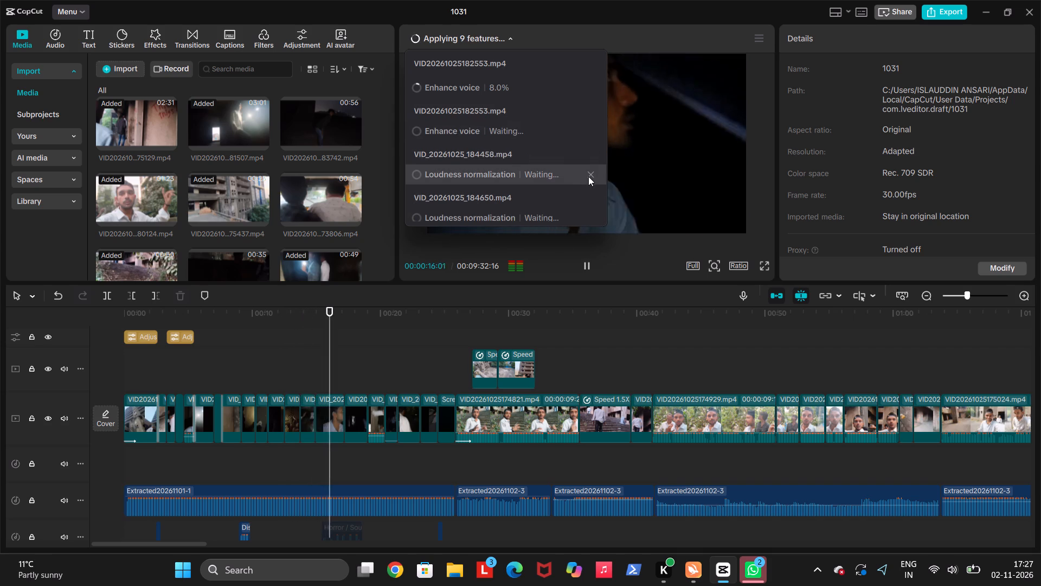
left_click(589, 176)
left_click(589, 176)
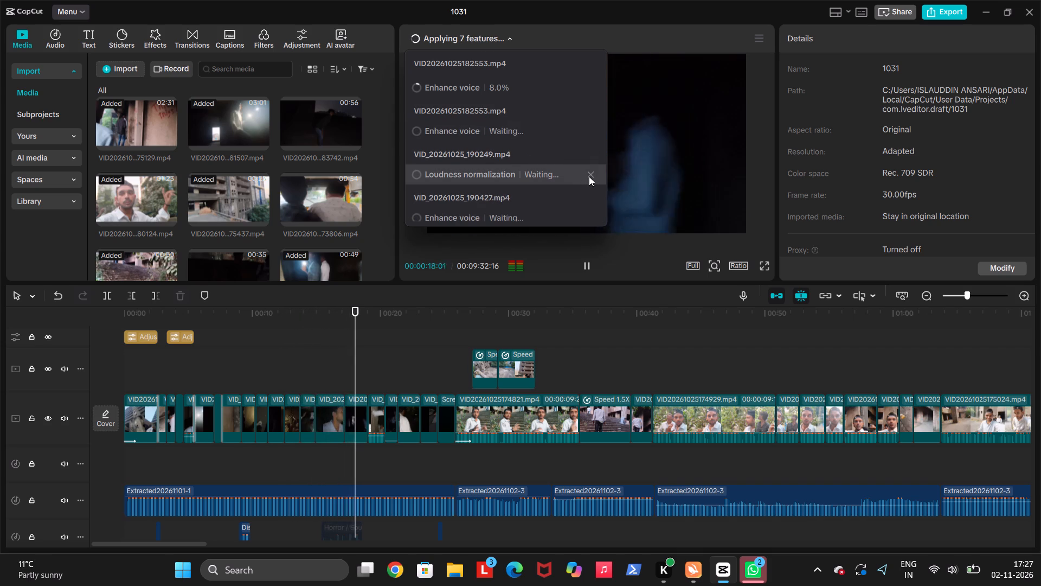
left_click(590, 175)
left_click(593, 190)
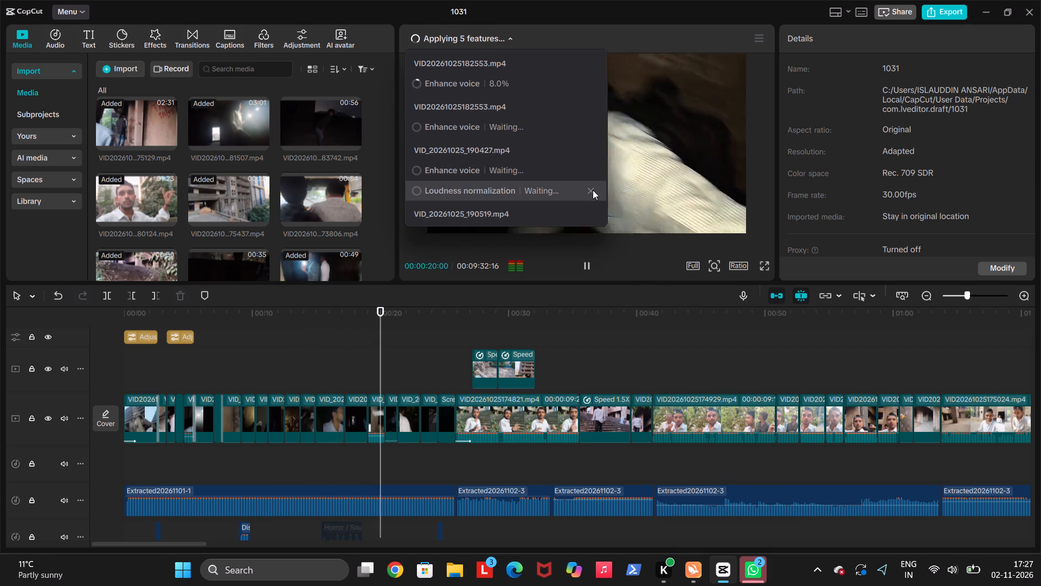
scroll(575, 188, "down", 1)
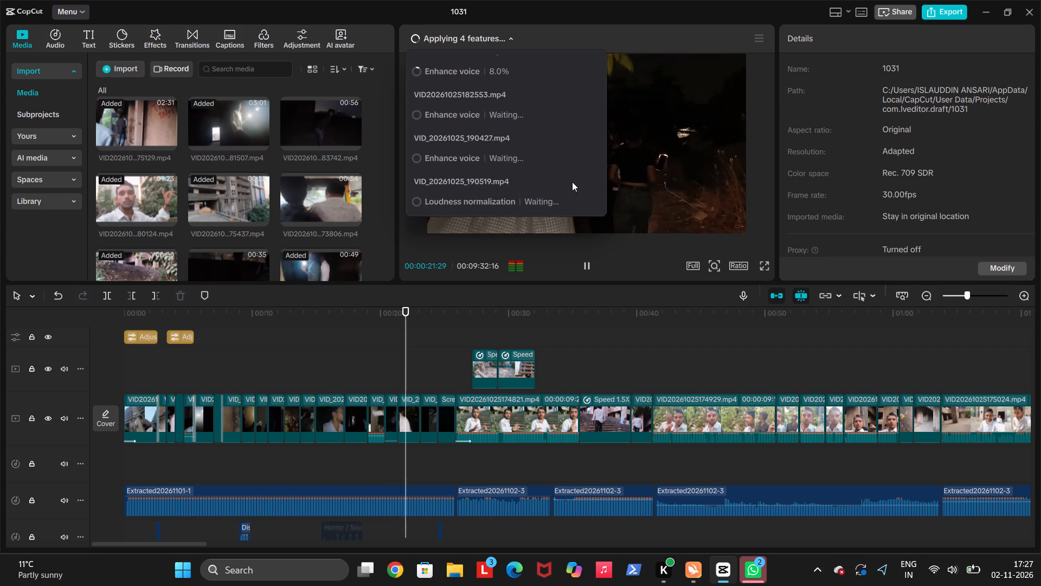
scroll(572, 182, "down", 1)
left_click(590, 201)
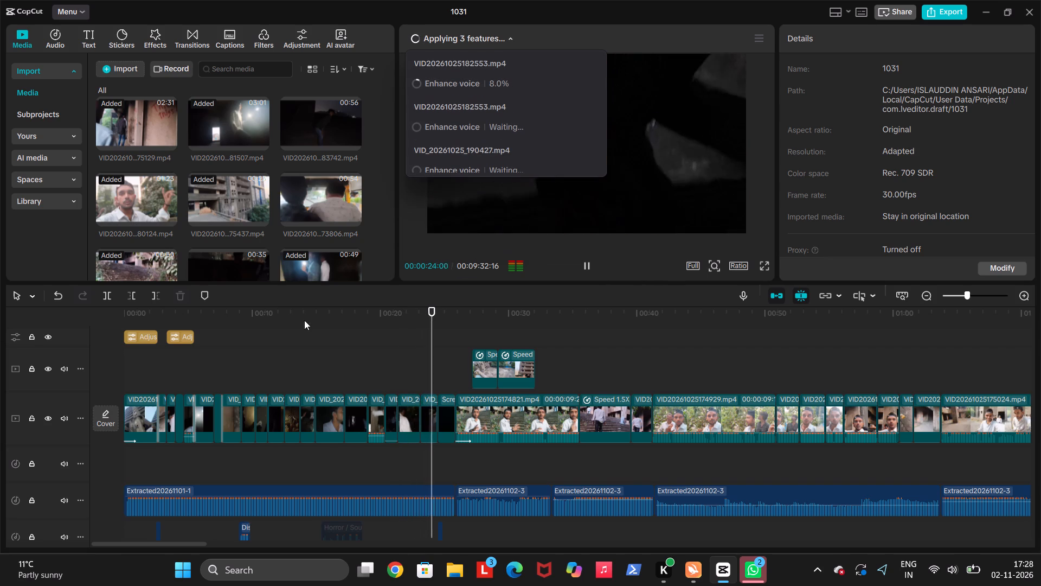
left_click(435, 288)
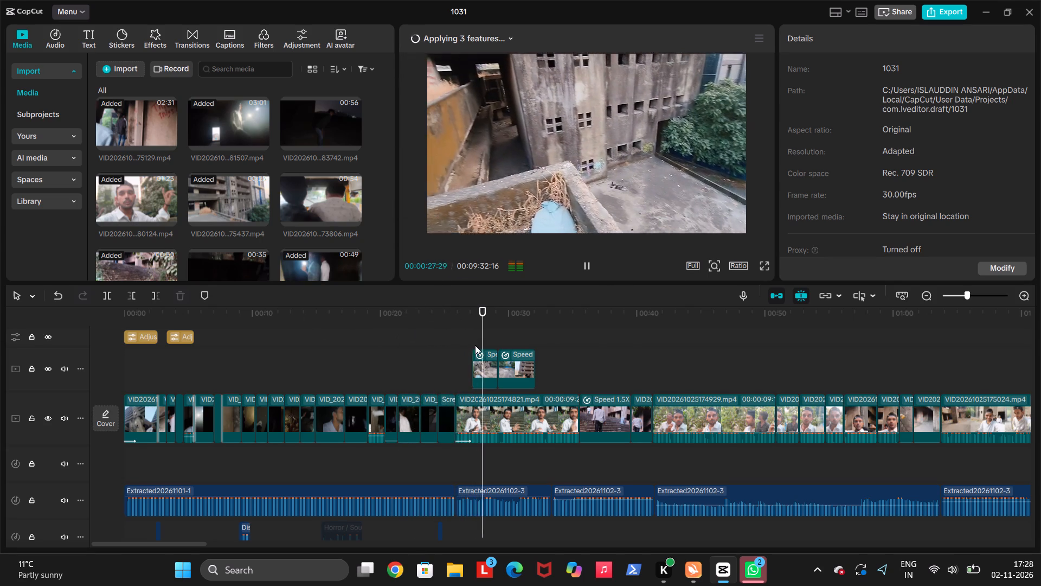
Add a custom adjustment at 00:00:27:05 above the two speed-changed overlay clips and extend it to their end near 0:32.
scroll(475, 345, "left", 1)
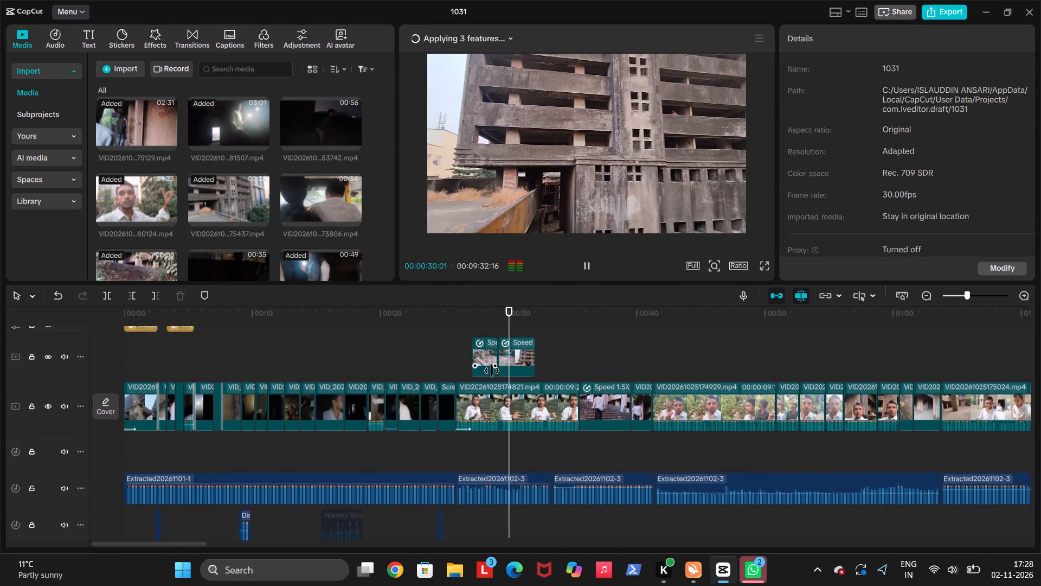
scroll(492, 371, "left", 1)
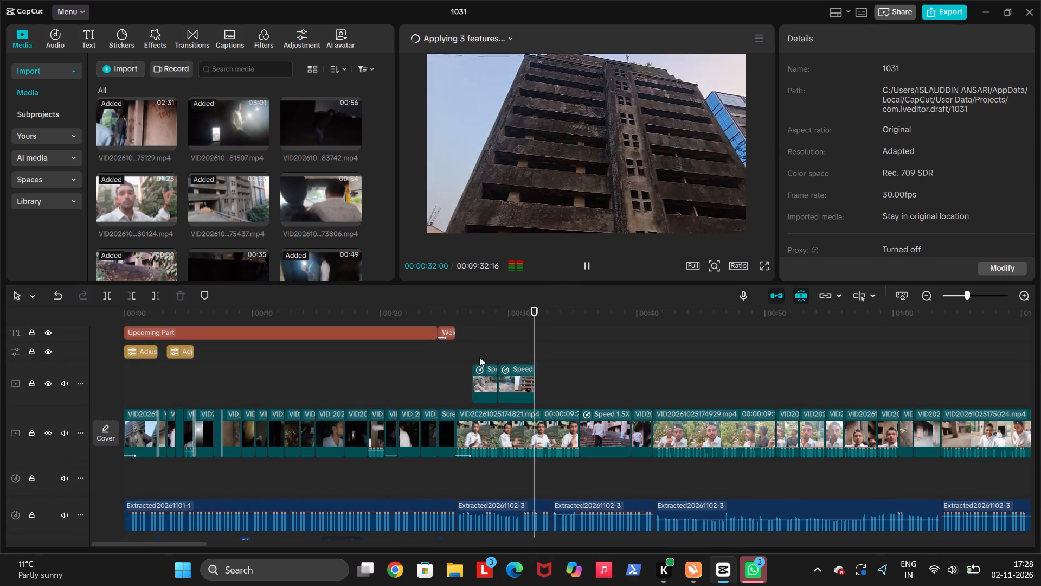
left_click(475, 356)
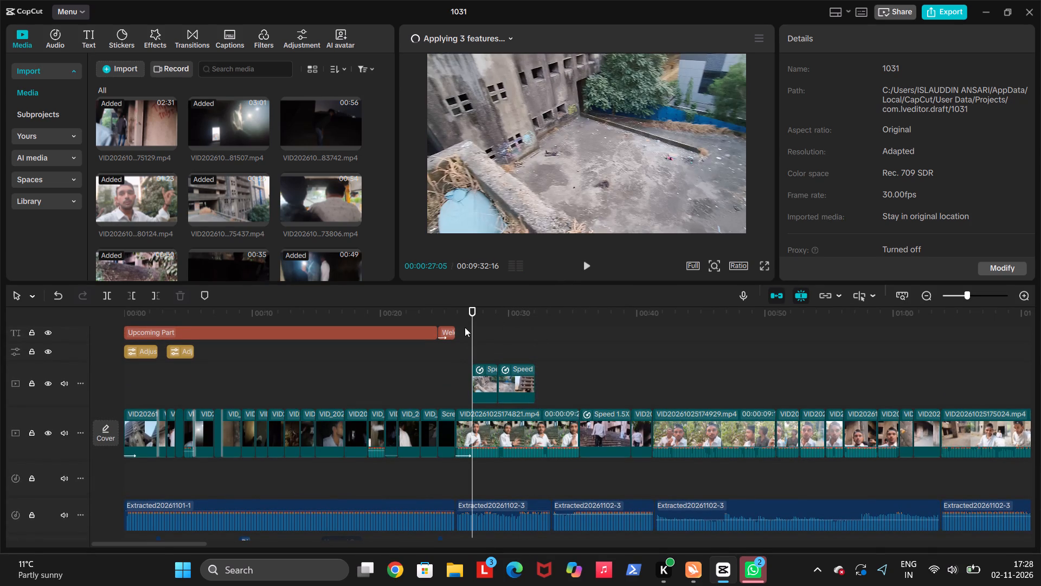
key("Up")
key("Down")
left_click(309, 44)
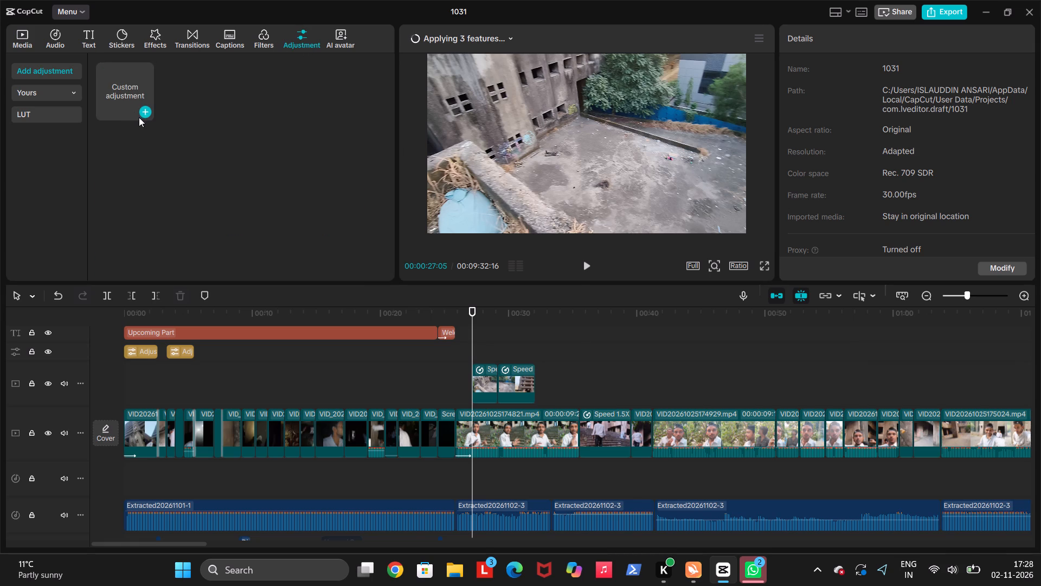
left_click(147, 113)
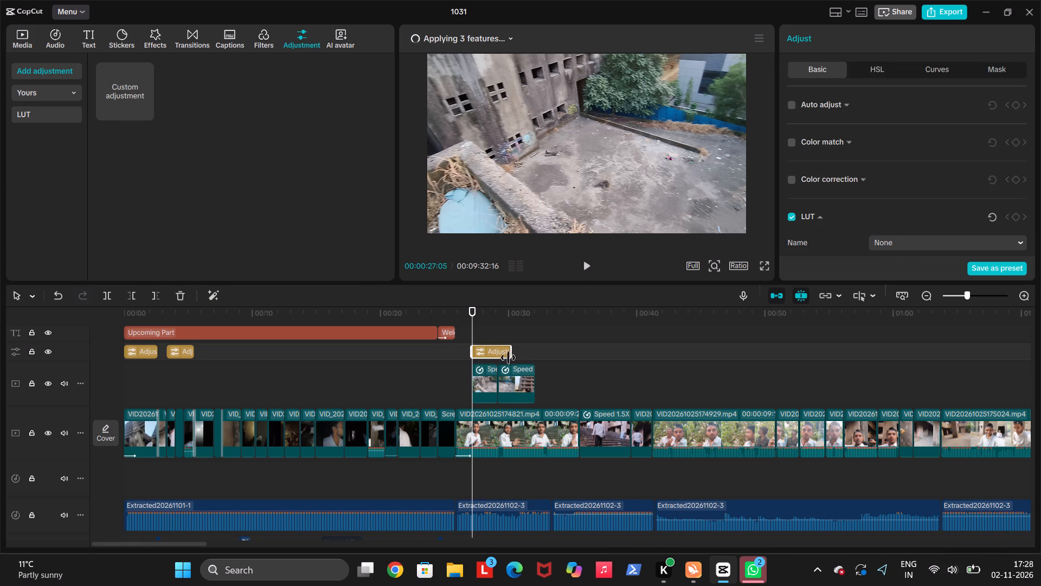
left_click_drag(512, 354, 532, 354)
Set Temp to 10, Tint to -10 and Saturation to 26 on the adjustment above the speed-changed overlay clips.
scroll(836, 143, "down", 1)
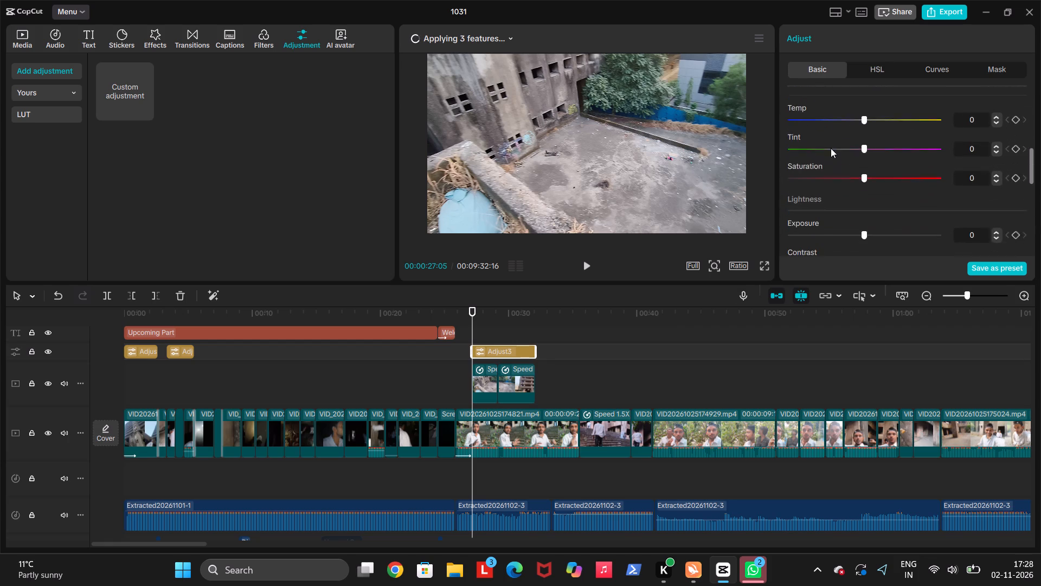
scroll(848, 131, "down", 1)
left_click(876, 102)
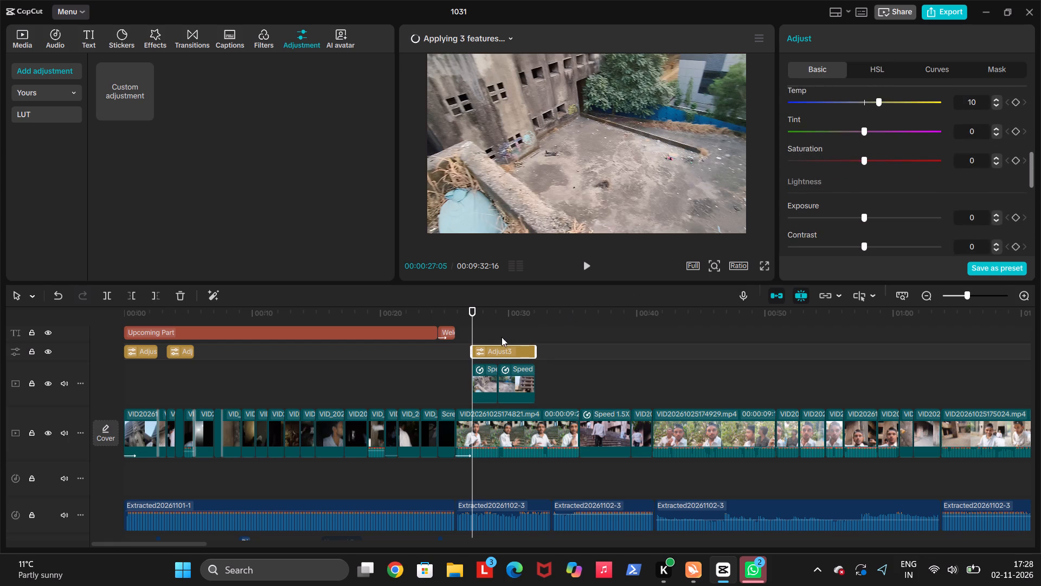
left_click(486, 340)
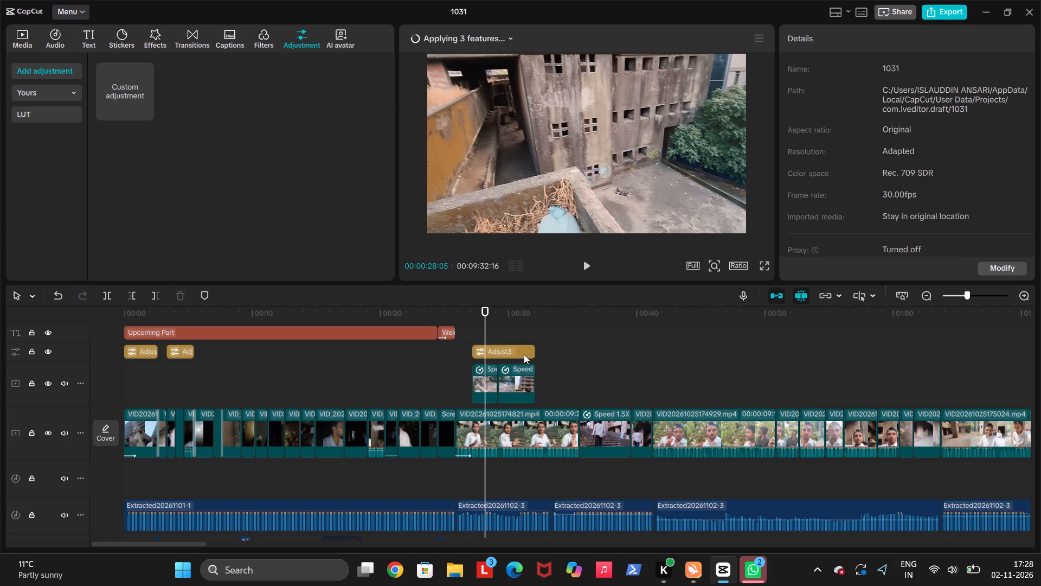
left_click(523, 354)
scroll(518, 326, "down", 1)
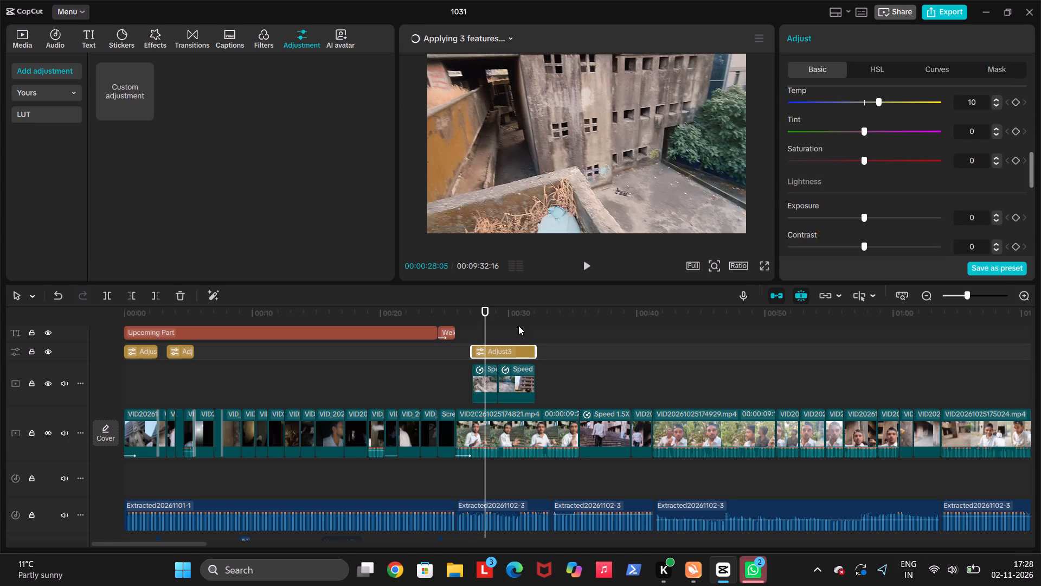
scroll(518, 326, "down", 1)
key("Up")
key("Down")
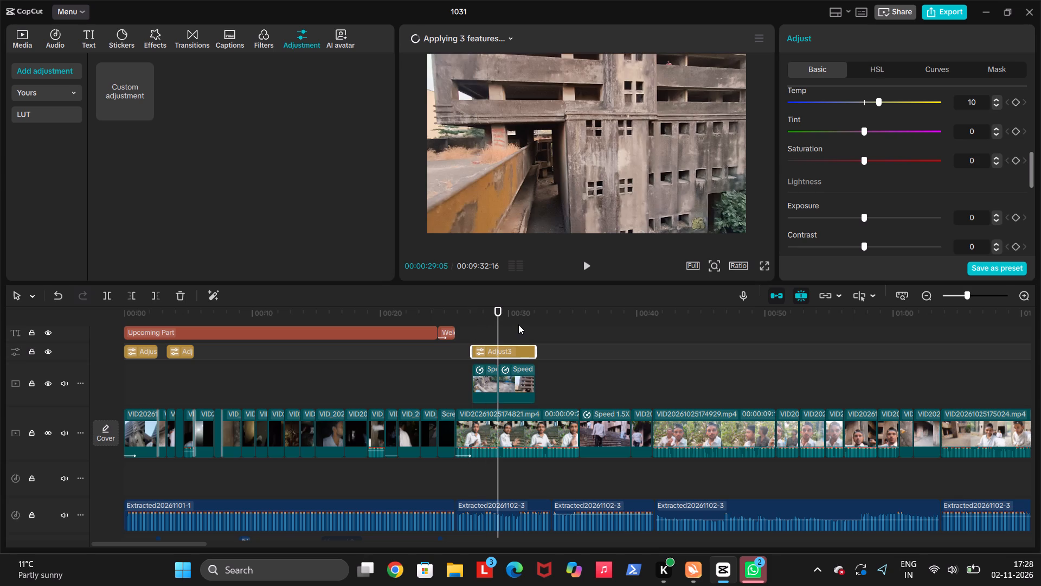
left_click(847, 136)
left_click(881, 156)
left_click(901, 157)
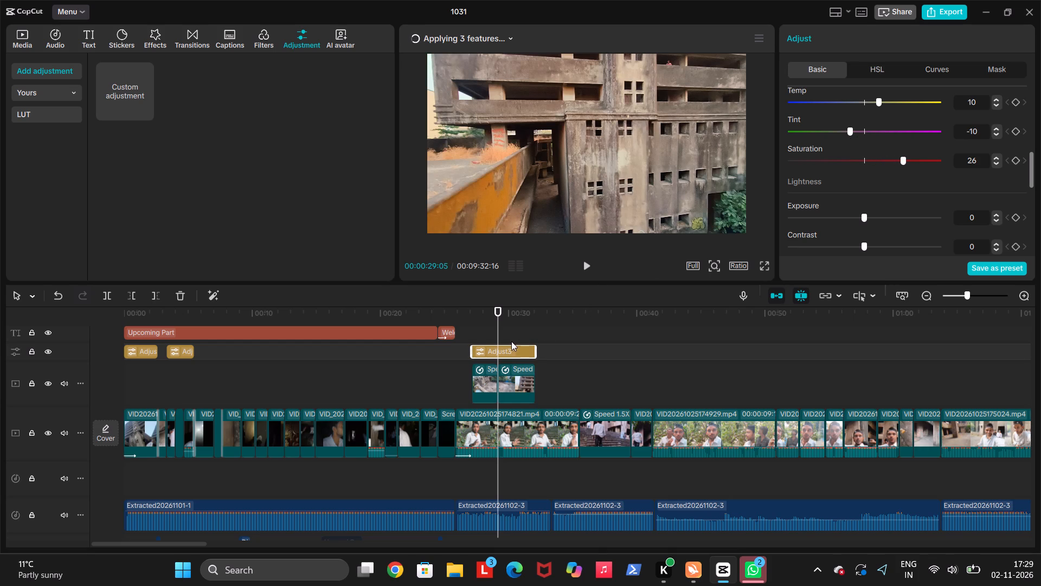
At about 0:29, refine the overlay adjustment's colour to Saturation 23, Tint -16 and Temp 14.
left_click(508, 341)
left_click(505, 345)
left_click(506, 351)
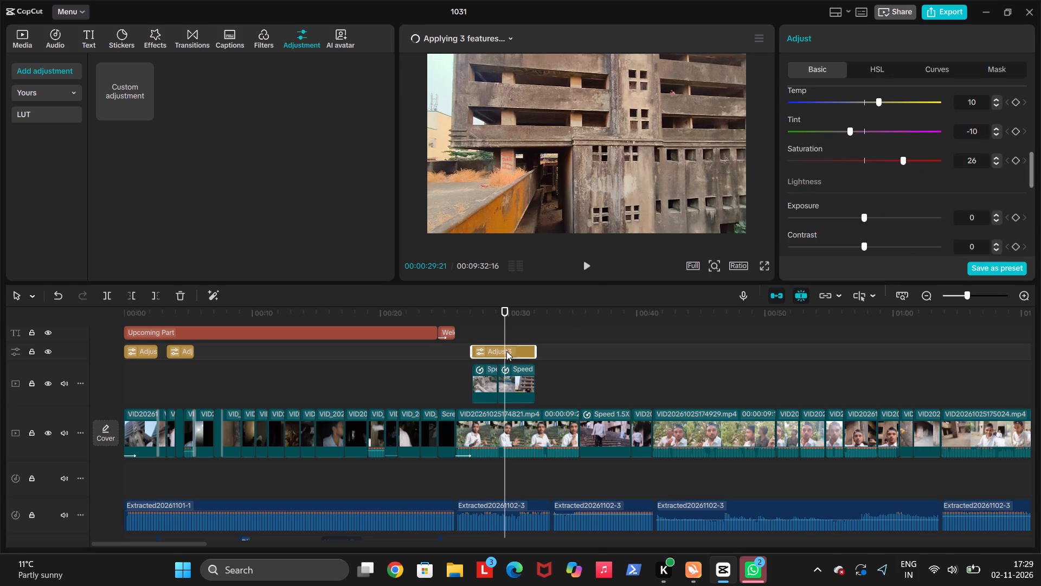
left_click_drag(899, 161, 860, 165)
left_click_drag(860, 165, 873, 169)
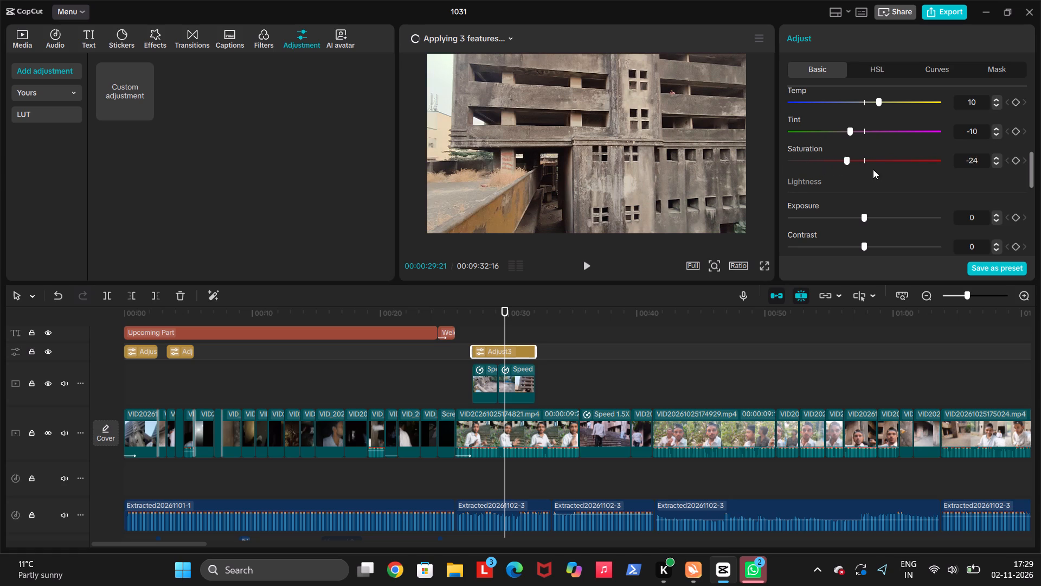
left_click_drag(873, 169, 896, 170)
left_click(838, 133)
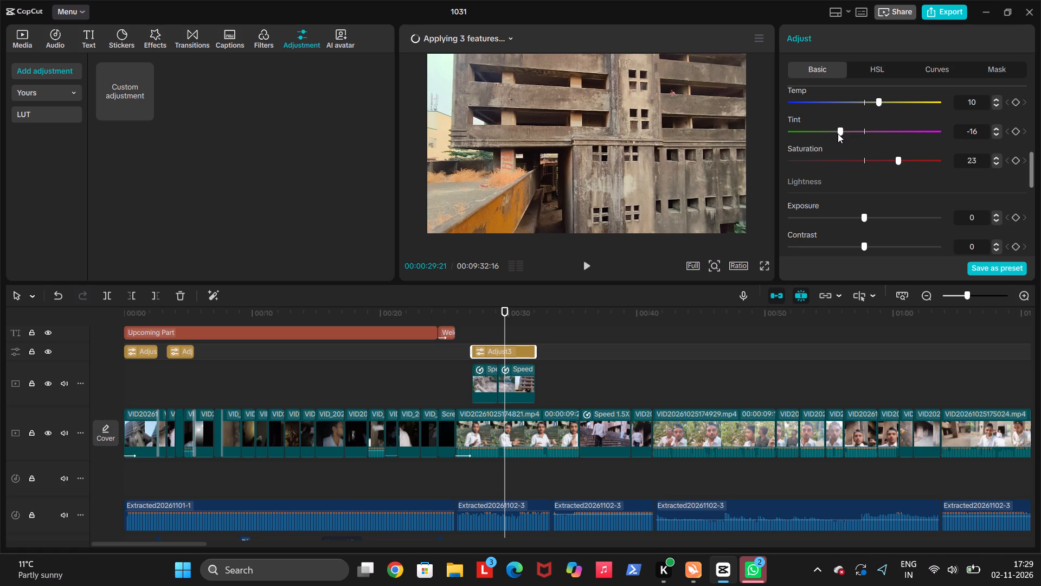
left_click(889, 101)
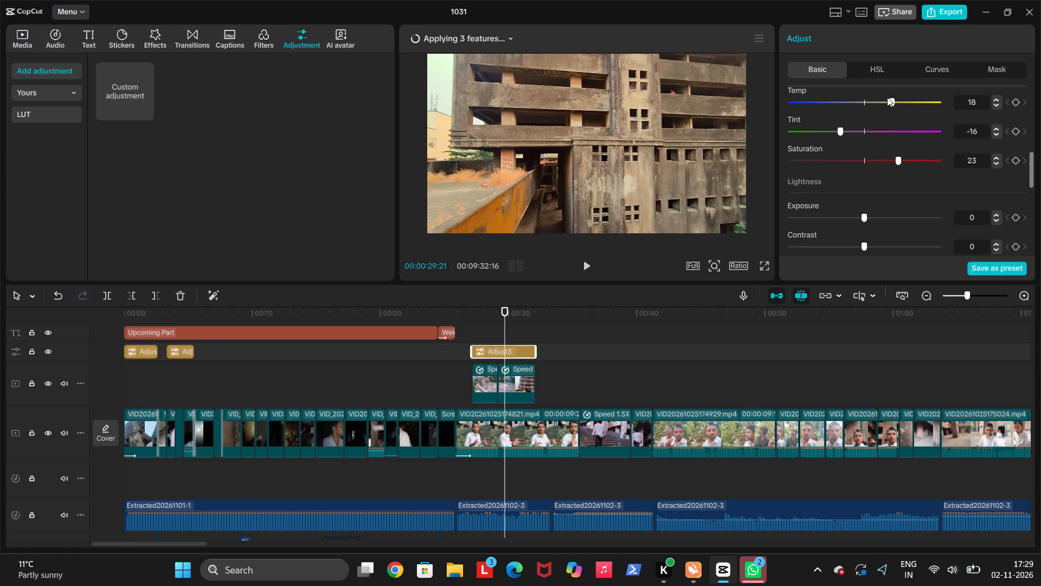
left_click(883, 97)
Set Exposure to -22 and Contrast to 12 on the adjustment above the overlay clips.
left_click(842, 214)
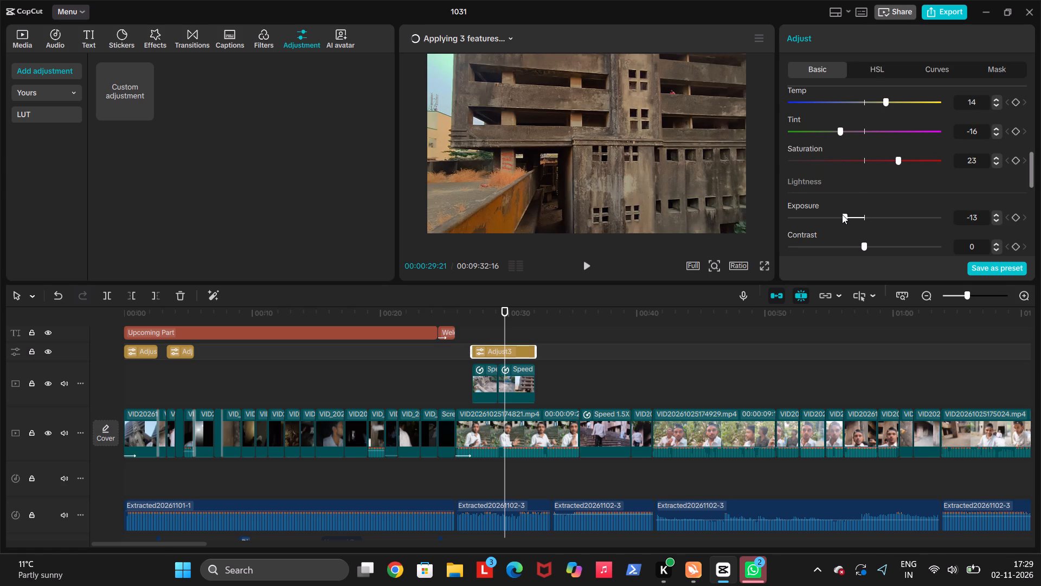
scroll(842, 214, "down", 1)
left_click(826, 157)
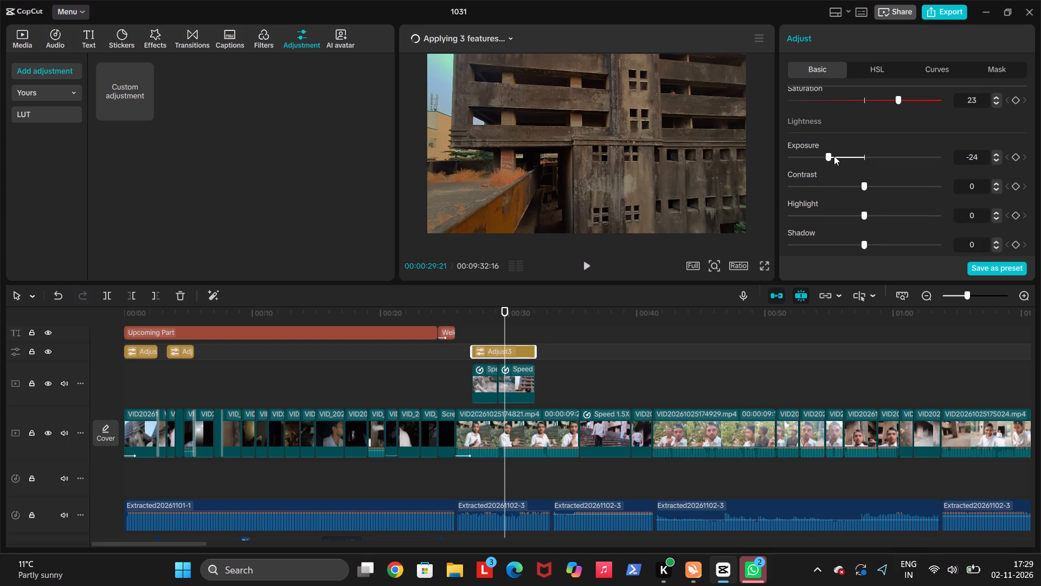
left_click(836, 156)
left_click(829, 156)
scroll(870, 186, "down", 1)
left_click_drag(865, 186, 911, 192)
scroll(911, 192, "down", 1)
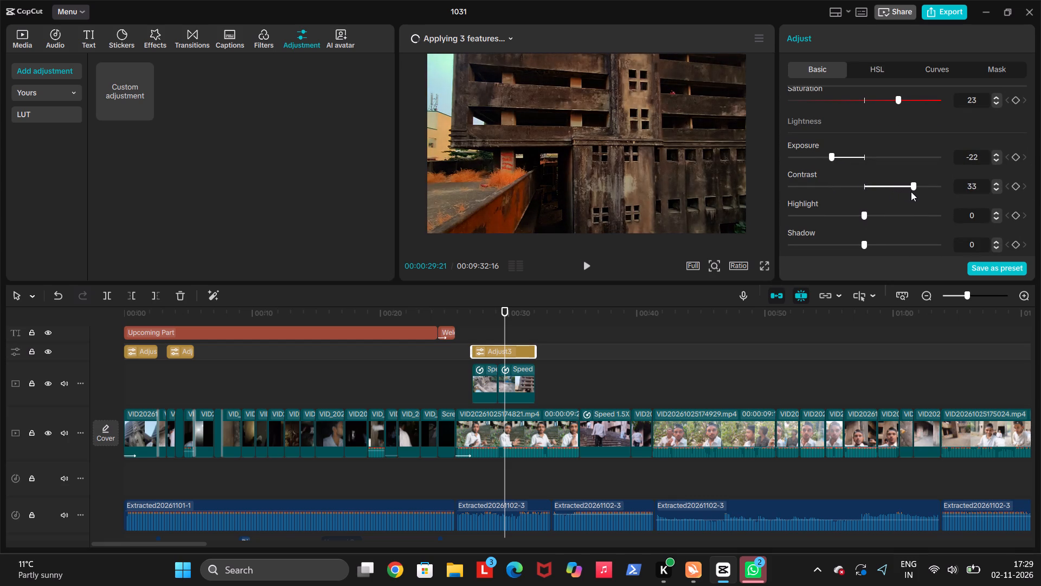
left_click_drag(911, 192, 879, 190)
scroll(889, 190, "down", 1)
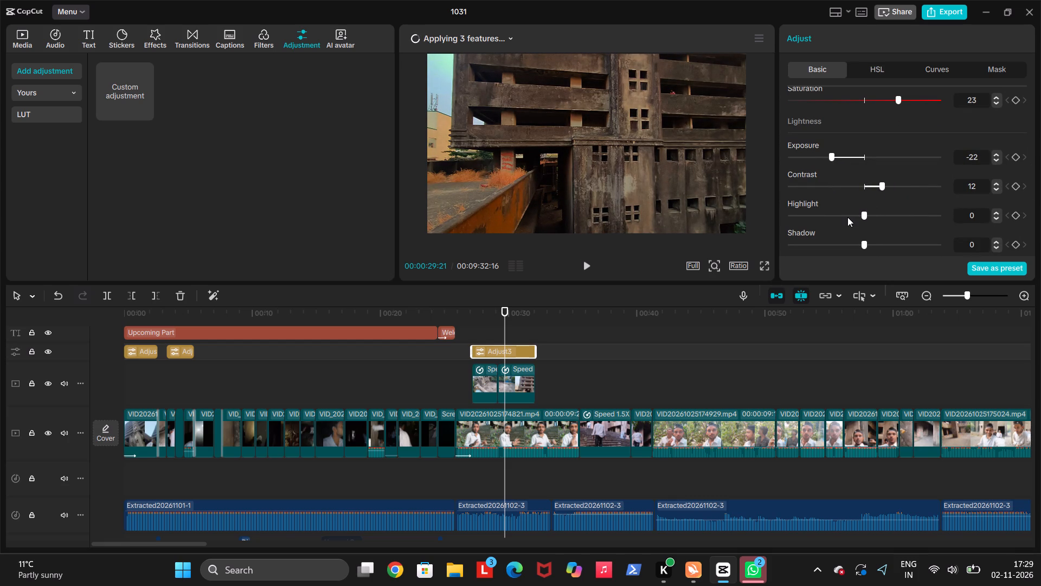
Lower the overlay adjustment's Highlight to -12 and its Brilliance to -15.
left_click(844, 217)
scroll(856, 237, "down", 1)
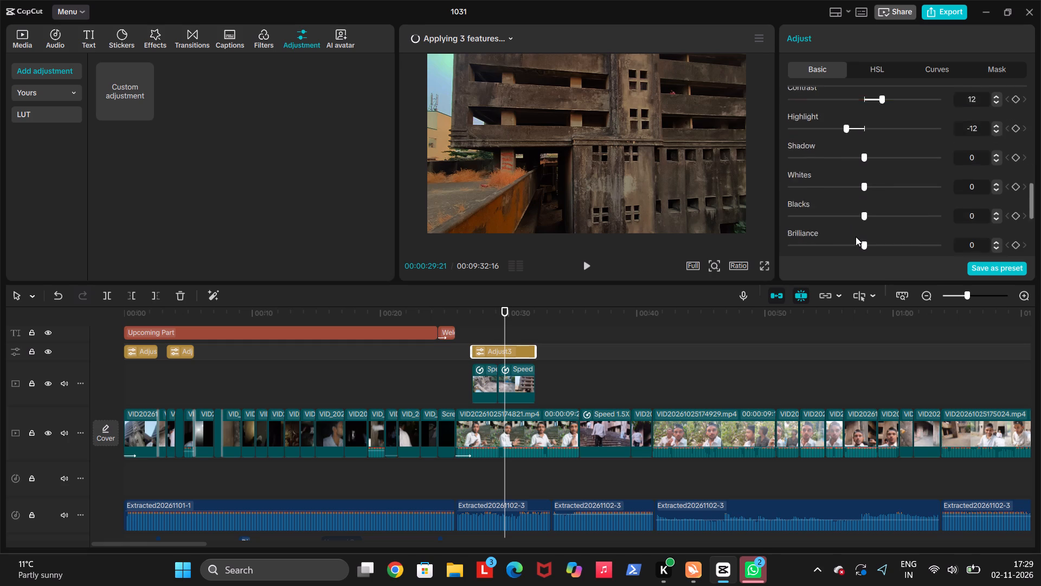
scroll(856, 237, "down", 1)
left_click(844, 194)
scroll(844, 194, "down", 1)
left_click_drag(844, 194, 840, 203)
scroll(846, 211, "down", 1)
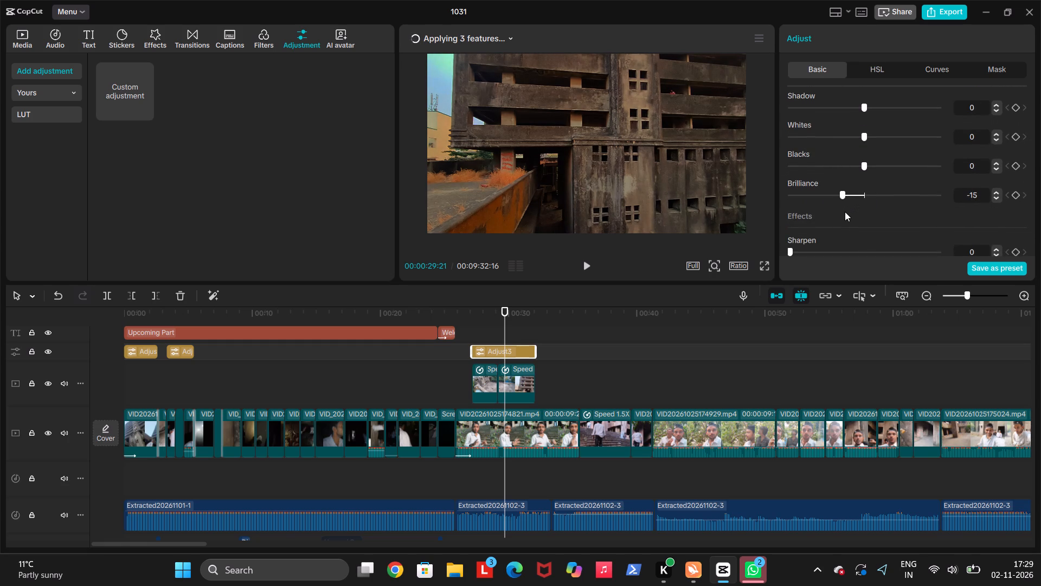
Set Sharpen to 6 and Clarity to 39 on the overlay adjustment.
scroll(839, 217, "down", 1)
left_click(799, 134)
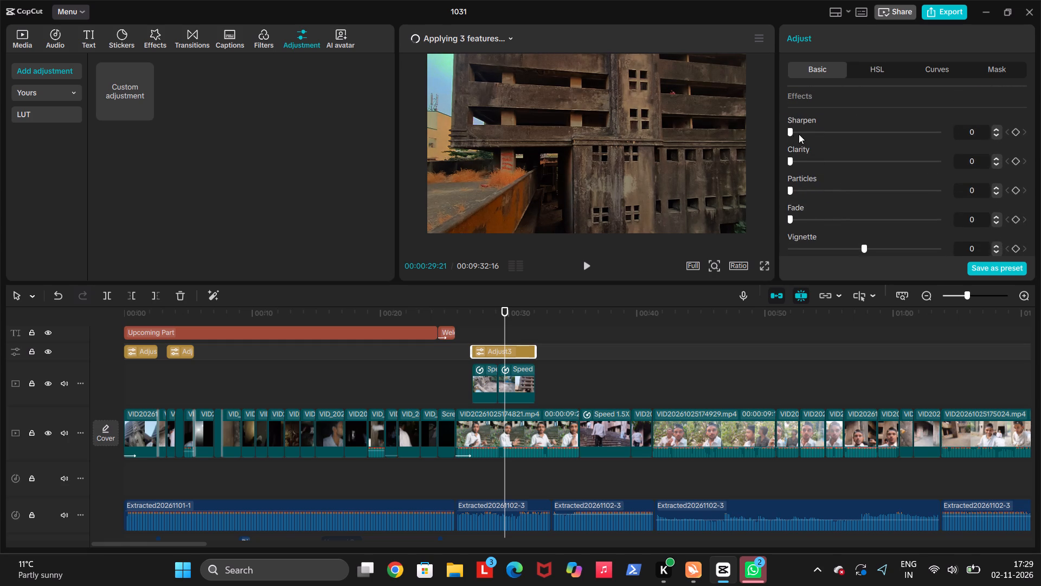
left_click(844, 163)
left_click(844, 163)
scroll(870, 164, "down", 2)
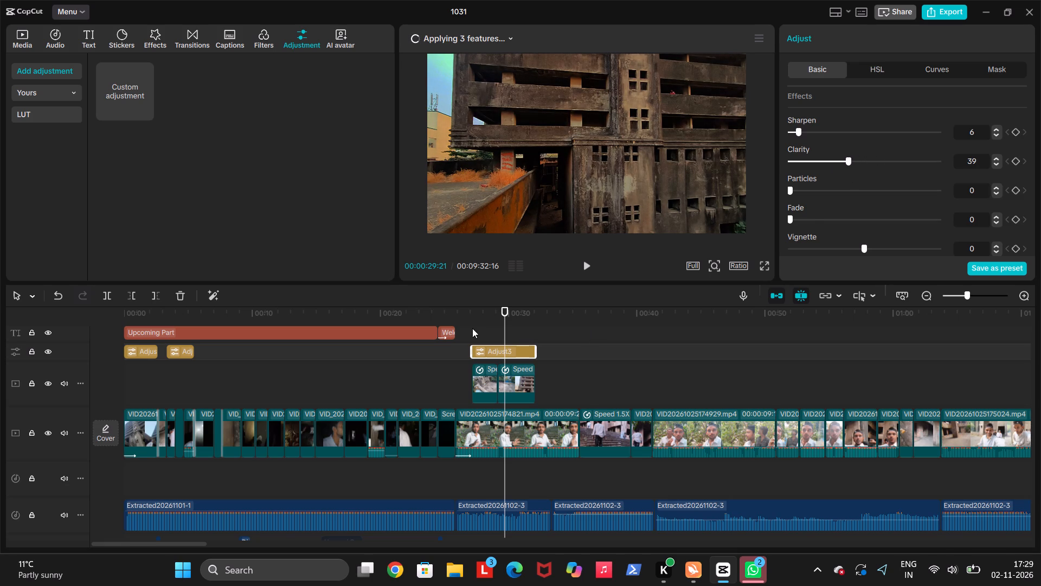
Play the adjusted overlay section from about 0:27 and stop just past its end, at 00:00:32:24.
left_click(469, 327)
key("space")
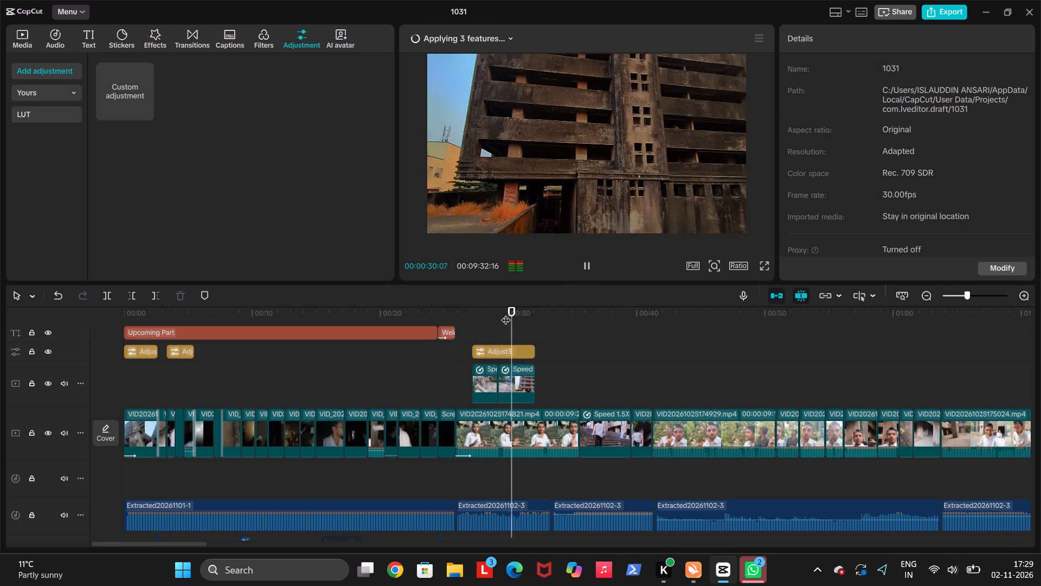
key("space")
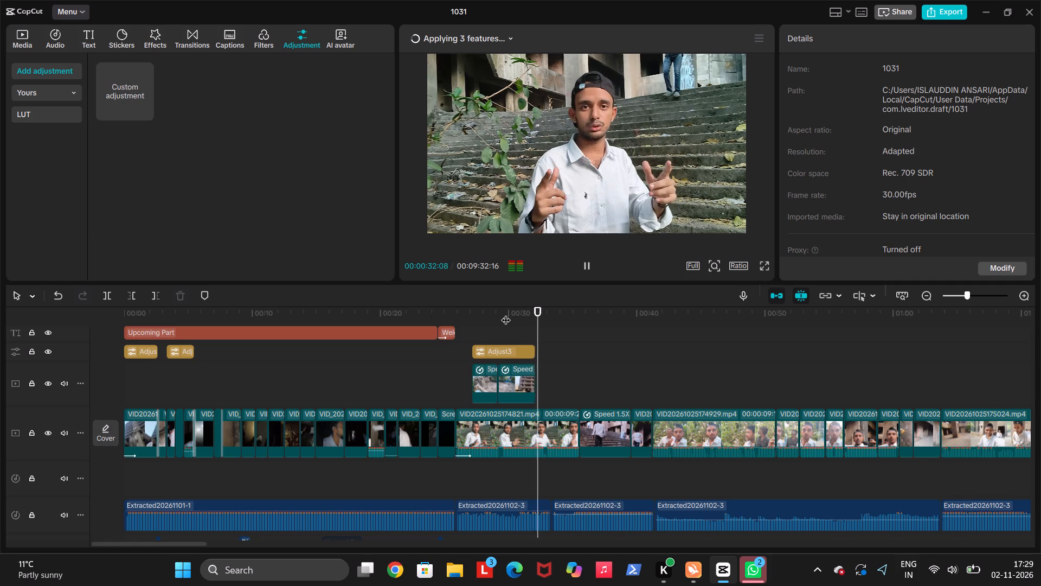
key("space")
key("space")
Set Temp to 10 on the main-track clip VID20261025174821.mp4 and shift its Tint slightly towards green.
left_click(512, 443)
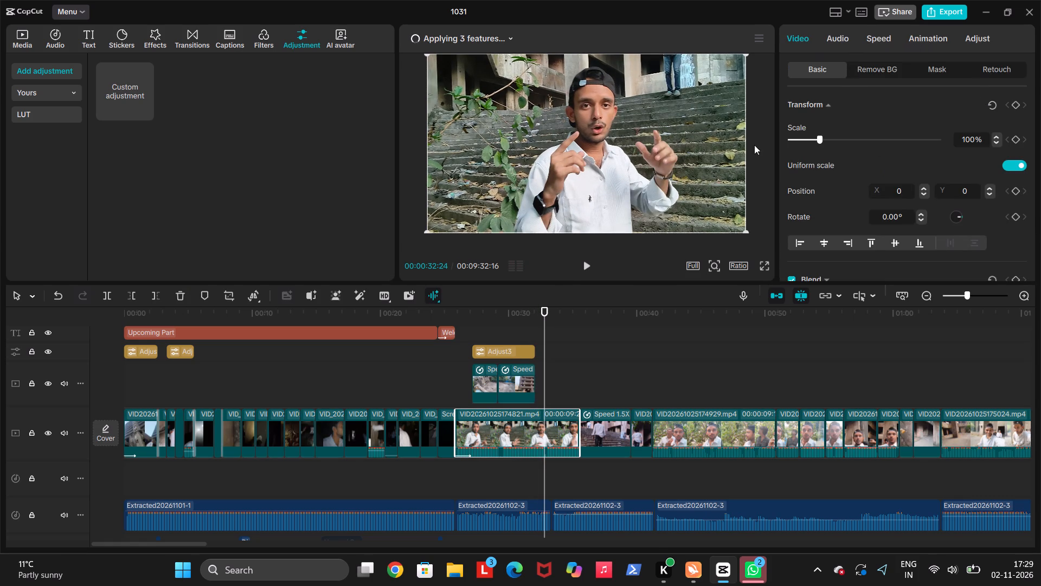
left_click(970, 39)
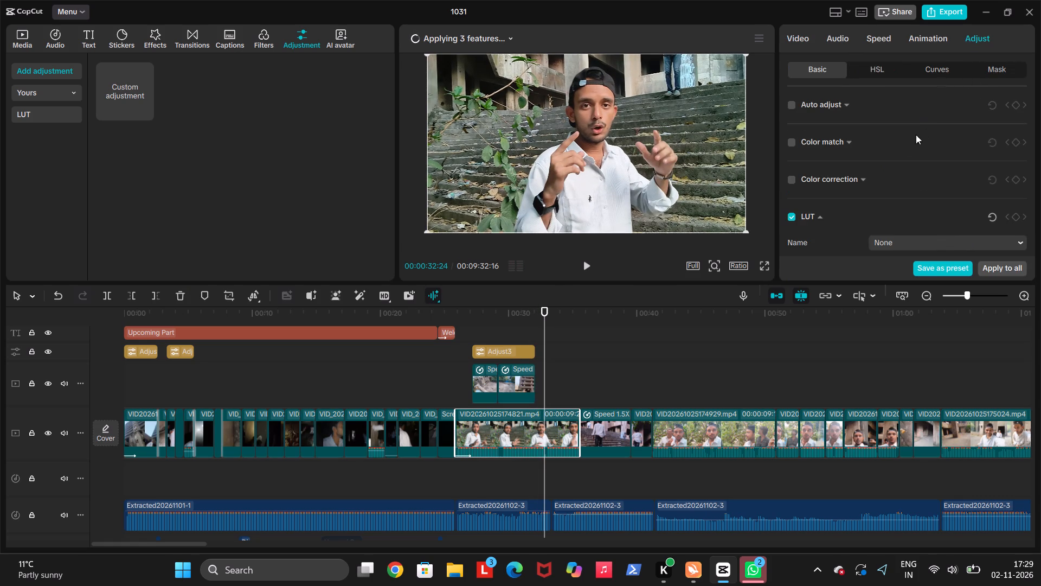
scroll(888, 154, "down", 1)
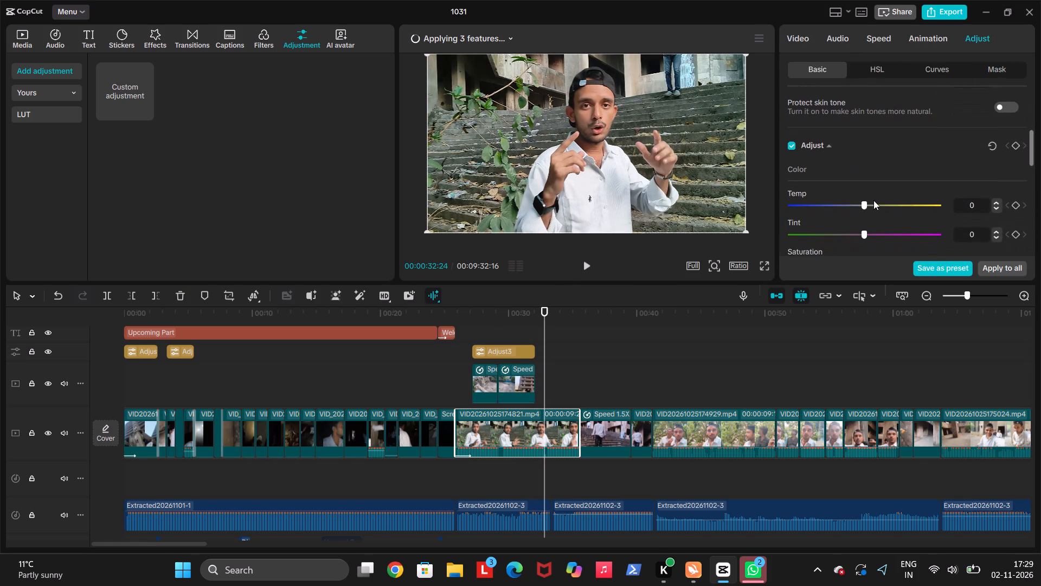
scroll(873, 200, "down", 1)
left_click(877, 202)
scroll(877, 202, "down", 1)
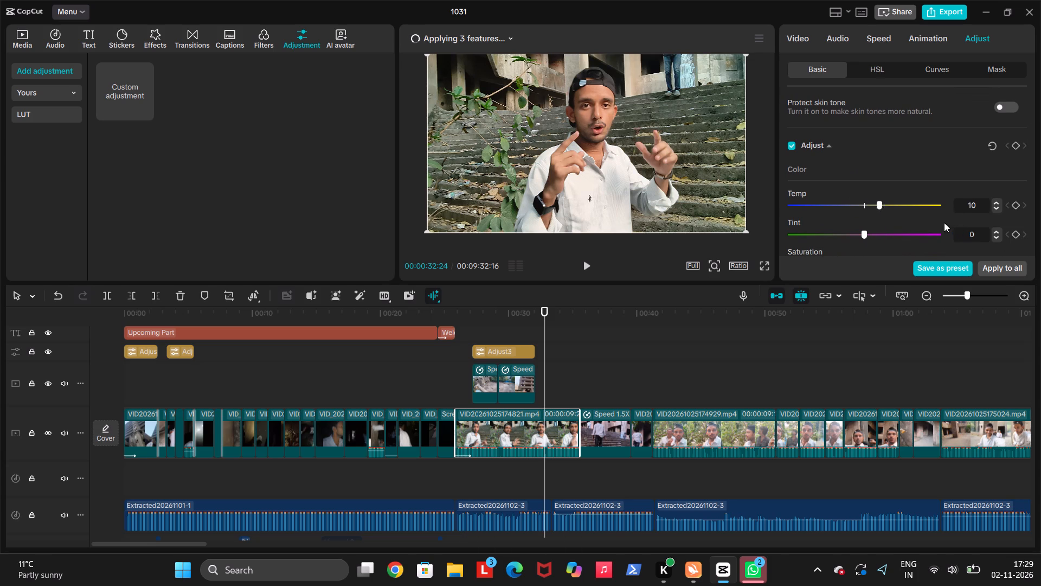
left_click(890, 203)
left_click_drag(890, 203, 906, 207)
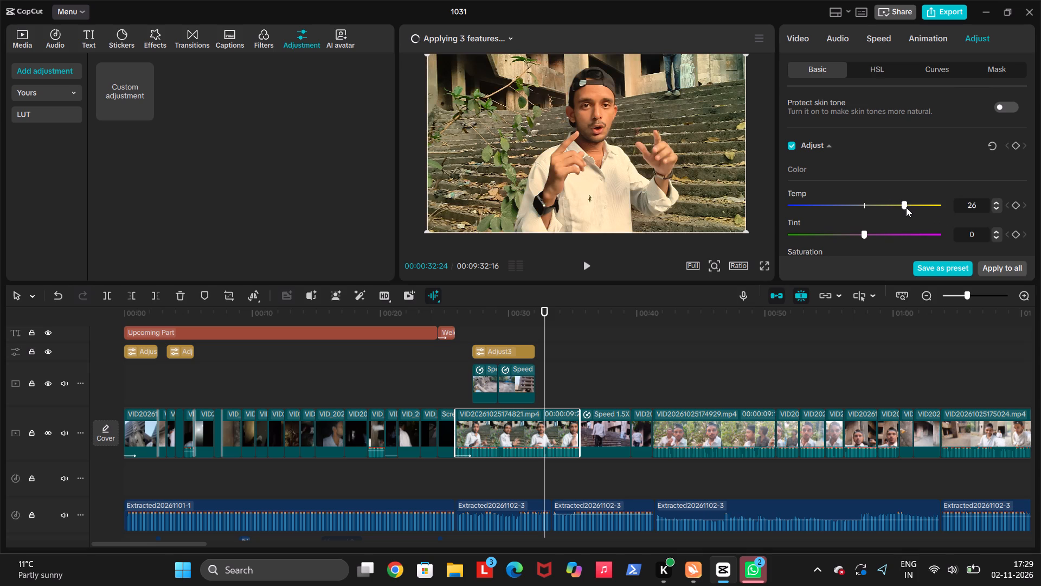
left_click_drag(906, 207, 876, 208)
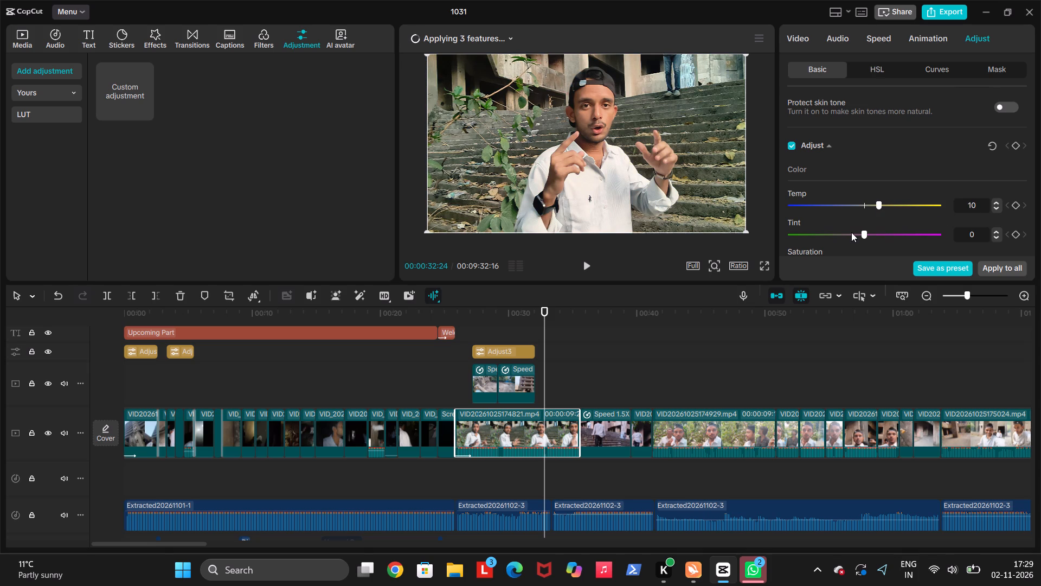
left_click(844, 232)
Raise the Saturation of the VID20261025174821.mp4 clip to 6.
scroll(843, 233, "down", 1)
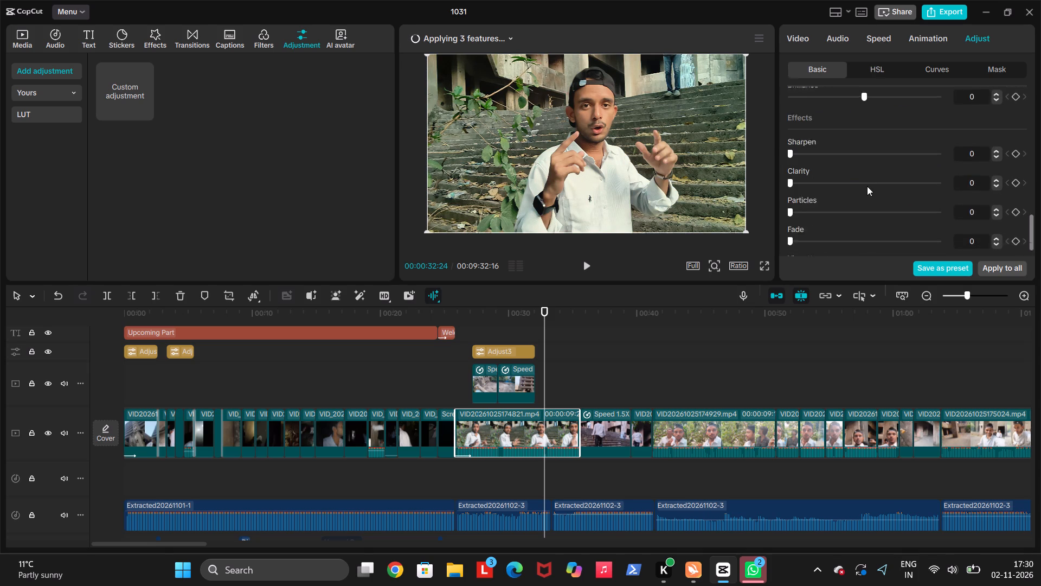
scroll(873, 193, "up", 1)
scroll(873, 193, "left", 1)
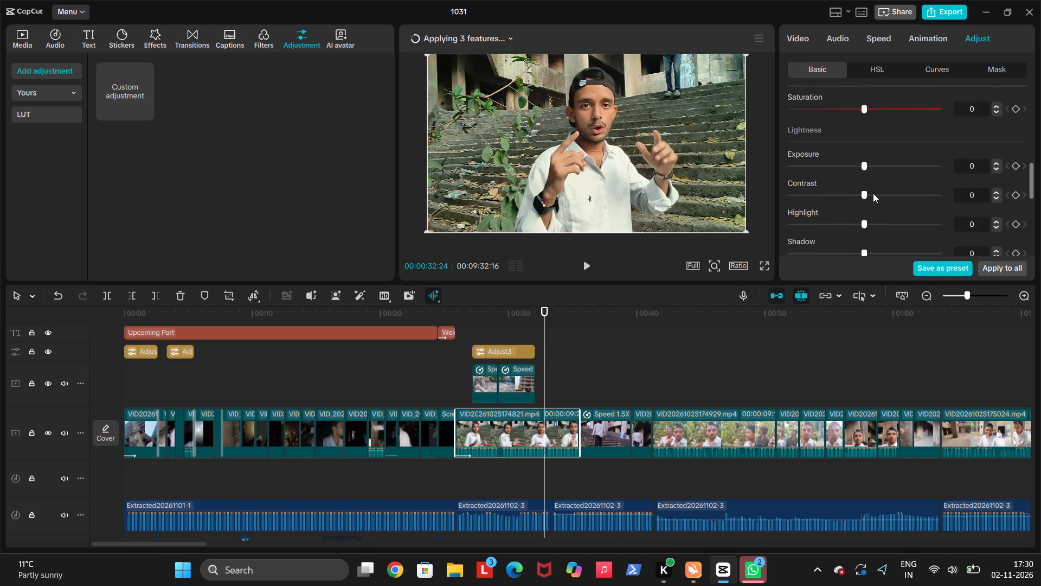
scroll(873, 193, "left", 1)
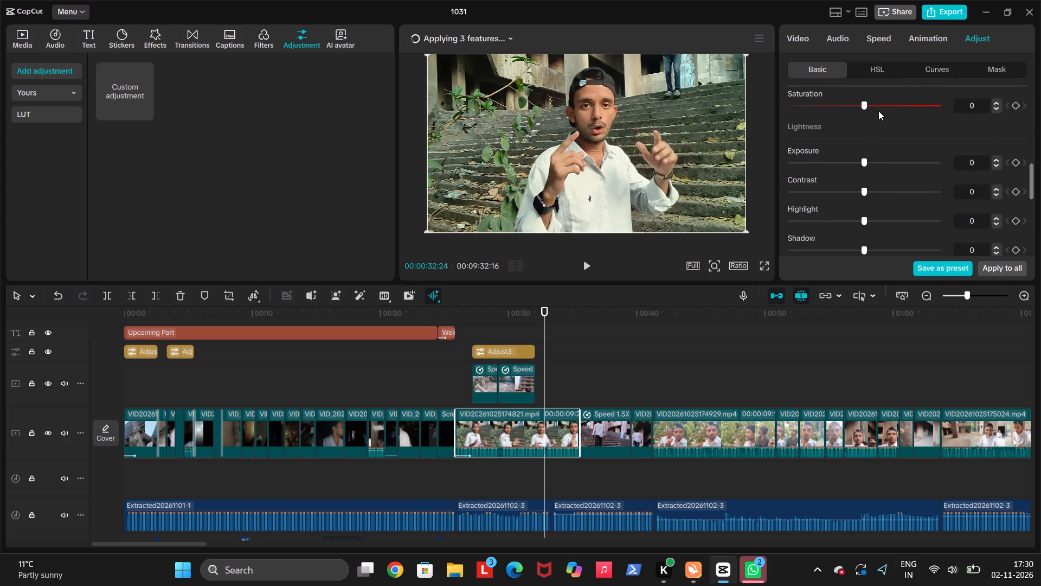
left_click(878, 111)
scroll(871, 107, "left", 1)
left_click(871, 107)
scroll(879, 105, "left", 1)
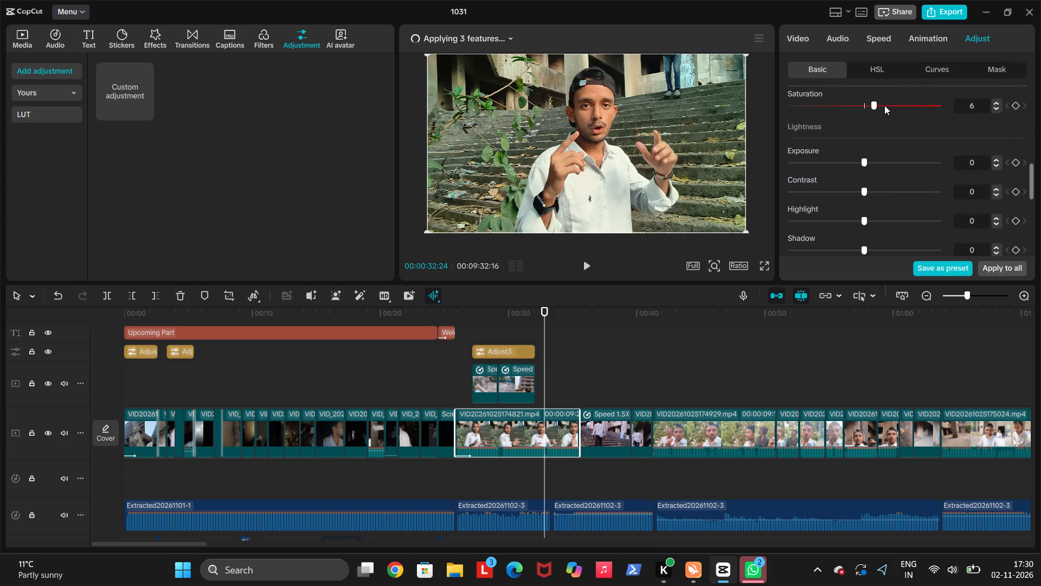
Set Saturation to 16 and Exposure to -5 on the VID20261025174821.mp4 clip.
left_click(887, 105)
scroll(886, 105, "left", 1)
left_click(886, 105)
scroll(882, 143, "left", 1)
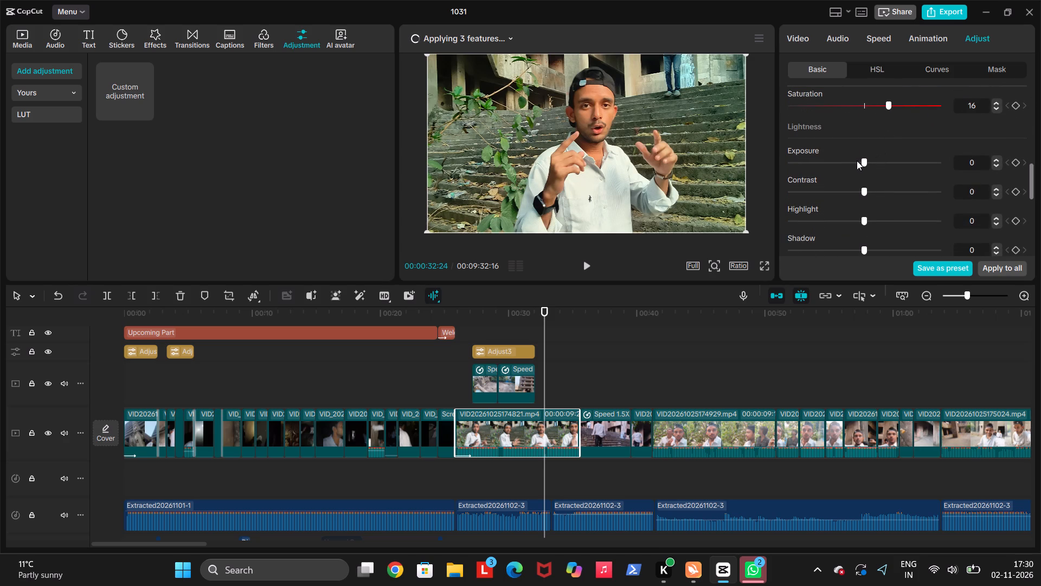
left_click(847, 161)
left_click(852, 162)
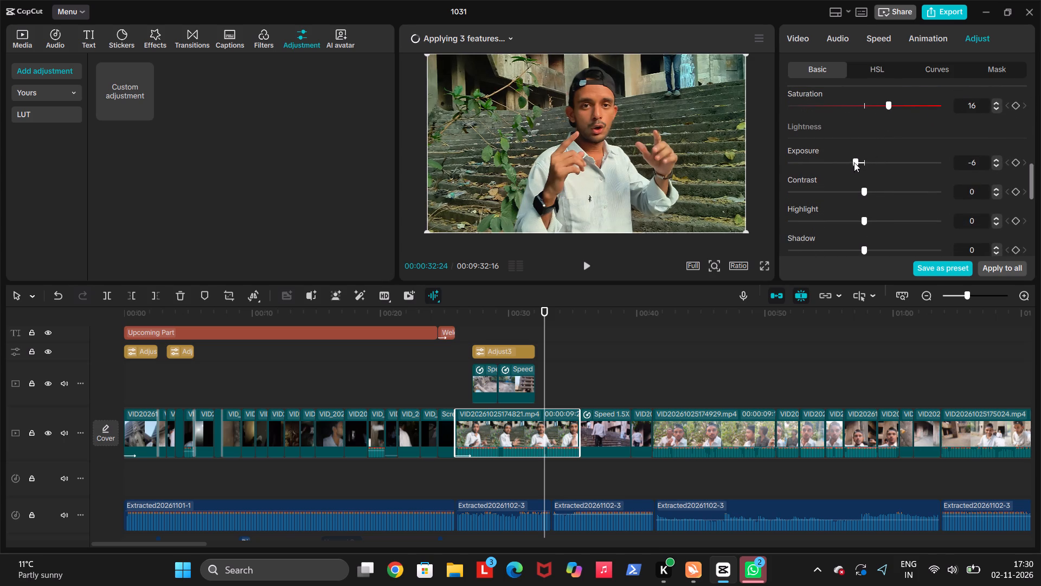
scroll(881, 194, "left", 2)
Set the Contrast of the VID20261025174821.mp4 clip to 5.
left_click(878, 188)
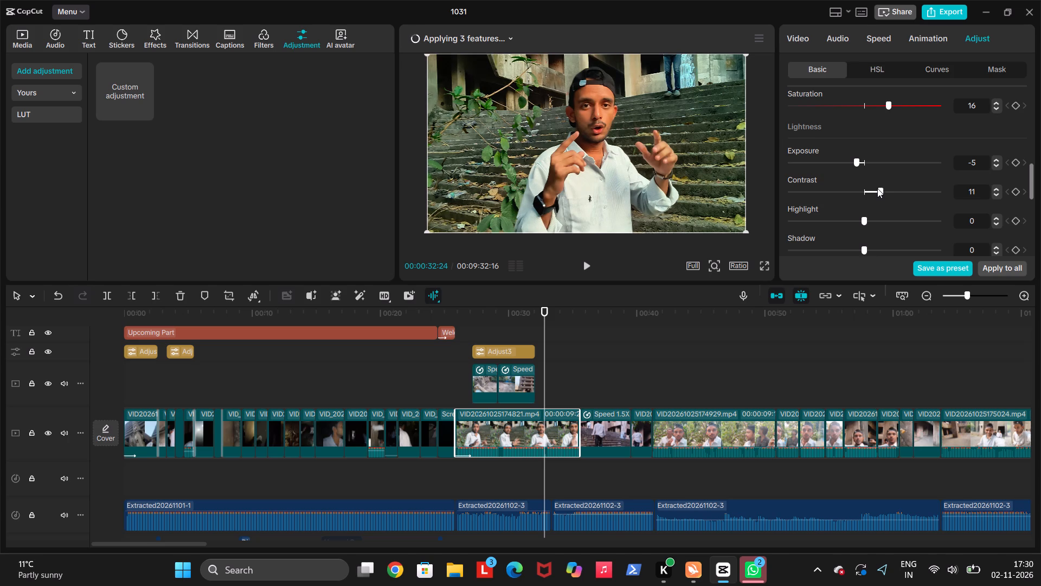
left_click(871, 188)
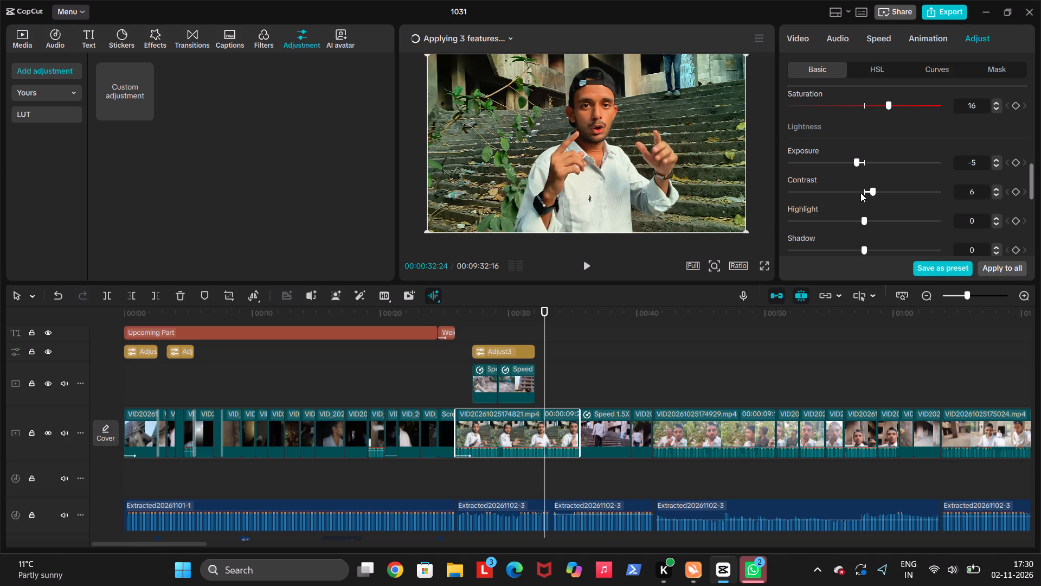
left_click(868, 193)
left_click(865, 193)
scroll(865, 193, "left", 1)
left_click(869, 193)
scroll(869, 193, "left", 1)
Lower the Brilliance of the VID20261025174821.mp4 clip to -6.
scroll(858, 219, "left", 1)
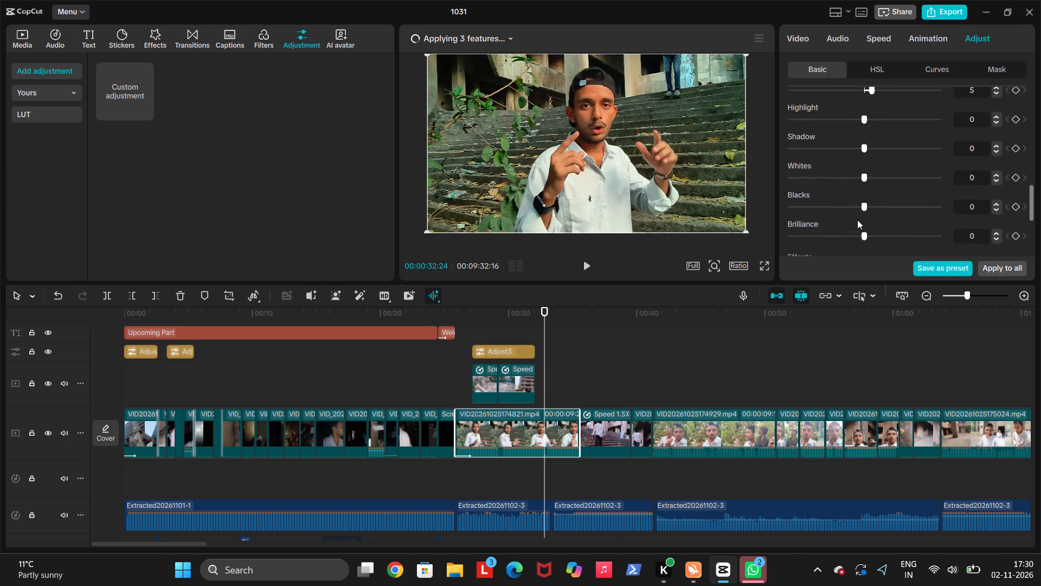
scroll(857, 220, "left", 1)
scroll(860, 163, "left", 1)
left_click(845, 156)
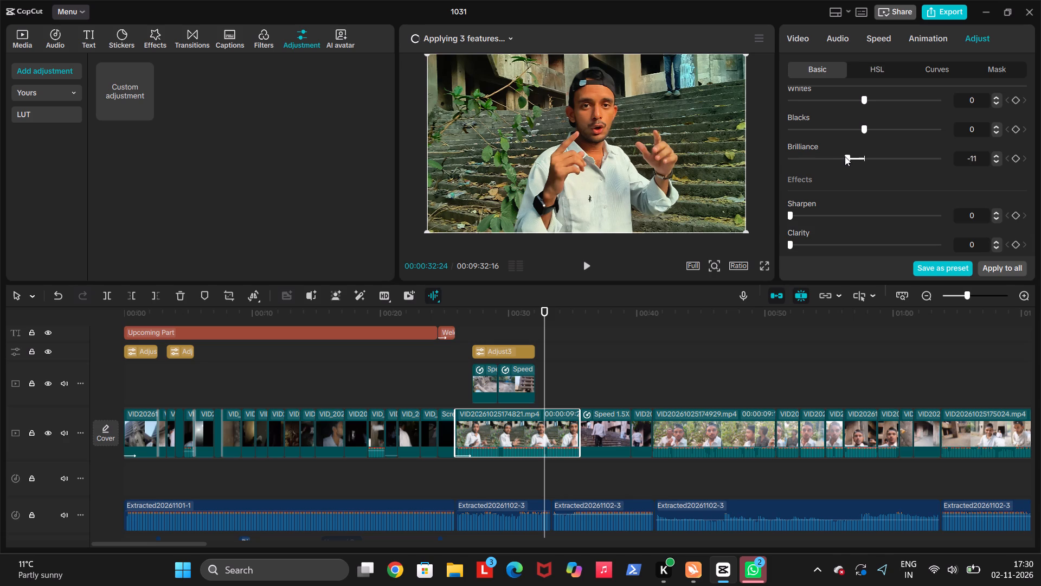
left_click(853, 157)
scroll(836, 205, "left", 1)
Set Sharpen to 7 and Clarity to somewhat under 30 on the VID20261025174821.mp4 clip.
left_click(795, 214)
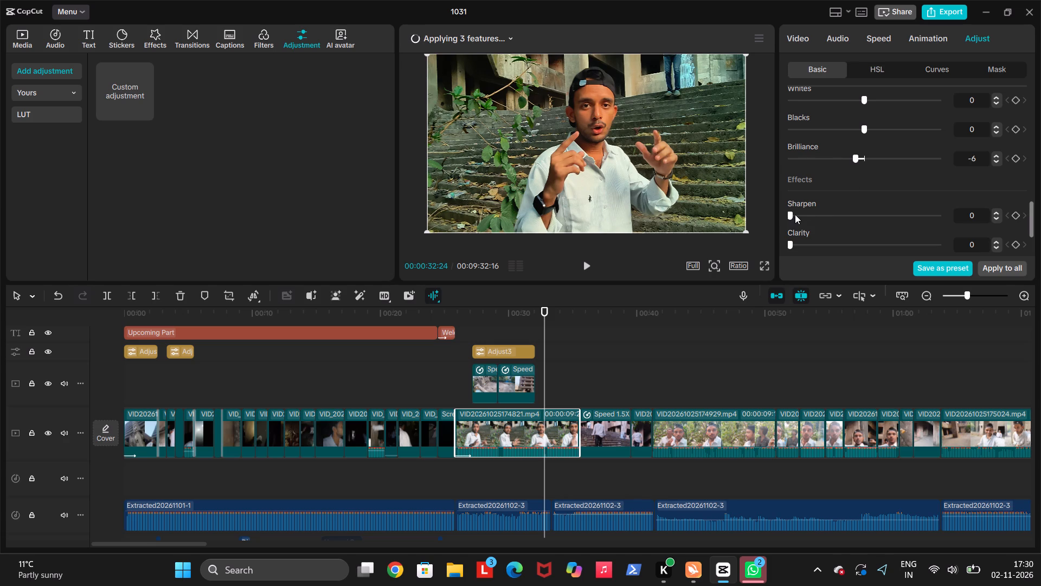
scroll(795, 214, "left", 2)
left_click(801, 214)
scroll(801, 214, "left", 2)
left_click(832, 240)
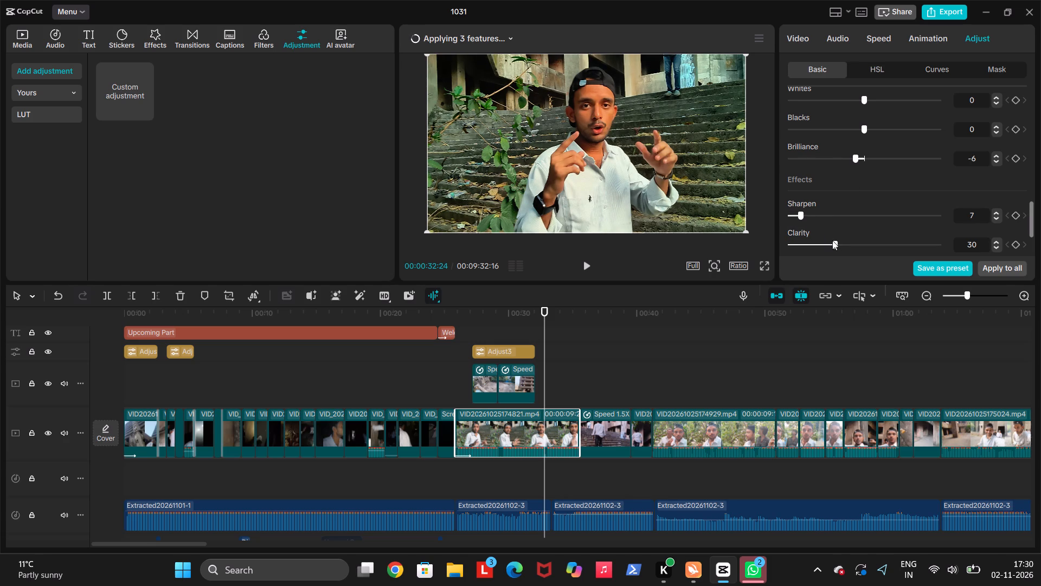
scroll(832, 240, "left", 1)
left_click(825, 240)
Fine-tune the Exposure of the VID20261025174821.mp4 clip to -4.
scroll(825, 240, "left", 1)
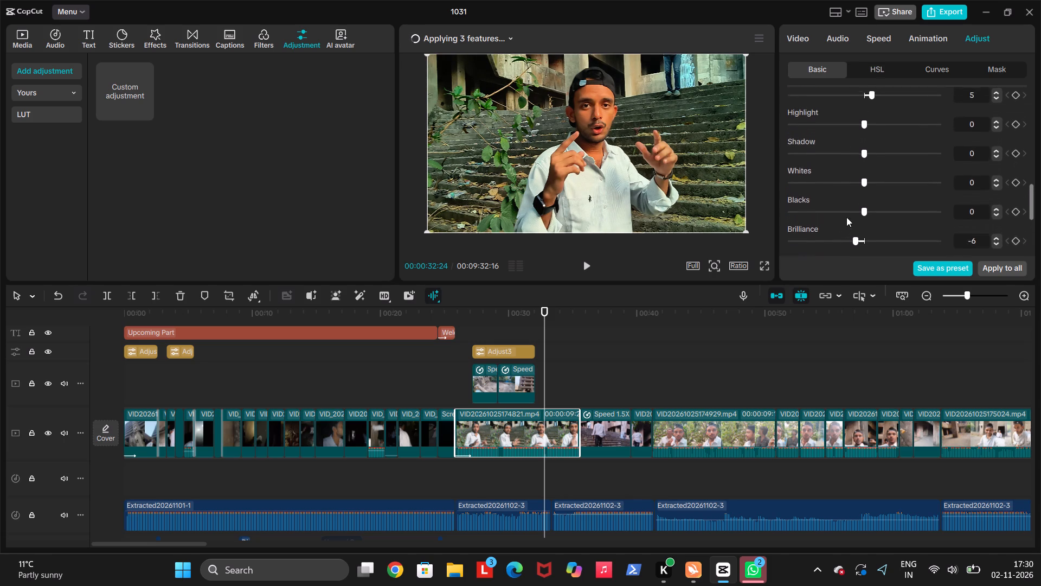
scroll(846, 217, "left", 1)
scroll(846, 168, "left", 1)
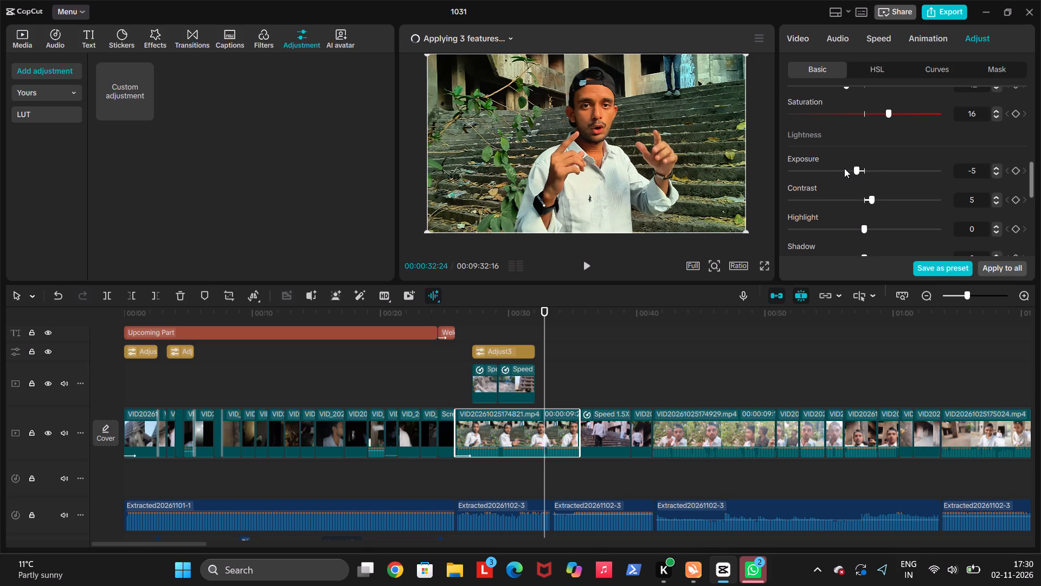
scroll(844, 168, "left", 1)
left_click(844, 168)
scroll(848, 168, "left", 1)
left_click(858, 173)
scroll(858, 173, "left", 1)
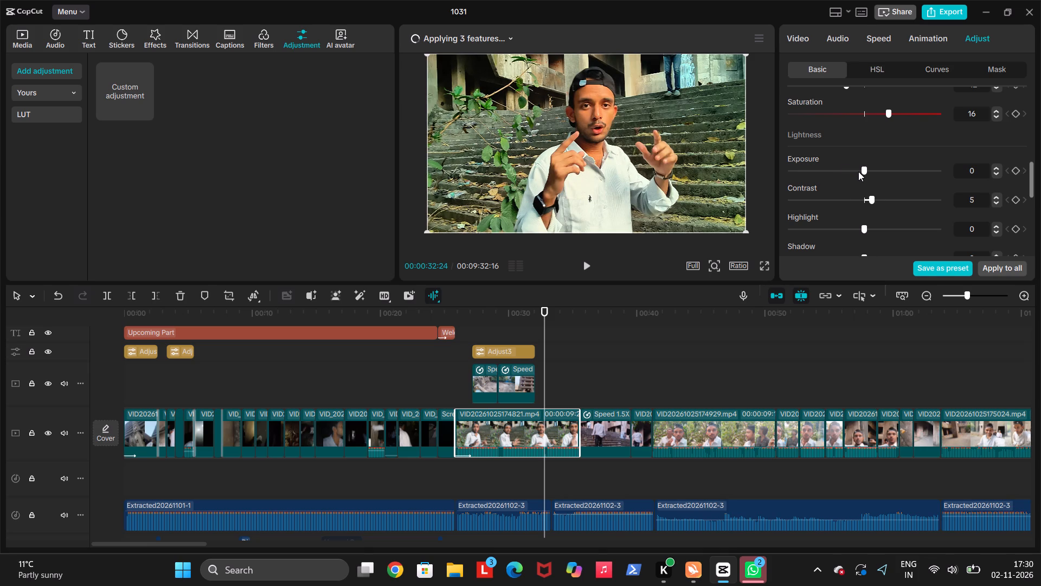
left_click(858, 171)
scroll(853, 171, "left", 1)
left_click(853, 171)
scroll(853, 171, "left", 1)
left_click(854, 171)
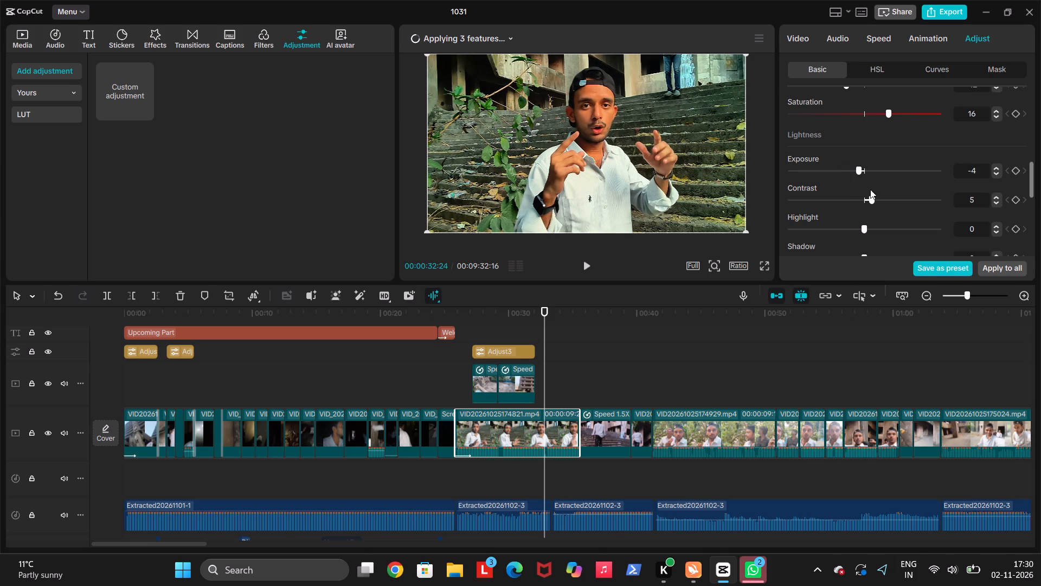
Set Contrast to 4 and Saturation to 12 on the VID20261025174821.mp4 clip.
scroll(872, 192, "left", 1)
left_click_drag(873, 199, 865, 202)
left_click_drag(865, 202, 868, 205)
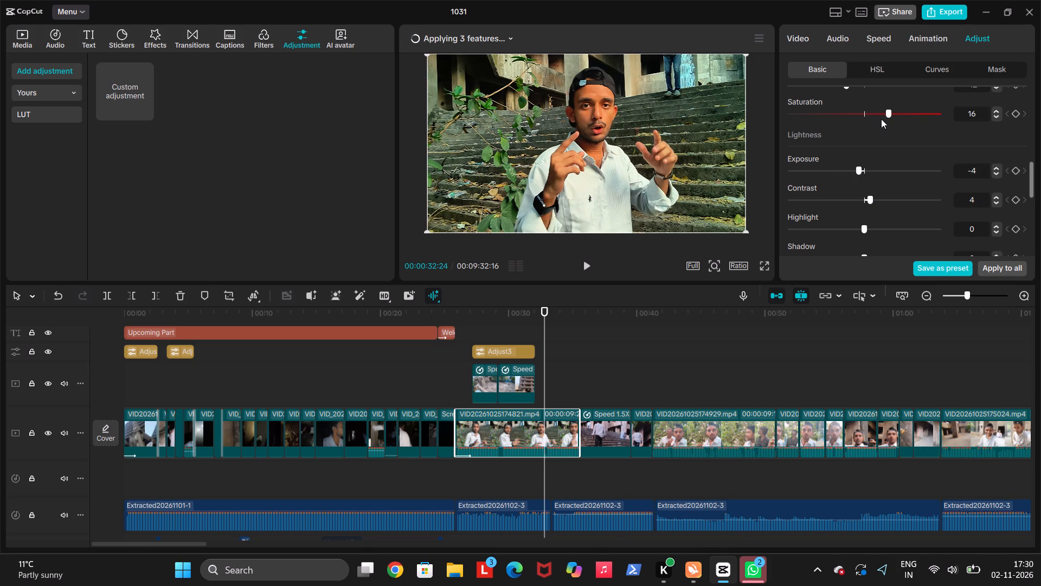
left_click(880, 117)
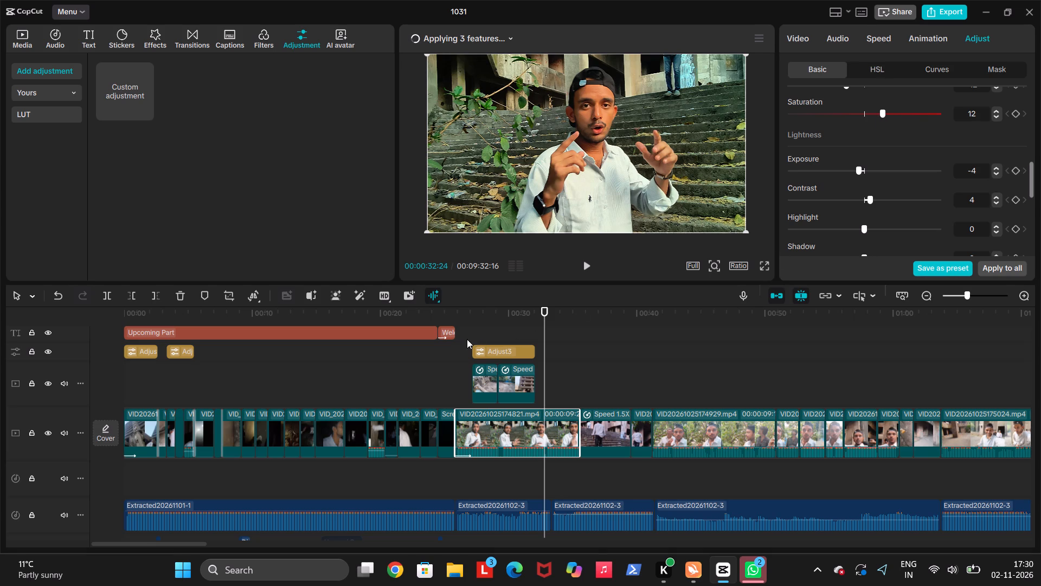
Play the regraded clip from its start near 0:26, reviewing it in full screen, and stop in the following clip at 00:00:37:00.
left_click(462, 339)
left_click_drag(461, 339, 454, 339)
key("space")
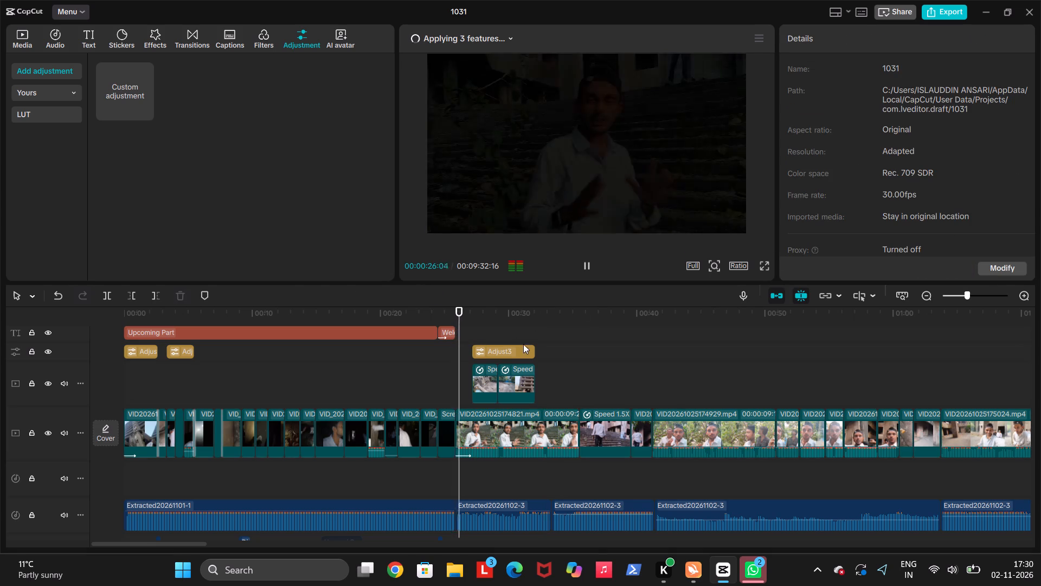
key("space")
left_click(762, 266)
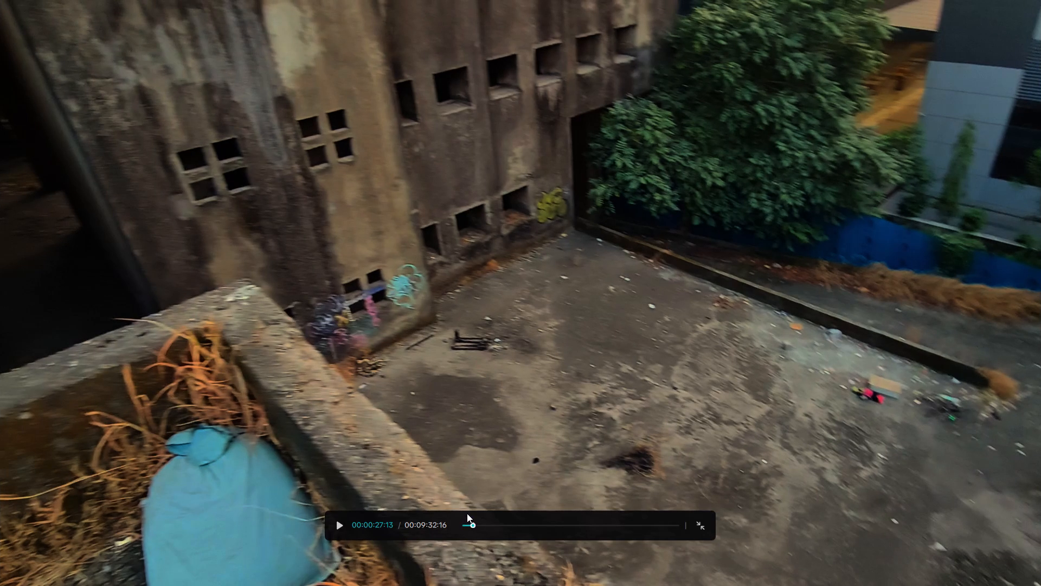
key("Up")
key("Up")
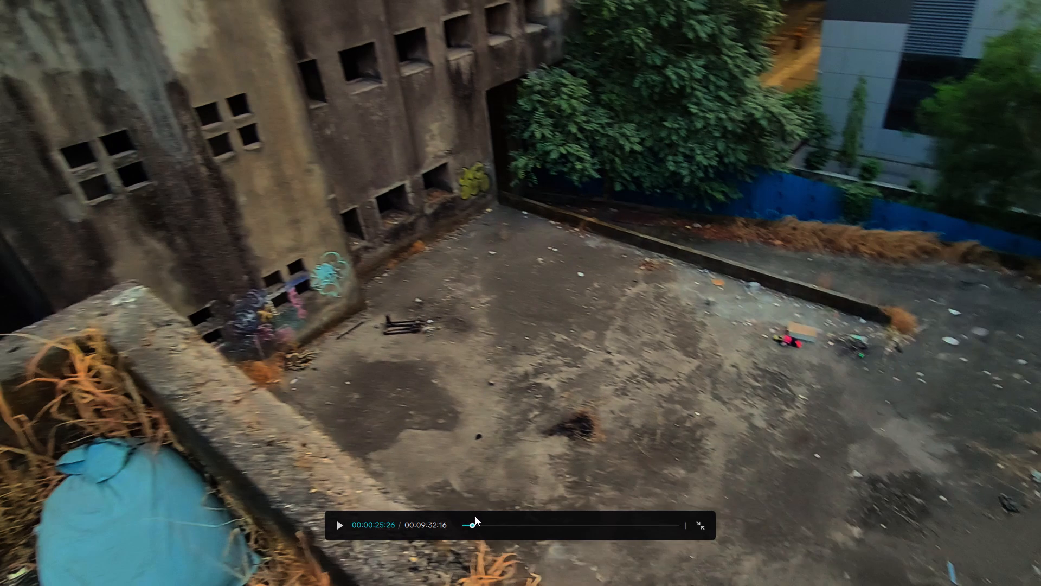
key("Up")
key("Down")
key("space")
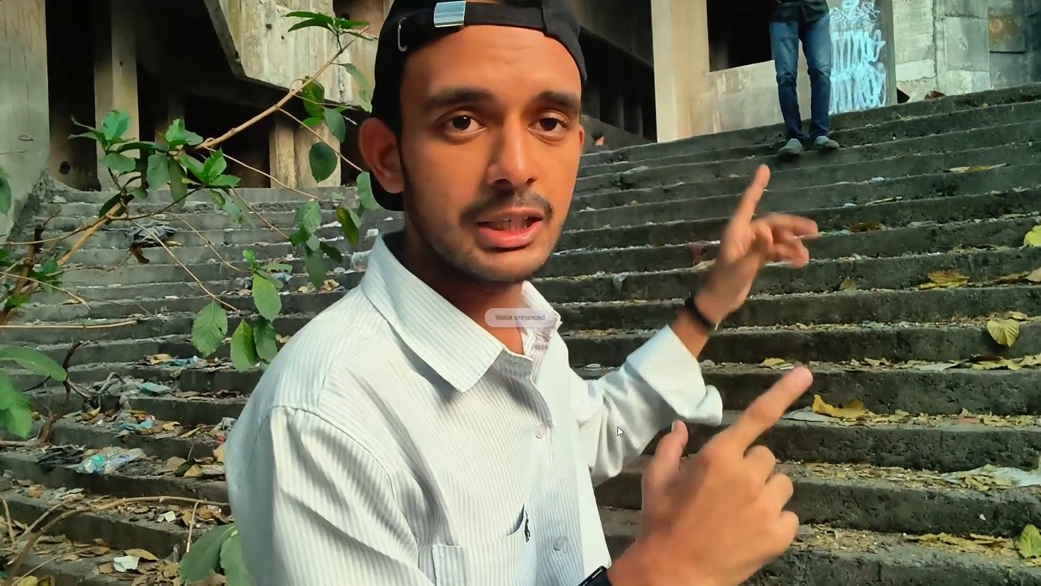
key("Escape")
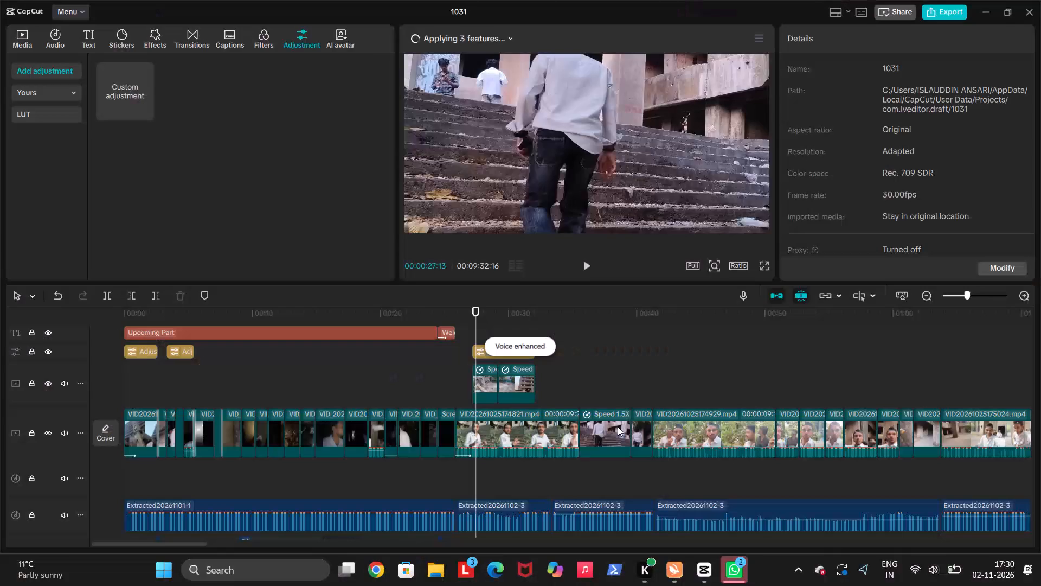
key("space")
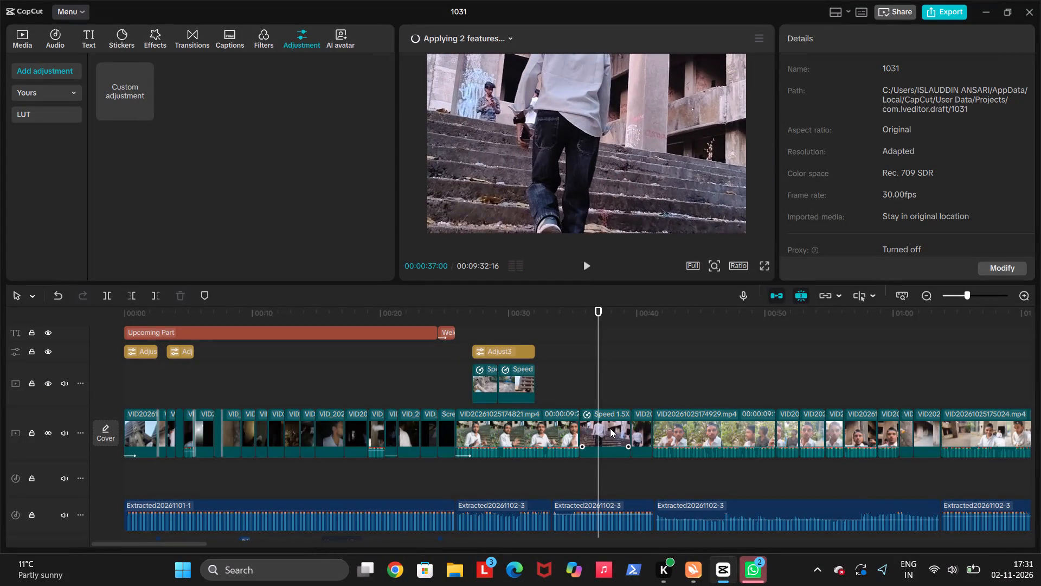
Set Temp to 12, Tint to -12 and Saturation to 12 on the Speed 1.5X main-track clip.
left_click(610, 428)
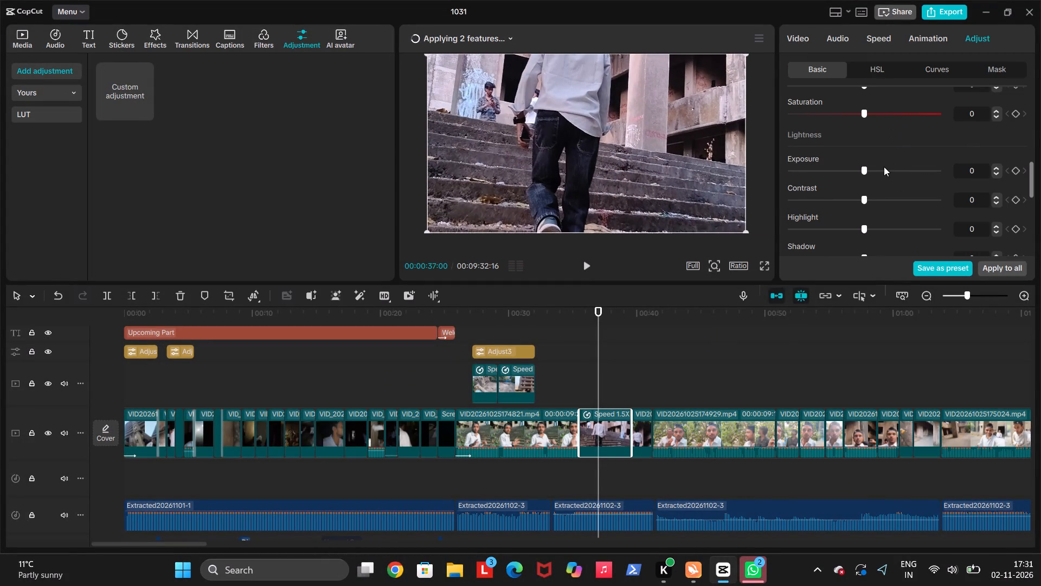
scroll(884, 167, "left", 2)
left_click(880, 184)
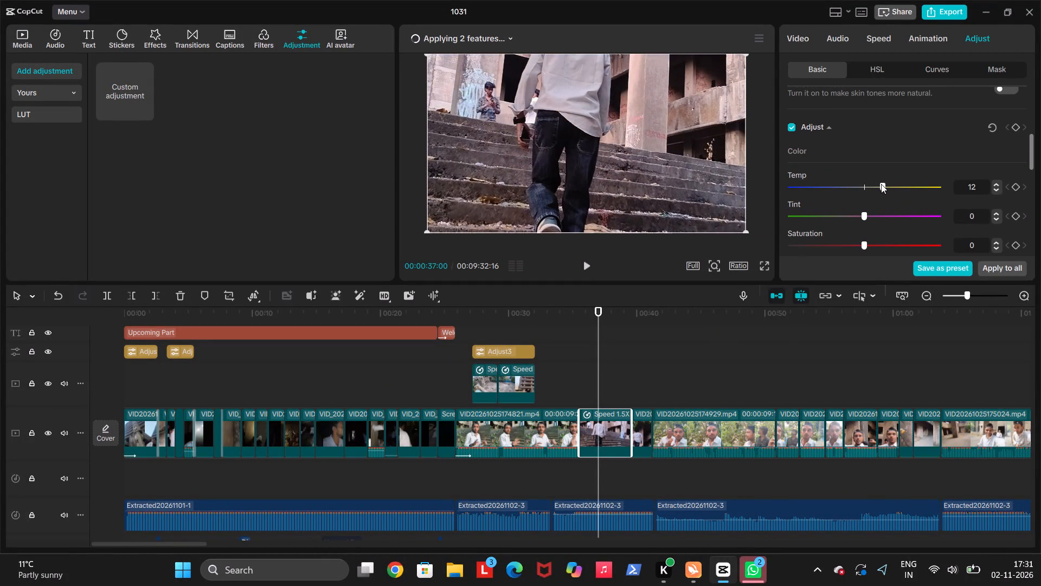
scroll(846, 215, "left", 1)
left_click(844, 215)
left_click(879, 242)
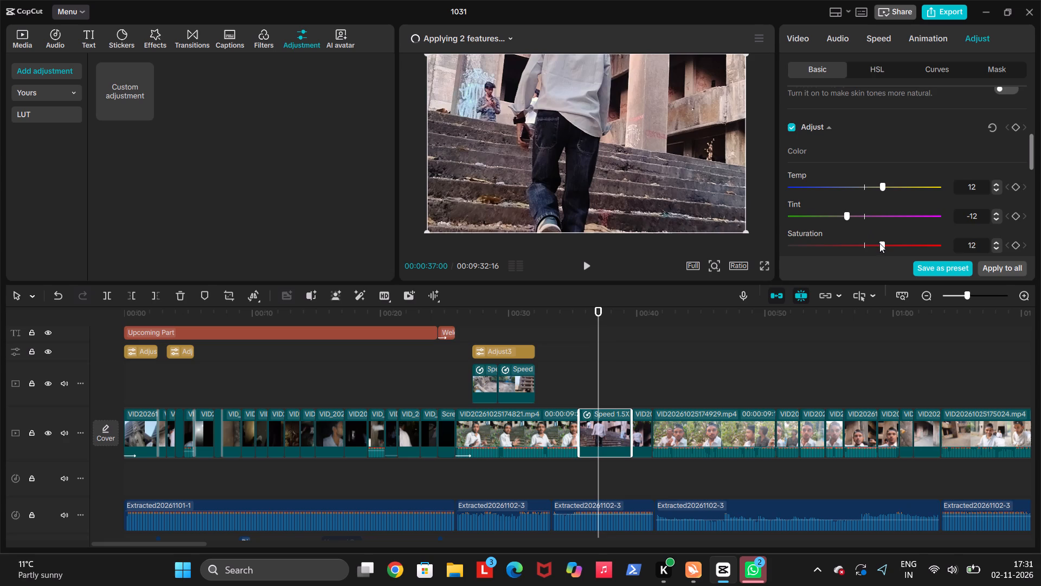
Set Exposure to -15 and Contrast to 4 on the Speed 1.5X clip.
scroll(879, 243, "left", 1)
left_click(845, 145)
scroll(845, 145, "left", 1)
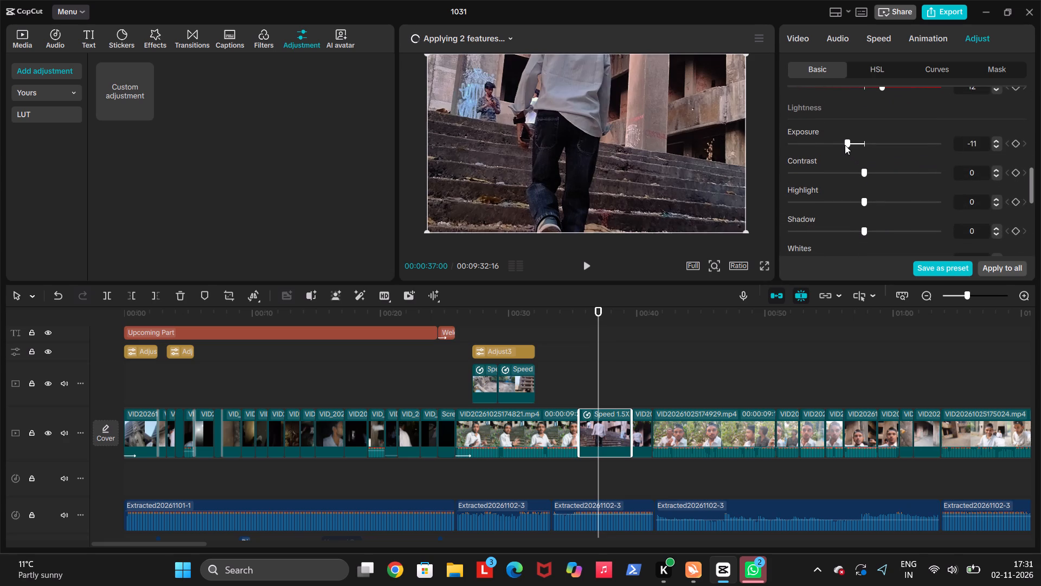
scroll(840, 144, "left", 1)
left_click(840, 144)
scroll(841, 144, "left", 1)
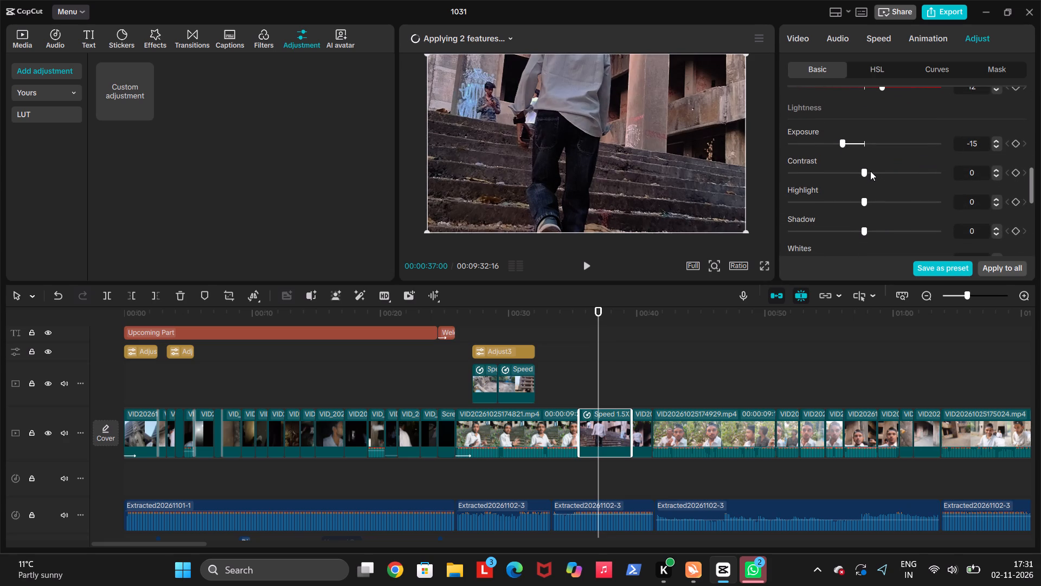
left_click(870, 171)
left_click(868, 173)
Set Brilliance to -13, Sharpen to 5 and Clarity to 40 on the Speed 1.5X clip.
scroll(870, 176, "left", 1)
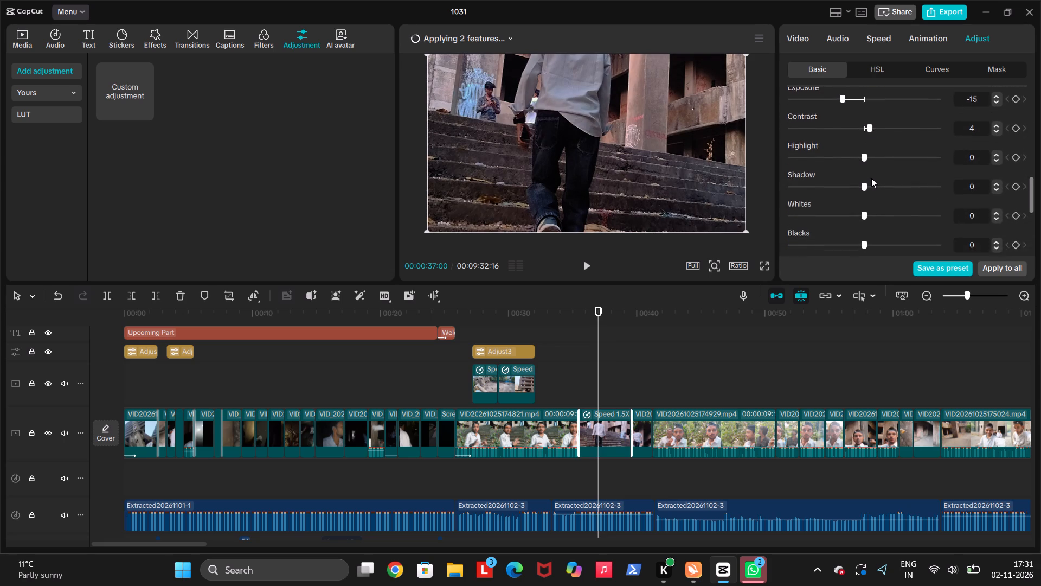
scroll(871, 178, "left", 1)
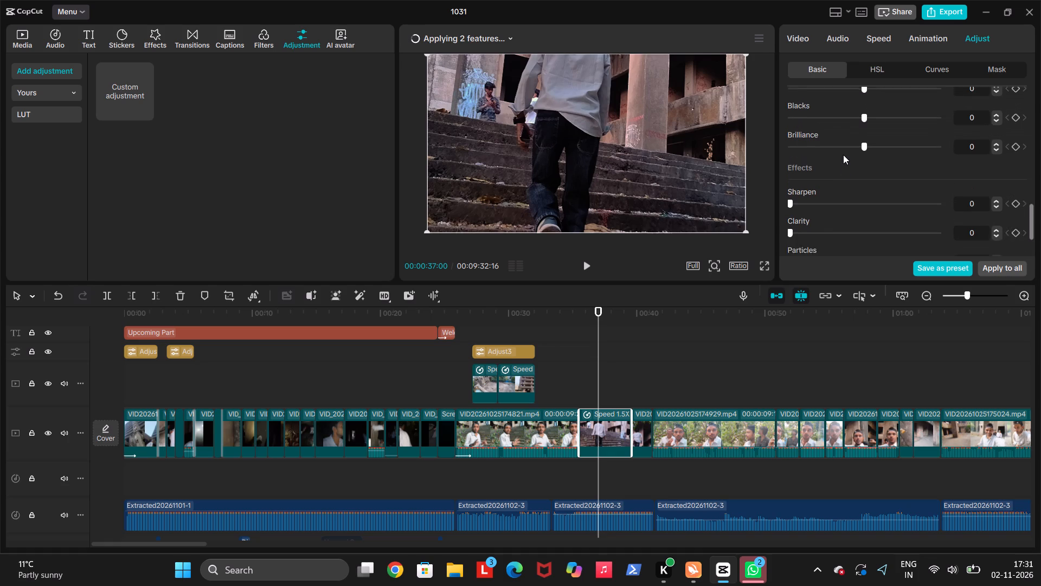
scroll(843, 155, "left", 1)
left_click(843, 151)
scroll(837, 194, "left", 1)
left_click(797, 203)
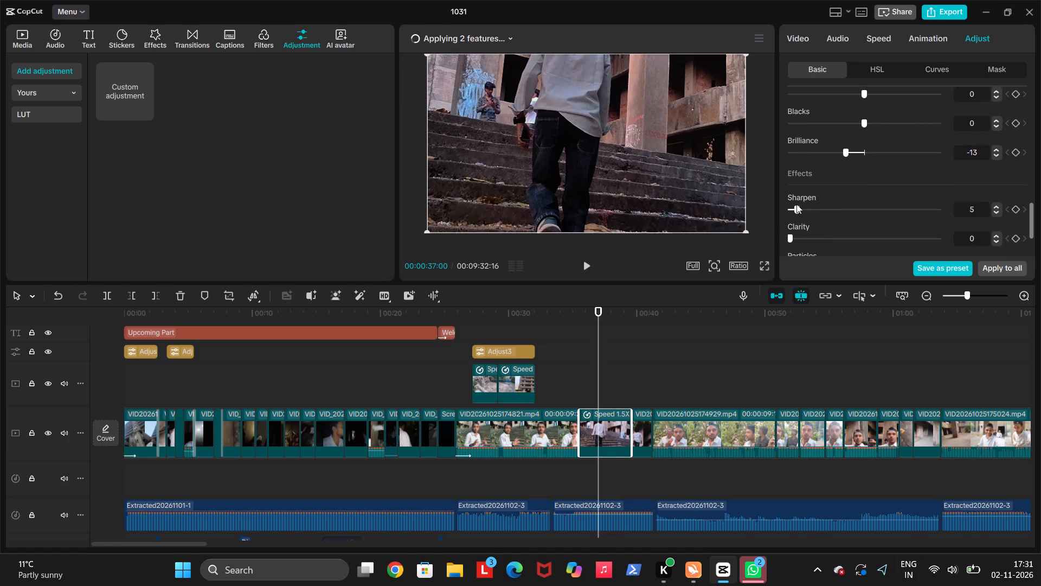
left_click(846, 237)
scroll(846, 238, "left", 2)
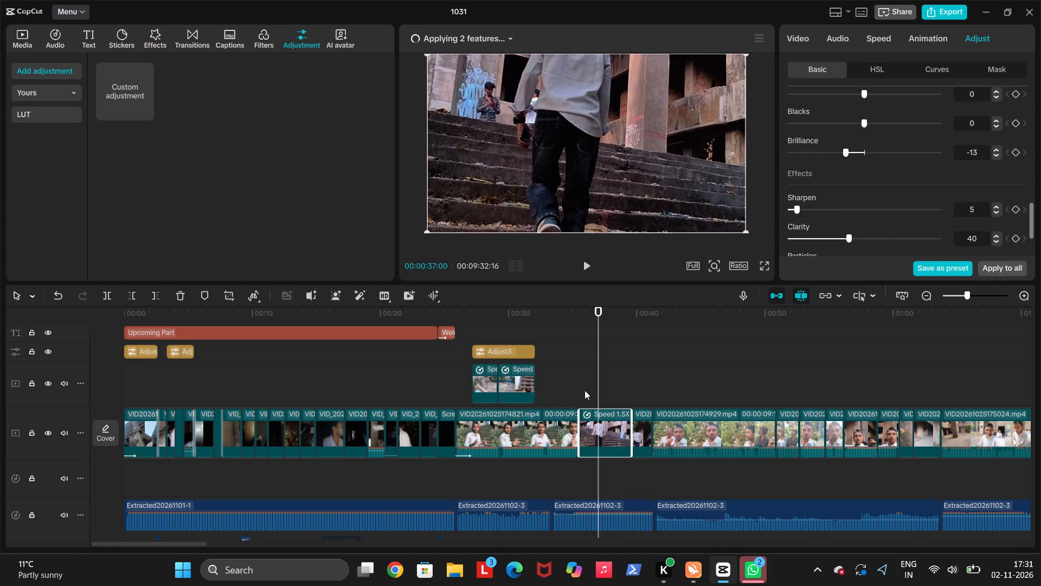
Play the regraded Speed 1.5X clip from its start.
left_click(581, 392)
key("space")
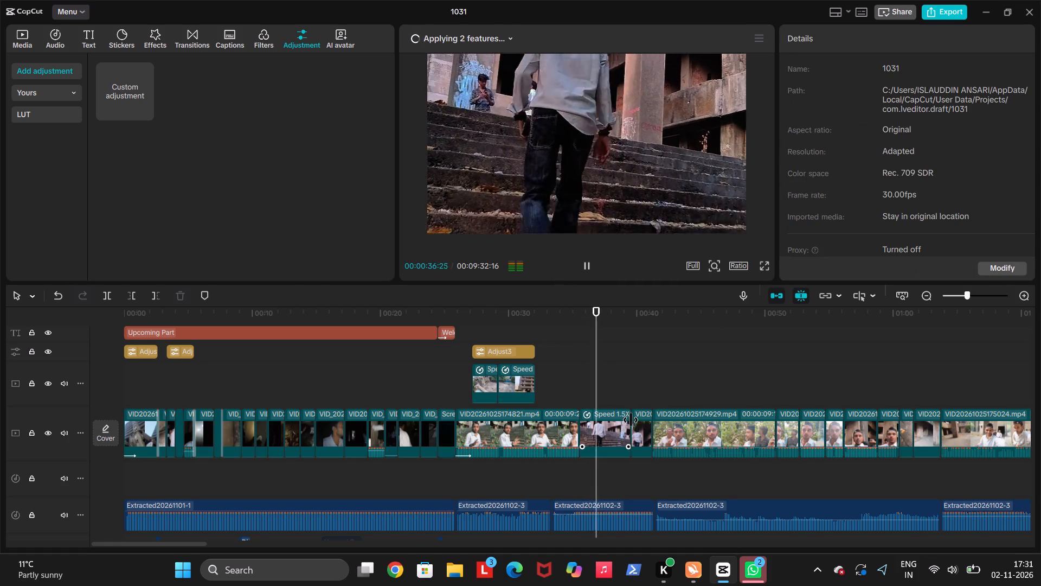
On the short main-track clip right after the Speed 1.5X clip, set Brilliance to -8 and Sharpen to 6, and raise Clarity.
left_click(638, 421)
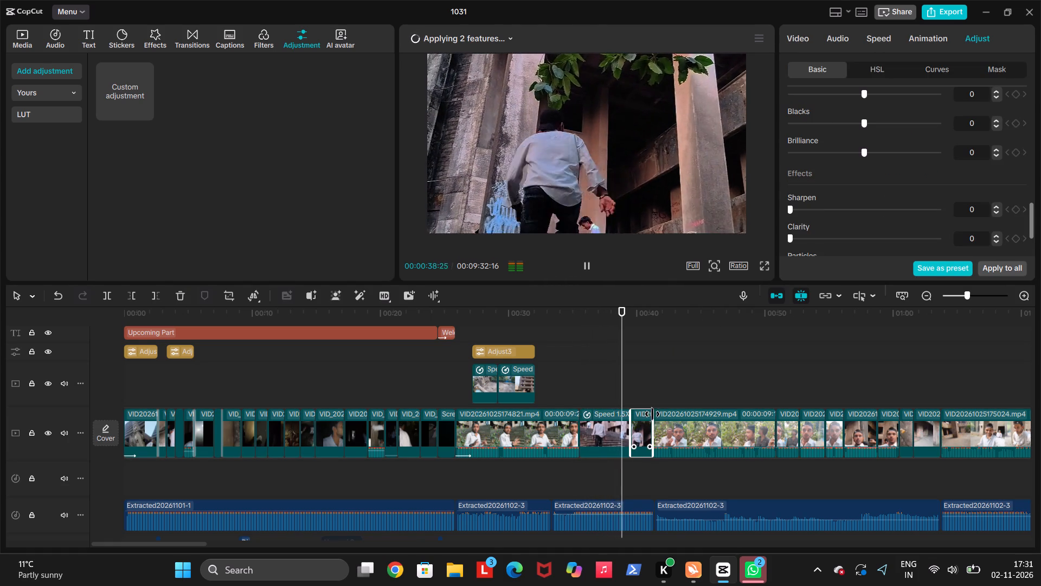
key("space")
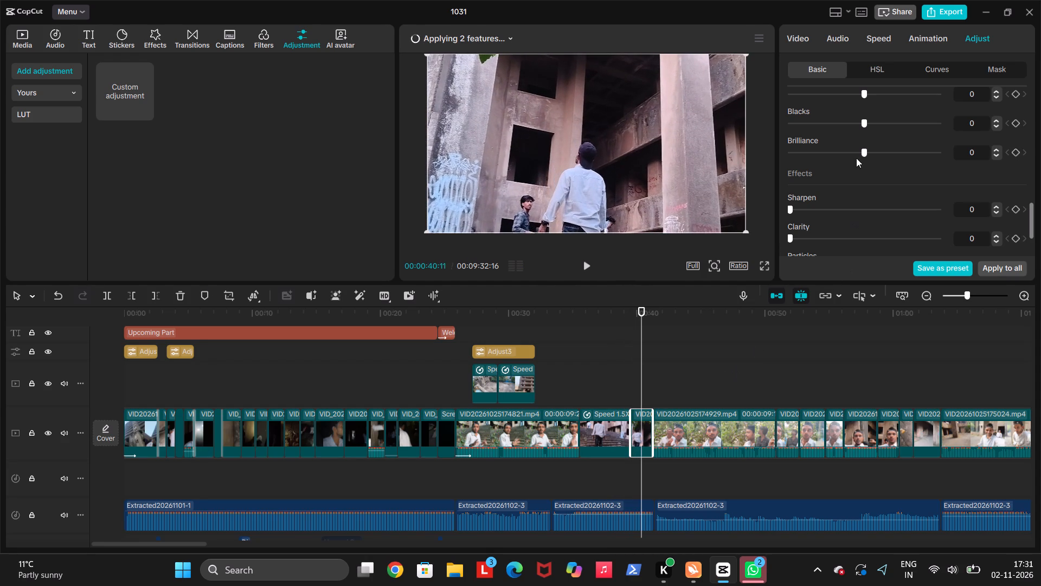
left_click(850, 151)
left_click(800, 207)
left_click(854, 238)
Set Contrast to 6 and Exposure to -15 on the short clip after the Speed 1.5X clip.
scroll(854, 238, "up", 1)
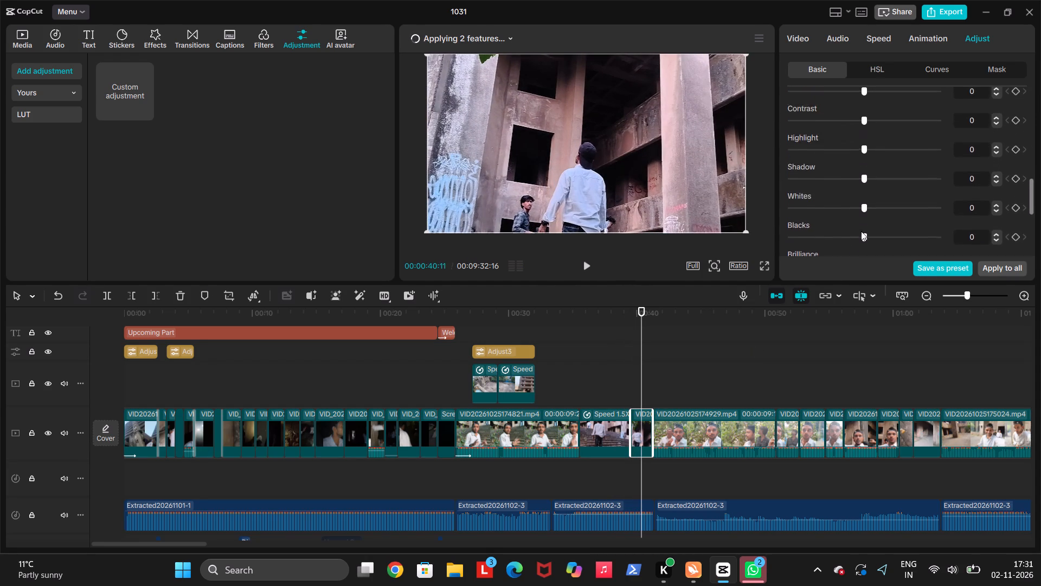
scroll(861, 231, "up", 1)
left_click(871, 177)
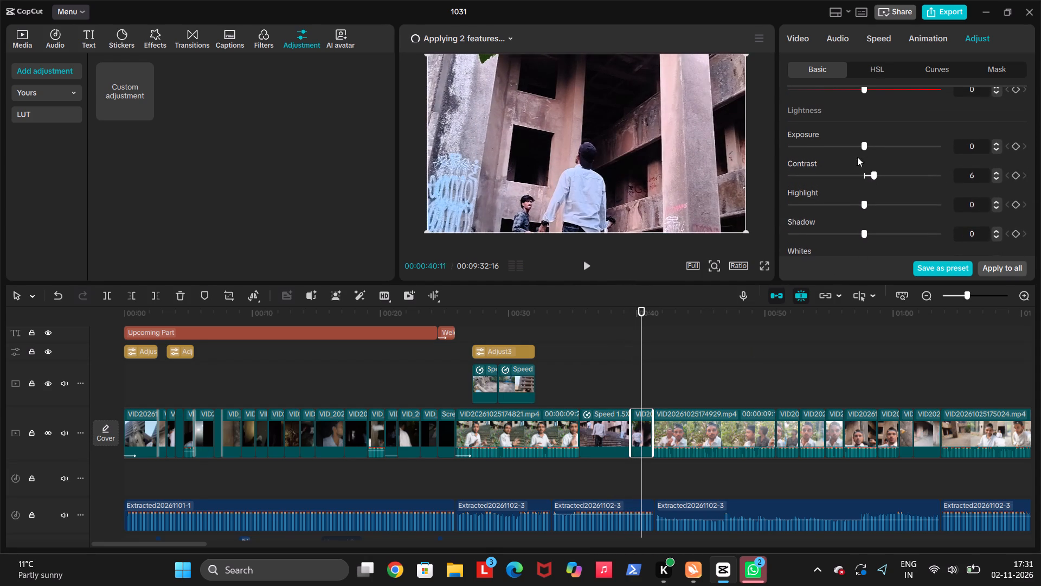
left_click(840, 147)
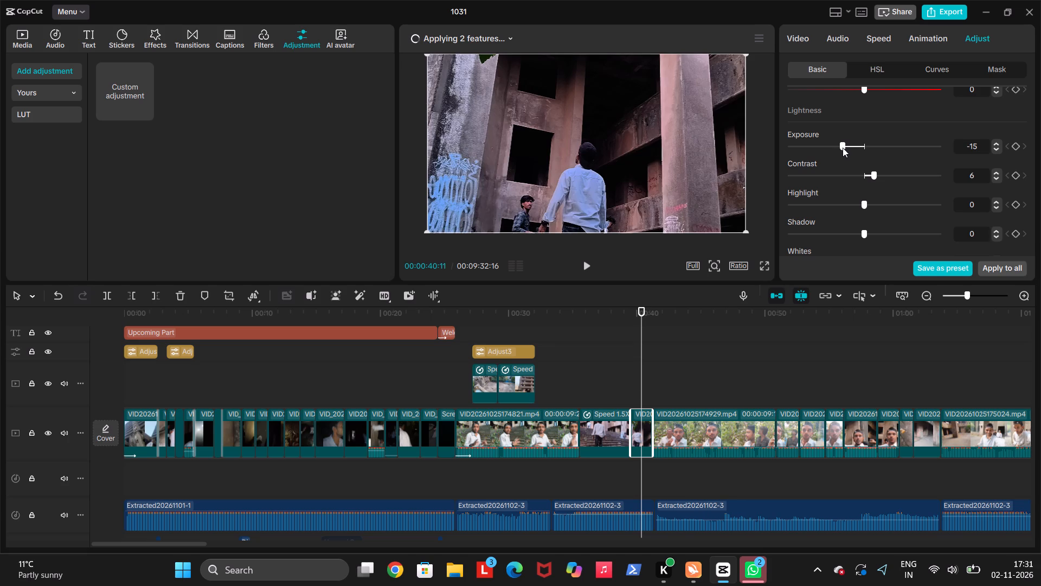
Set Saturation to 9, Tint to -7 and Temp to 12 on the same short clip.
scroll(845, 149, "up", 2)
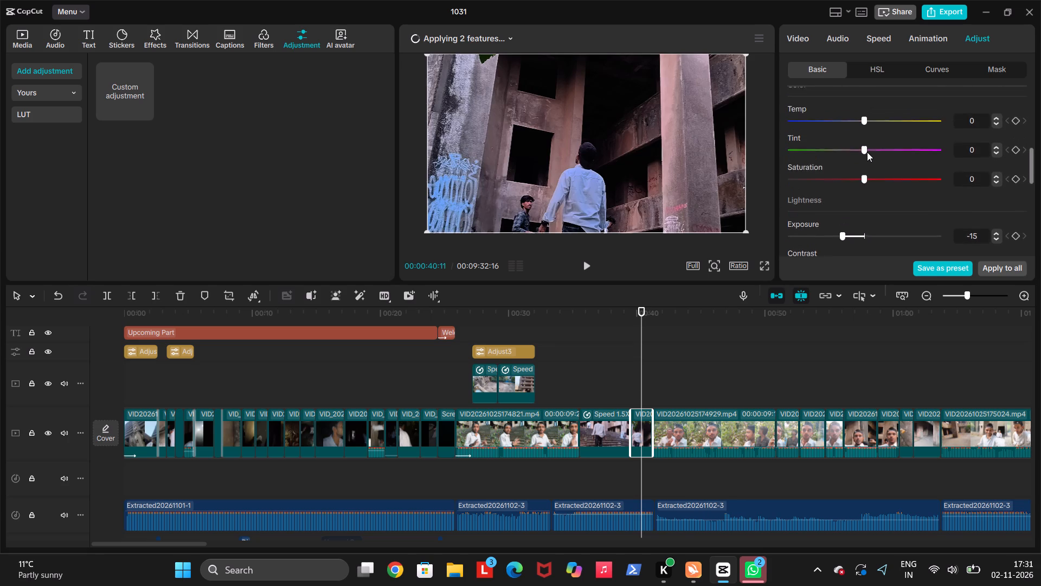
scroll(867, 152, "up", 1)
left_click(875, 188)
scroll(875, 188, "up", 1)
left_click(851, 164)
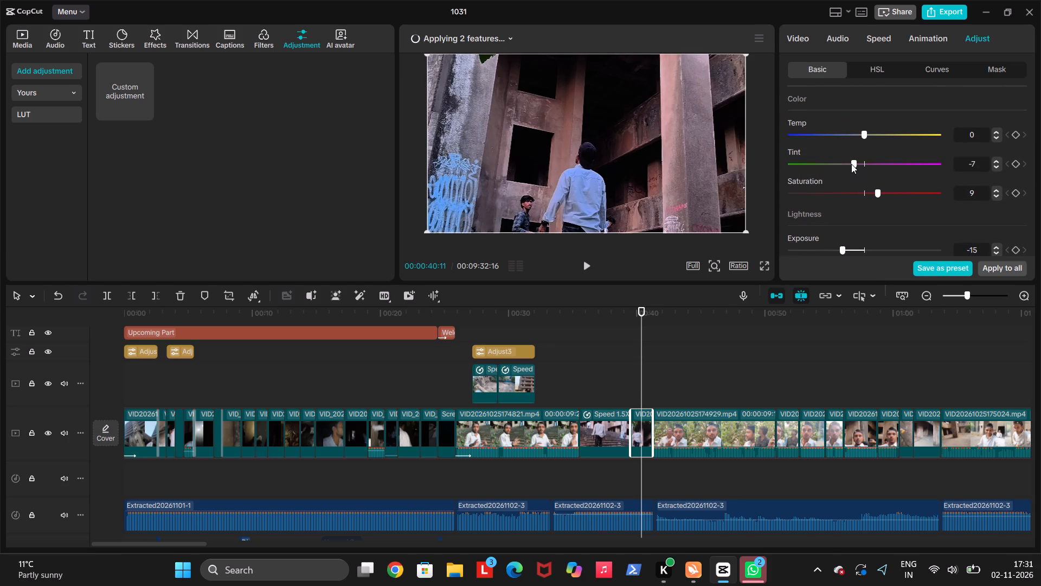
scroll(851, 162, "up", 1)
left_click(880, 133)
scroll(880, 134, "up", 1)
key("space")
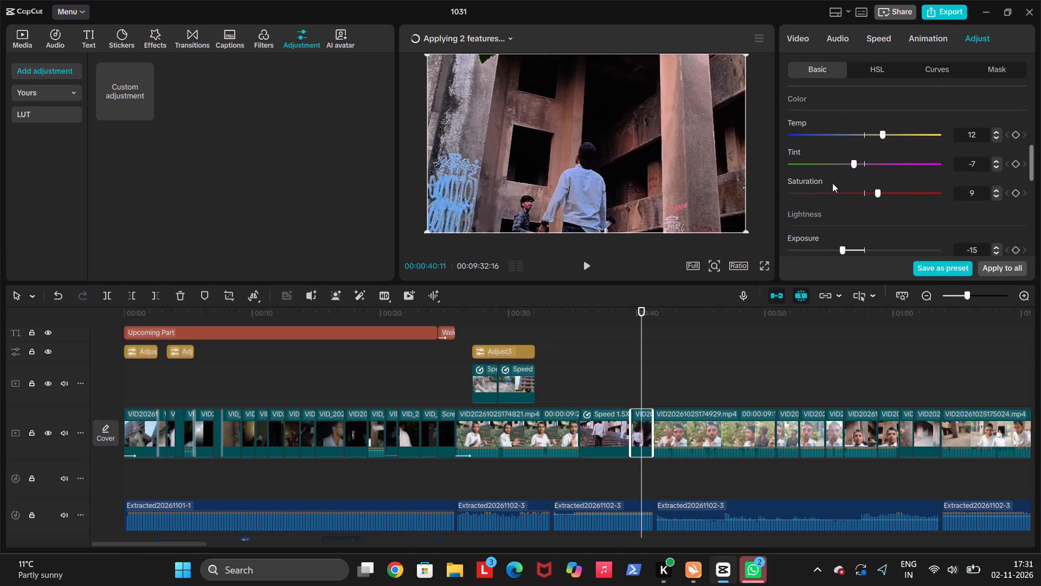
left_click(683, 437)
key("space")
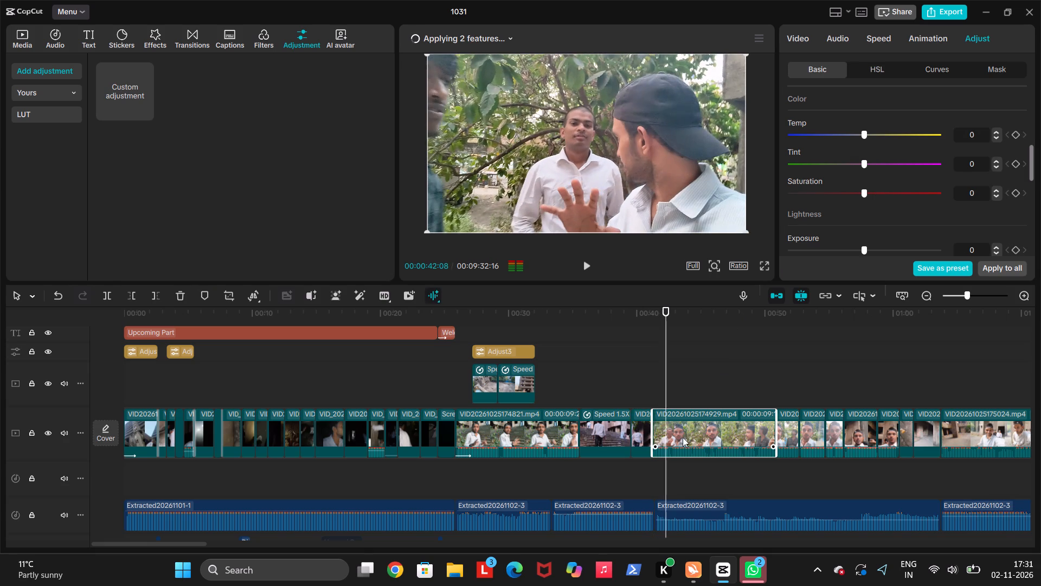
left_click(882, 137)
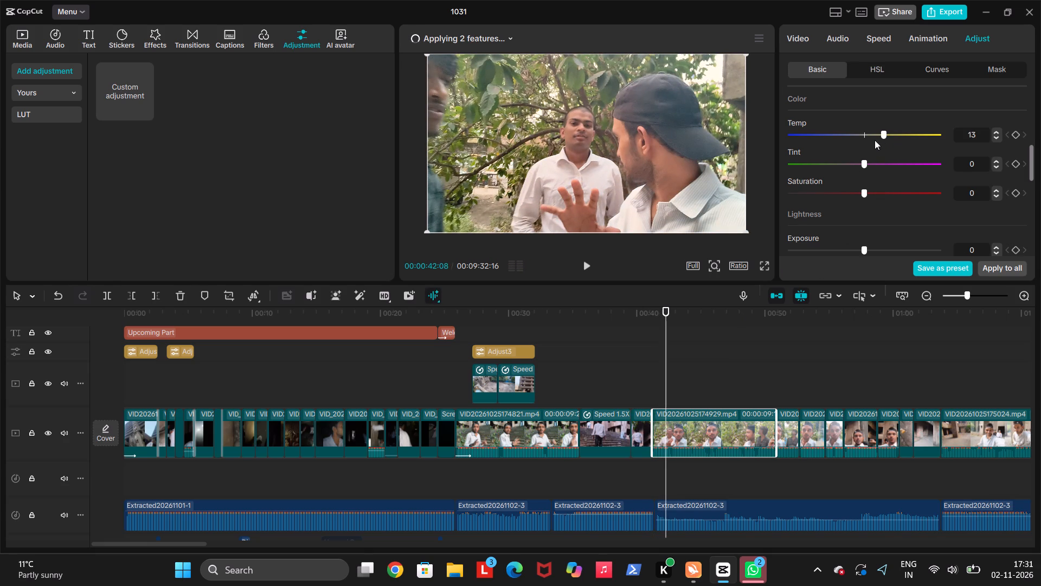
left_click(844, 162)
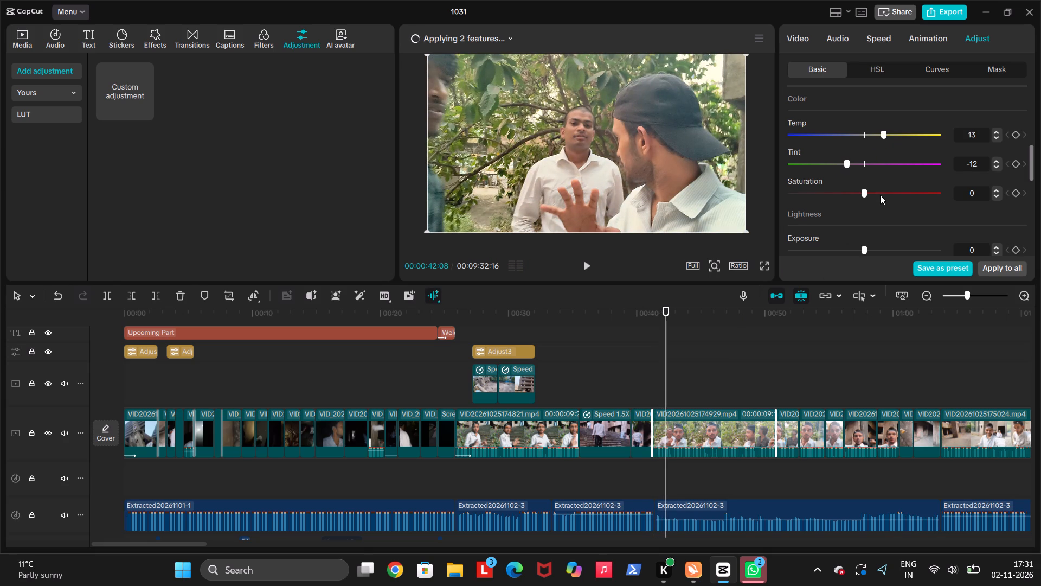
left_click(882, 194)
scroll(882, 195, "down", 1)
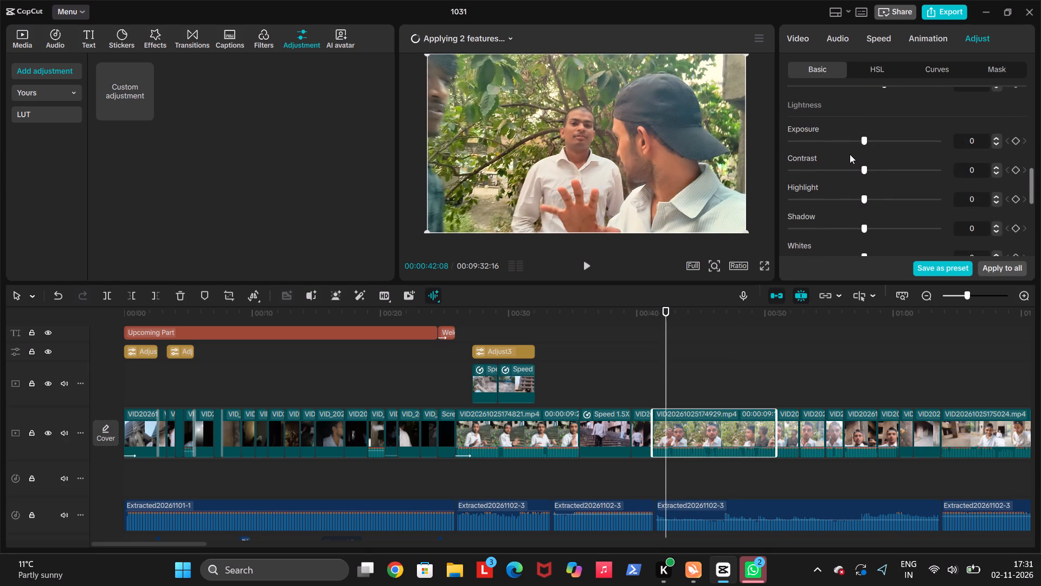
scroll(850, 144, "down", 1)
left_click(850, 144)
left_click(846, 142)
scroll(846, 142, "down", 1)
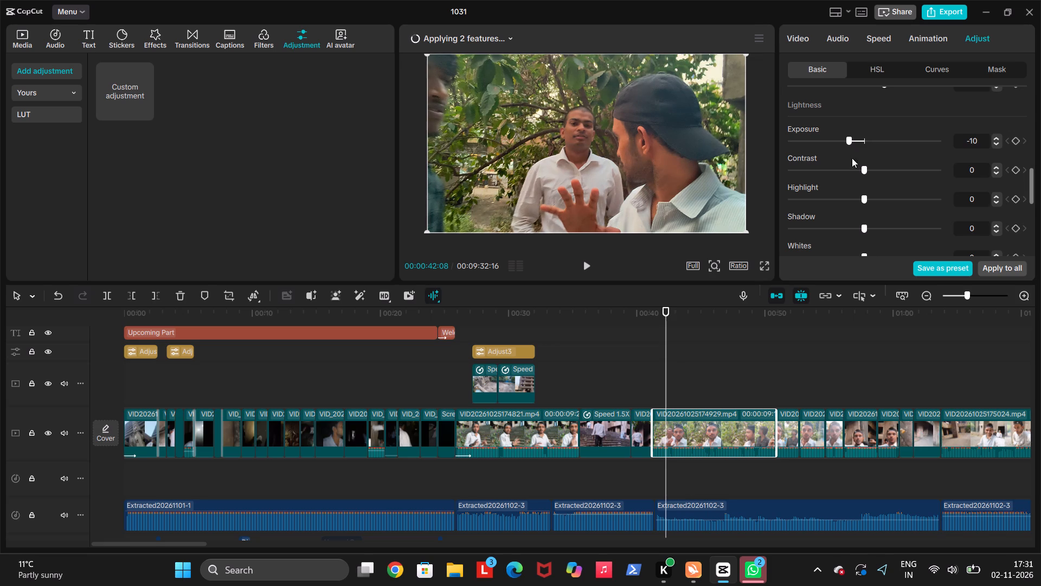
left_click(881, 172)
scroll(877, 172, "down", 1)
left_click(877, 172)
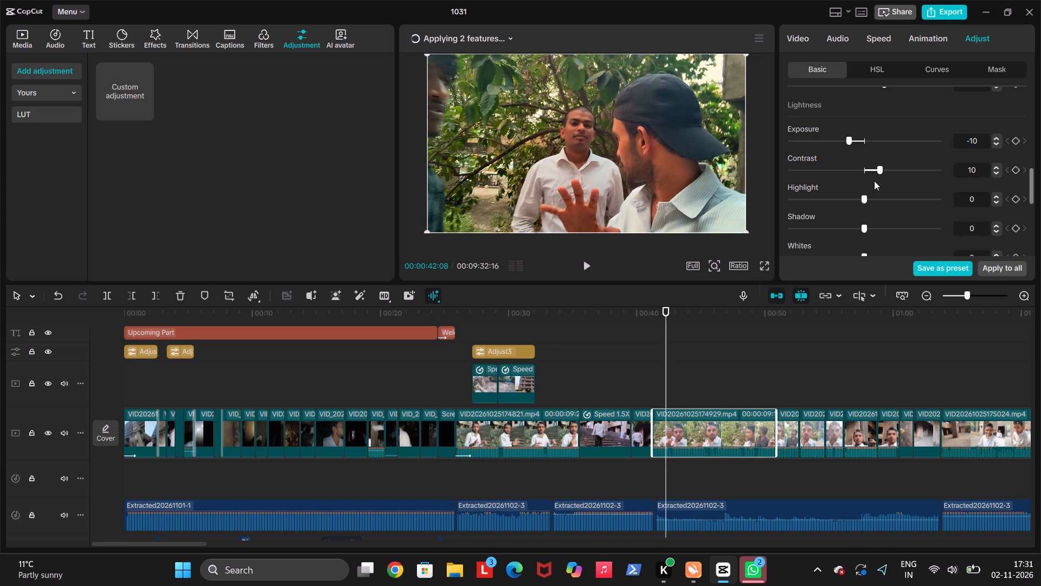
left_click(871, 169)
scroll(872, 169, "down", 1)
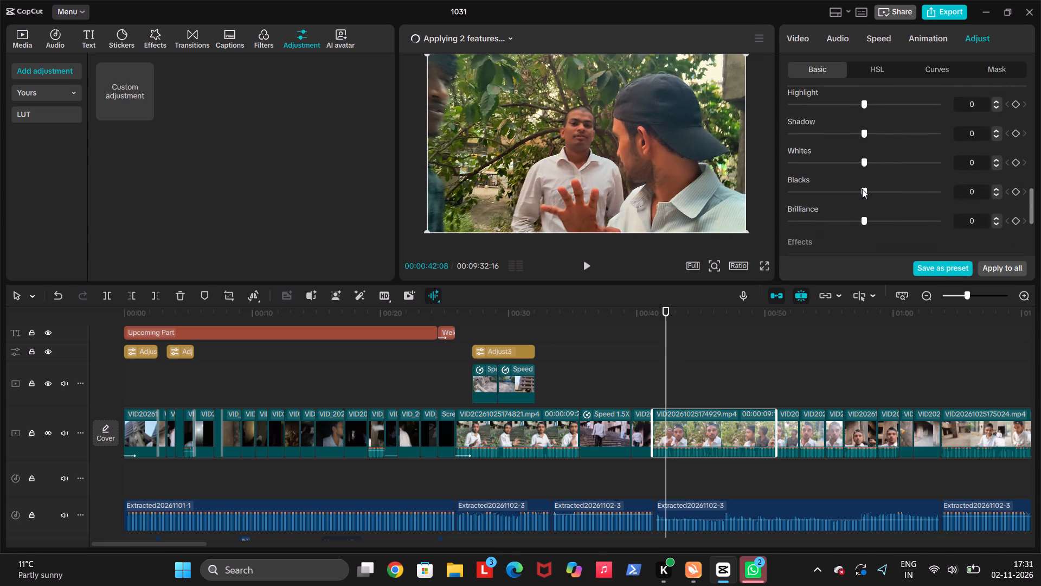
scroll(862, 189, "down", 1)
left_click(847, 133)
scroll(819, 163, "down", 1)
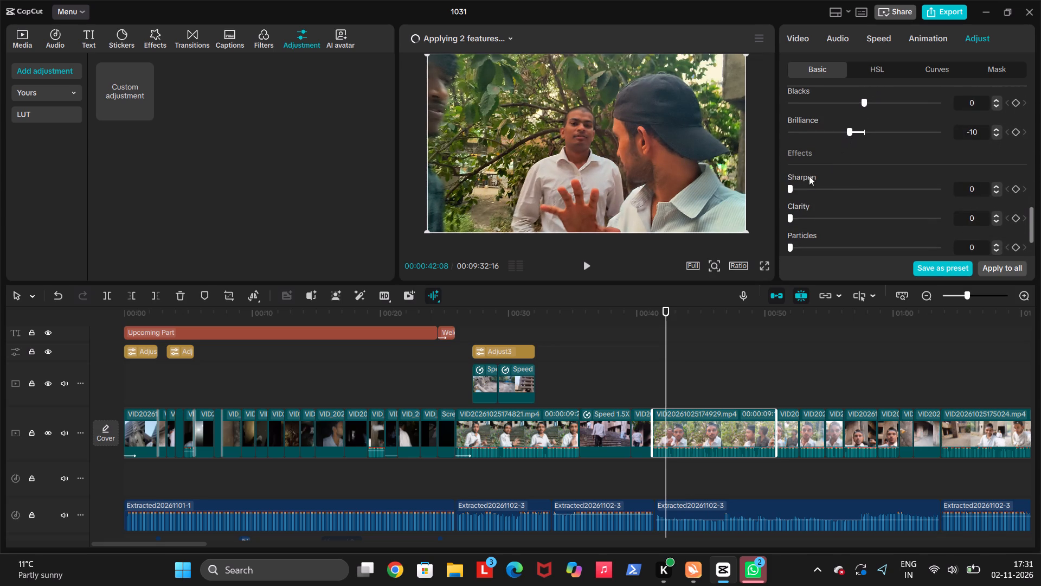
left_click(801, 184)
left_click(847, 218)
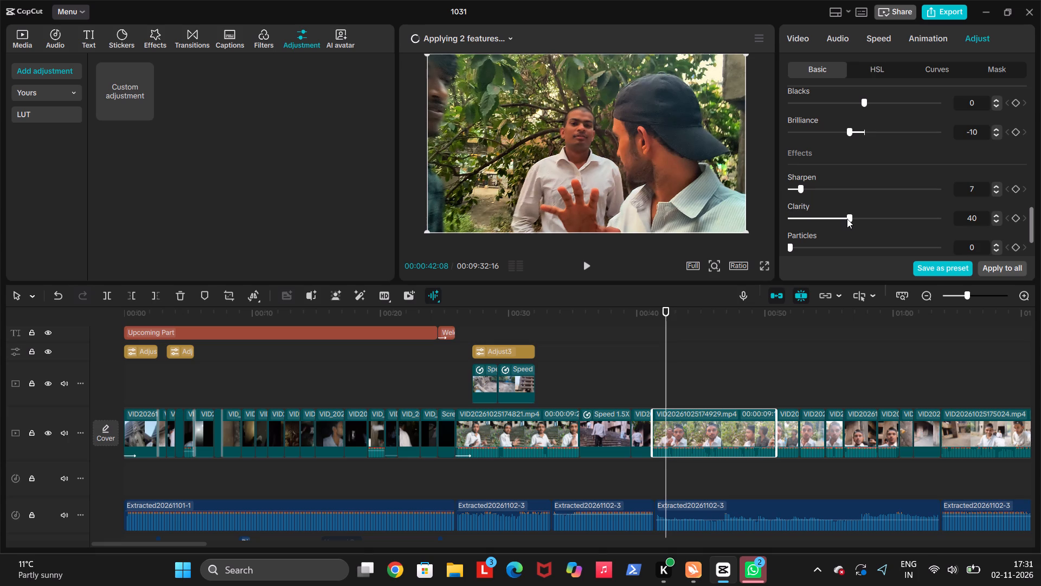
left_click(839, 219)
scroll(836, 219, "down", 1)
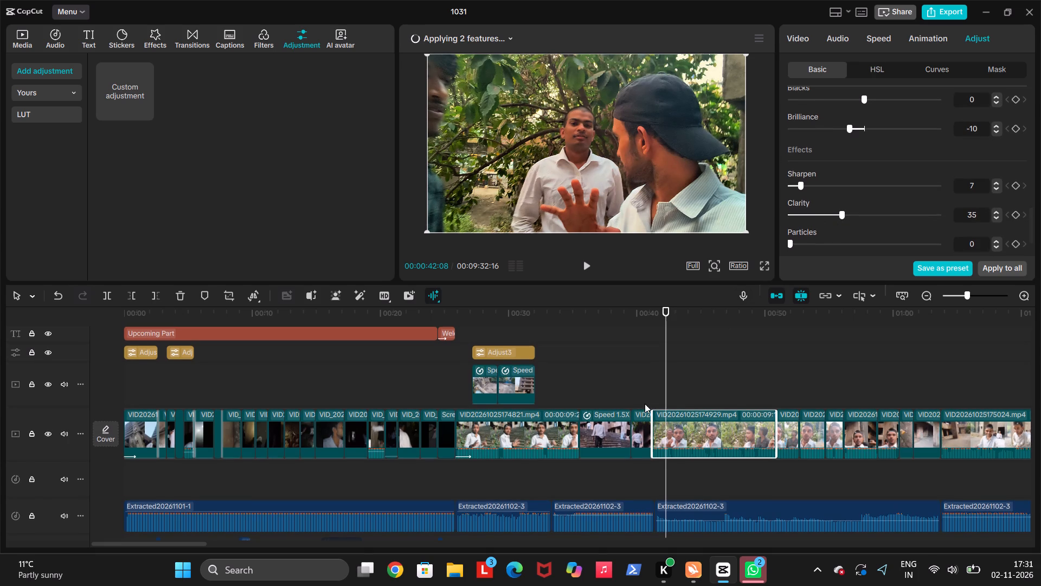
scroll(645, 404, "down", 1)
left_click(655, 401)
key("space")
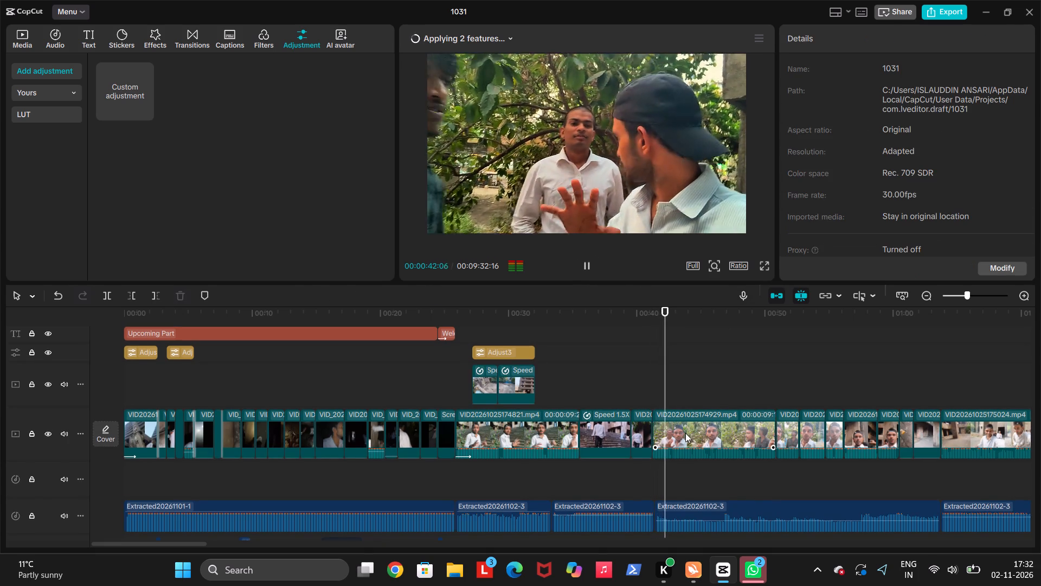
left_click(693, 441)
key("space")
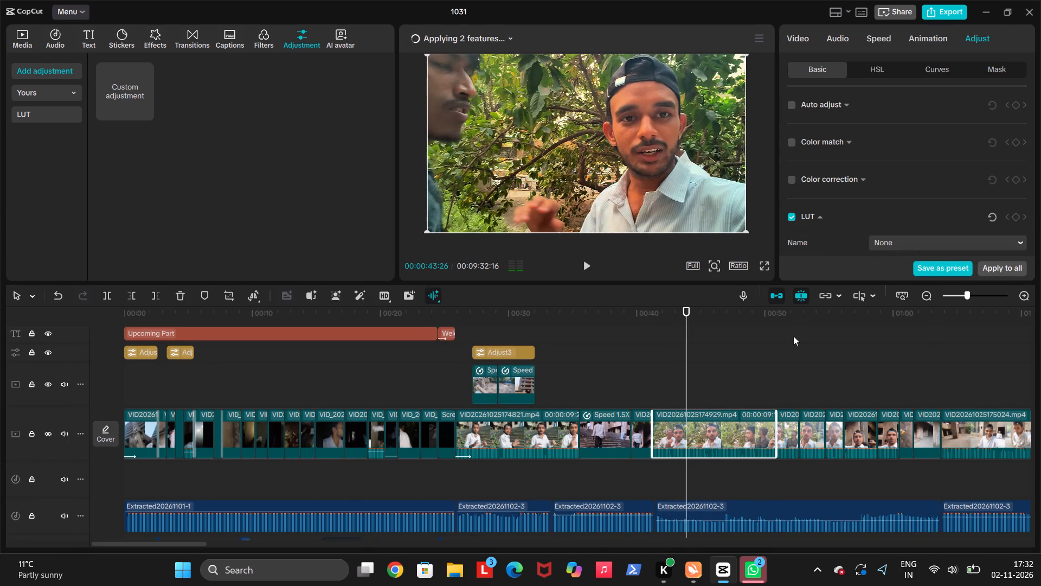
scroll(849, 208, "down", 2)
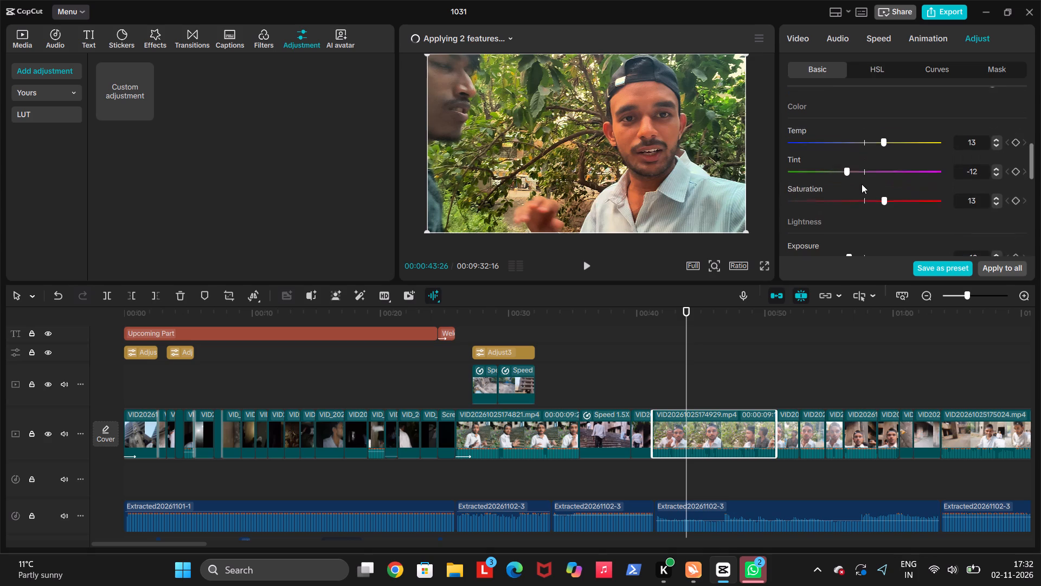
scroll(862, 184, "down", 2)
left_click(872, 203)
scroll(872, 203, "down", 1)
scroll(870, 140, "down", 1)
left_click(872, 144)
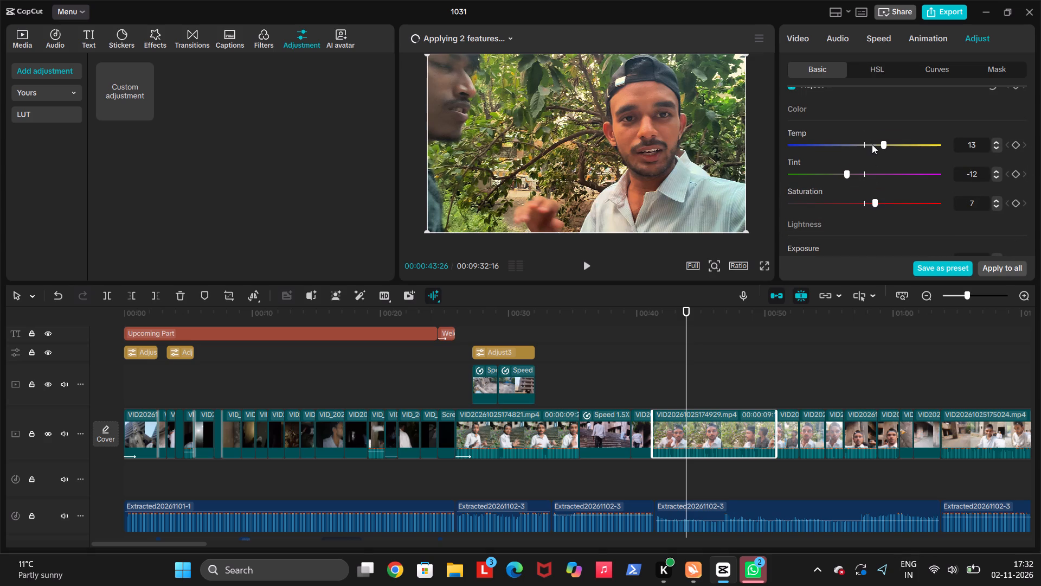
scroll(880, 144, "down", 1)
left_click(880, 144)
scroll(878, 183, "down", 1)
left_click(877, 202)
scroll(877, 202, "down", 1)
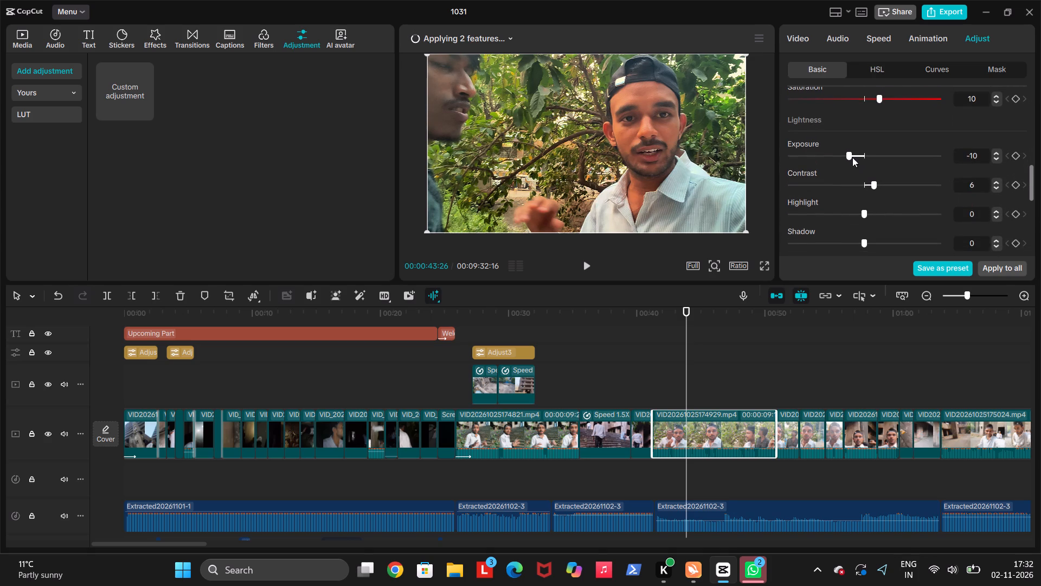
scroll(852, 157, "down", 1)
left_click(852, 157)
scroll(852, 157, "down", 1)
left_click(868, 185)
scroll(868, 185, "down", 3)
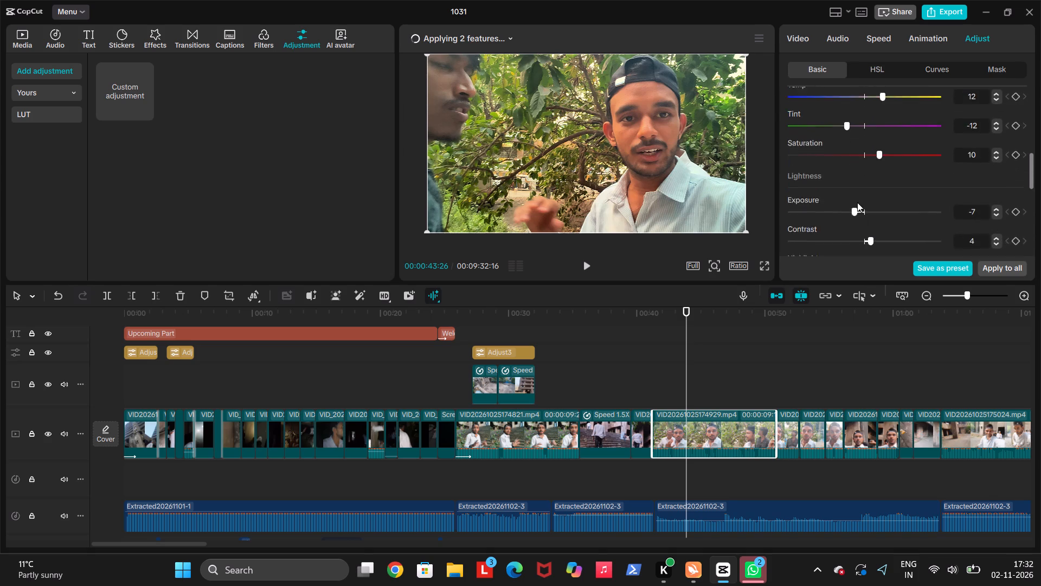
scroll(857, 202, "down", 1)
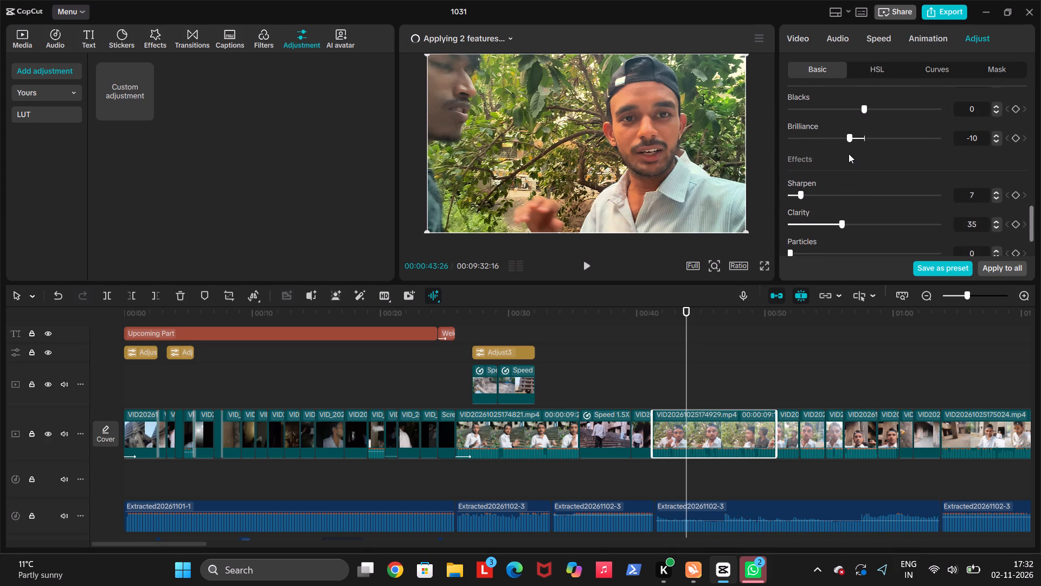
scroll(849, 154, "down", 2)
left_click(855, 142)
scroll(827, 218, "down", 1)
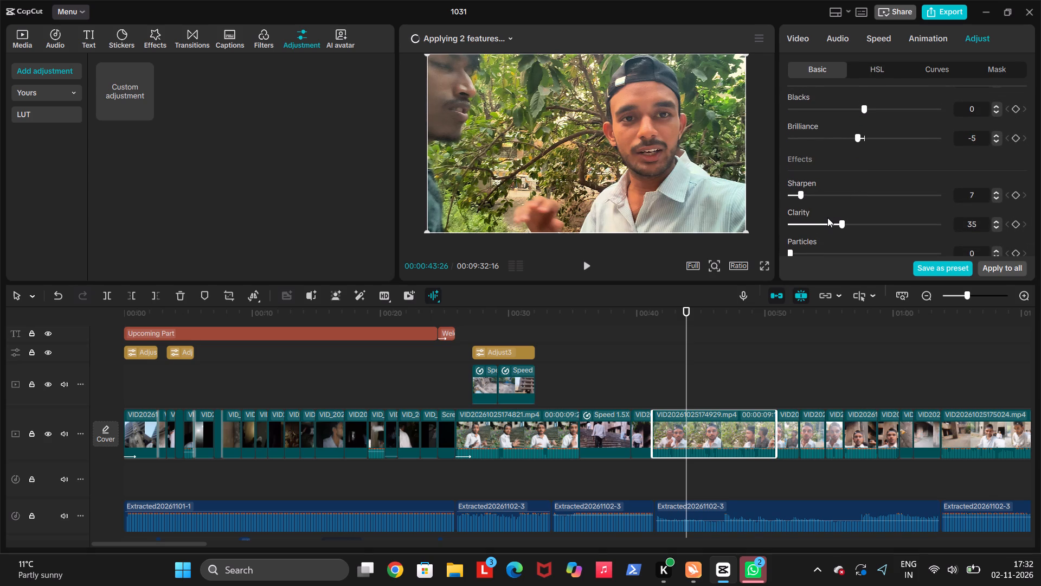
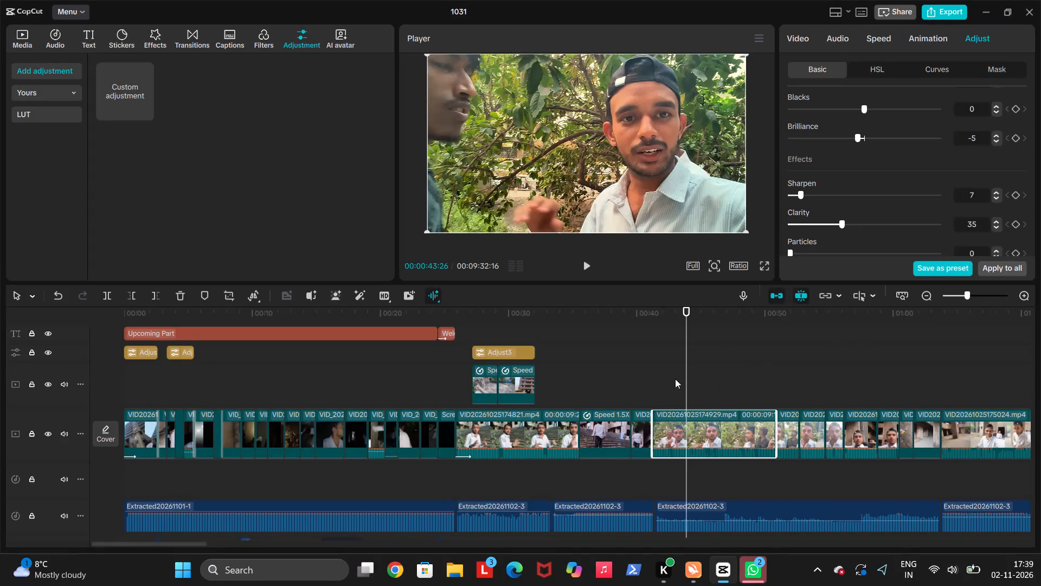
left_click(646, 386)
key("space")
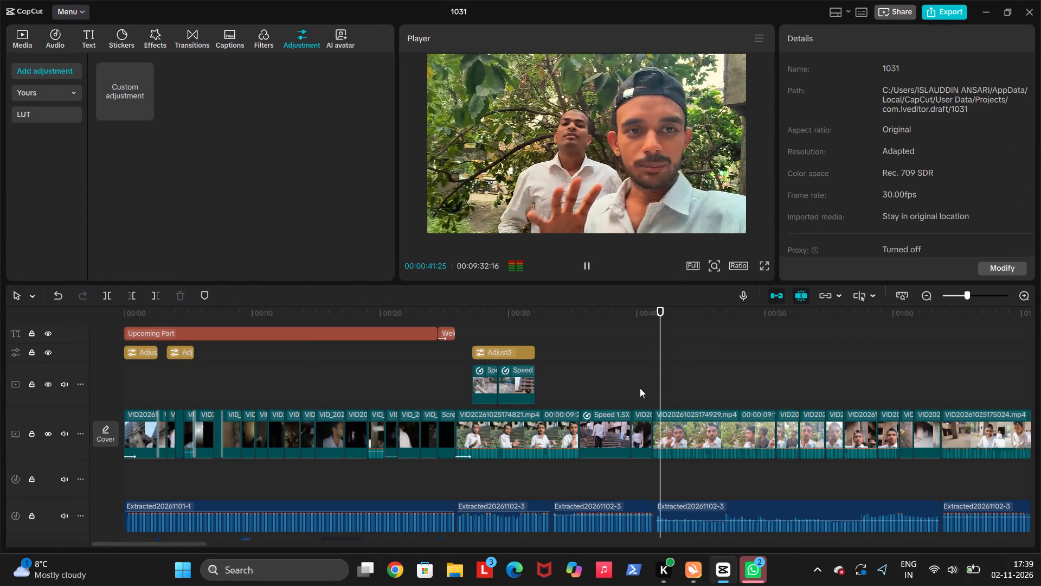
left_click(727, 433)
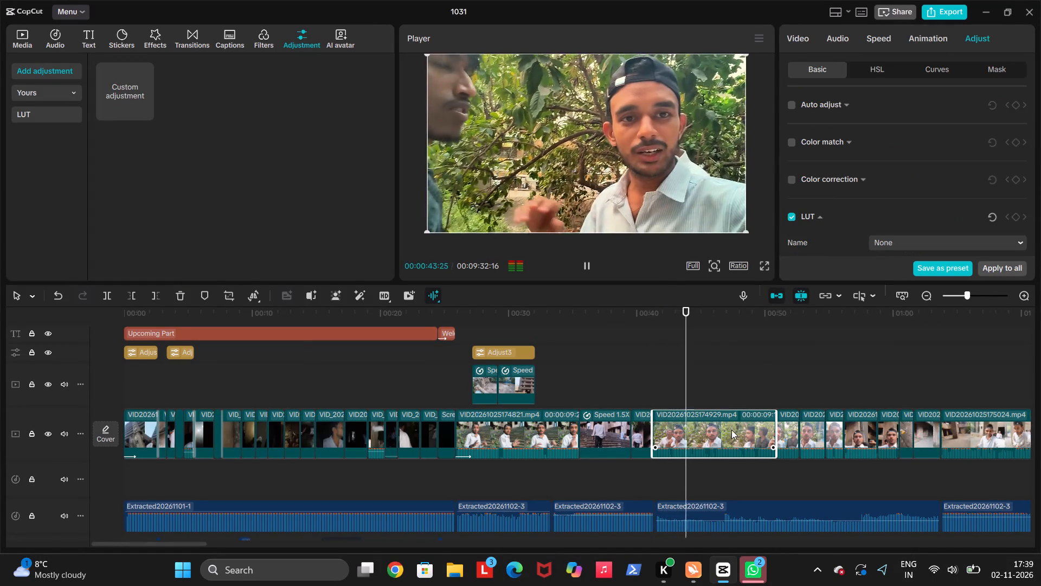
left_click(652, 397)
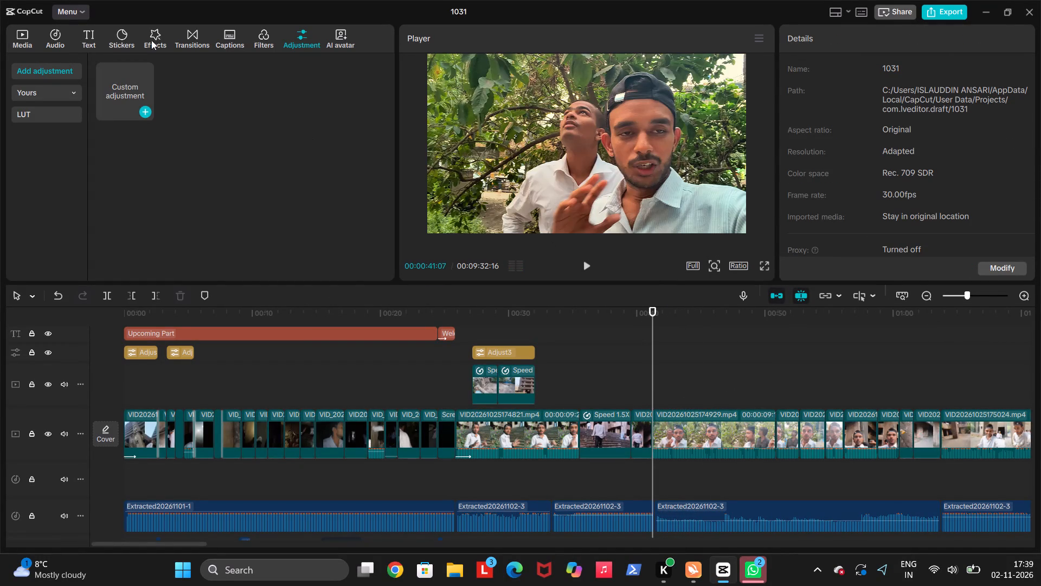
Browse the Hits filters while the footage plays, and download the Warm Vivid and 90s Glow filters.
left_click(254, 39)
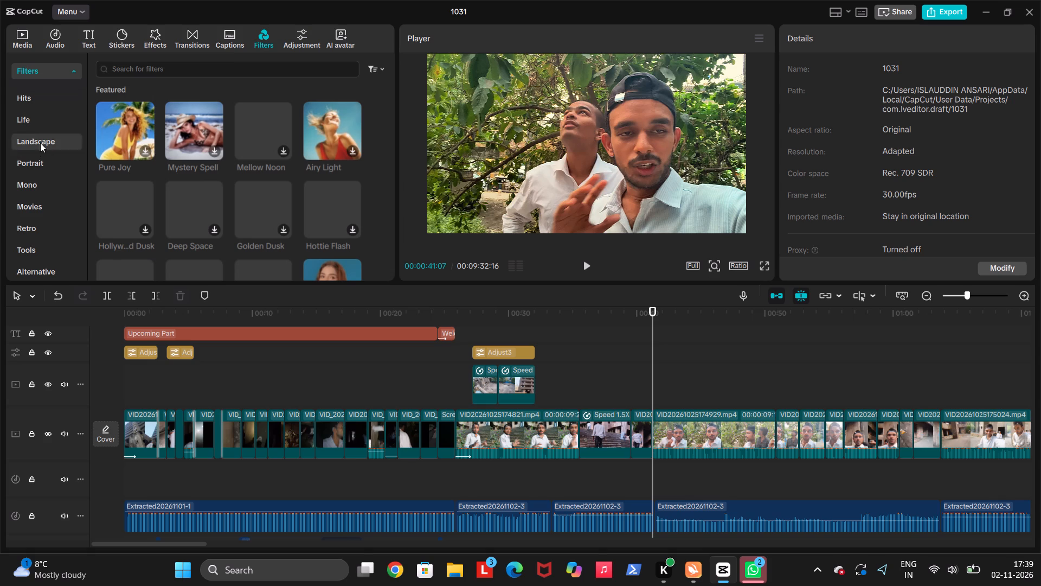
left_click(37, 98)
key("space")
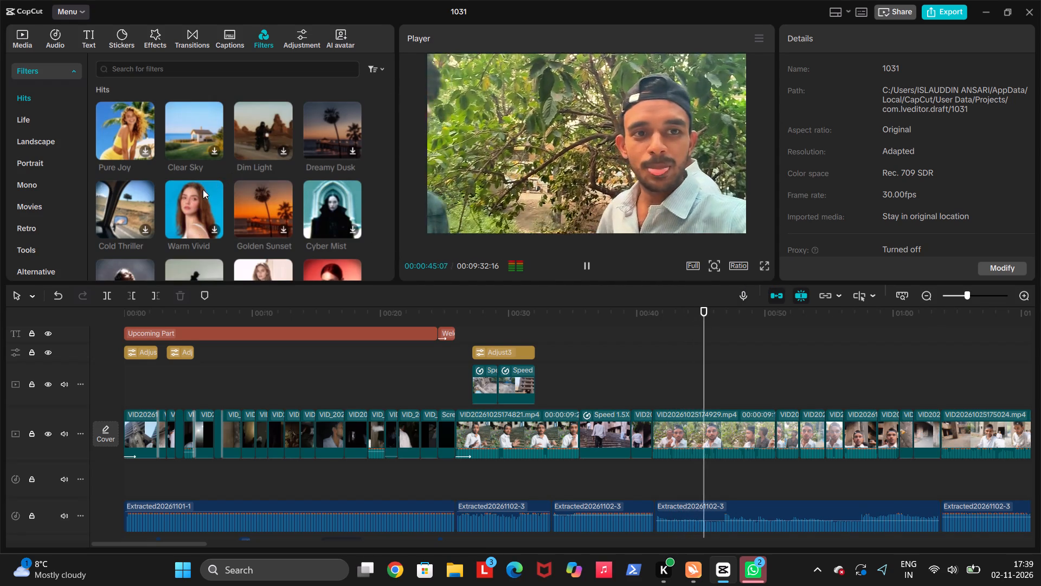
left_click(200, 206)
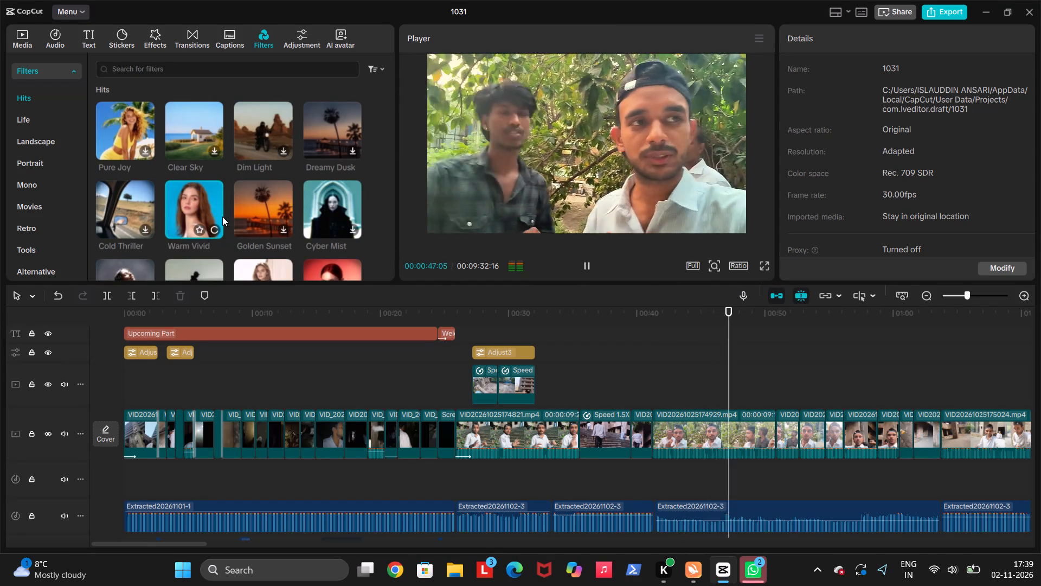
scroll(222, 216, "down", 2)
scroll(258, 160, "down", 1)
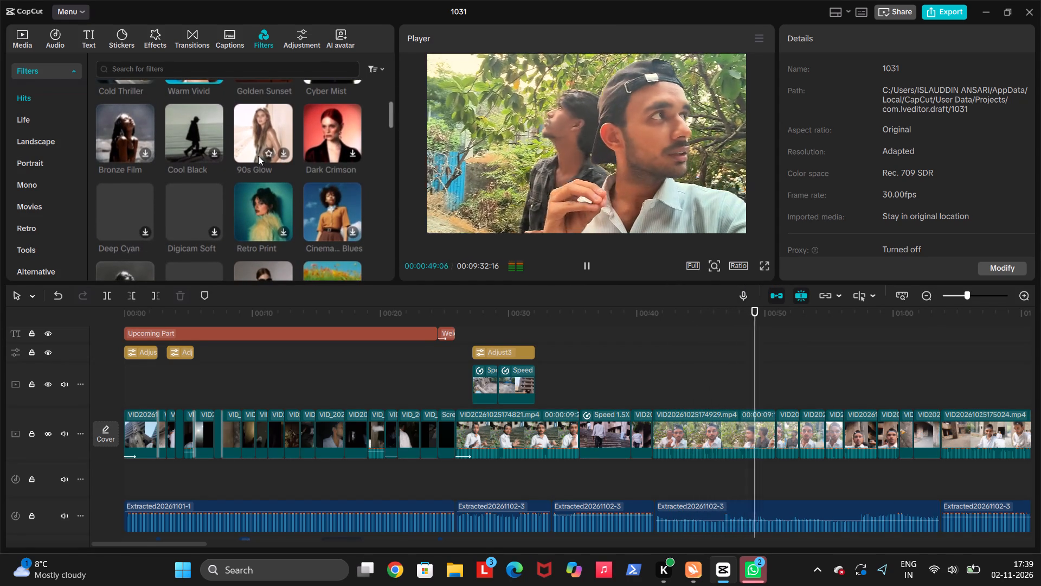
scroll(258, 156, "down", 1)
left_click(264, 128)
scroll(264, 128, "down", 1)
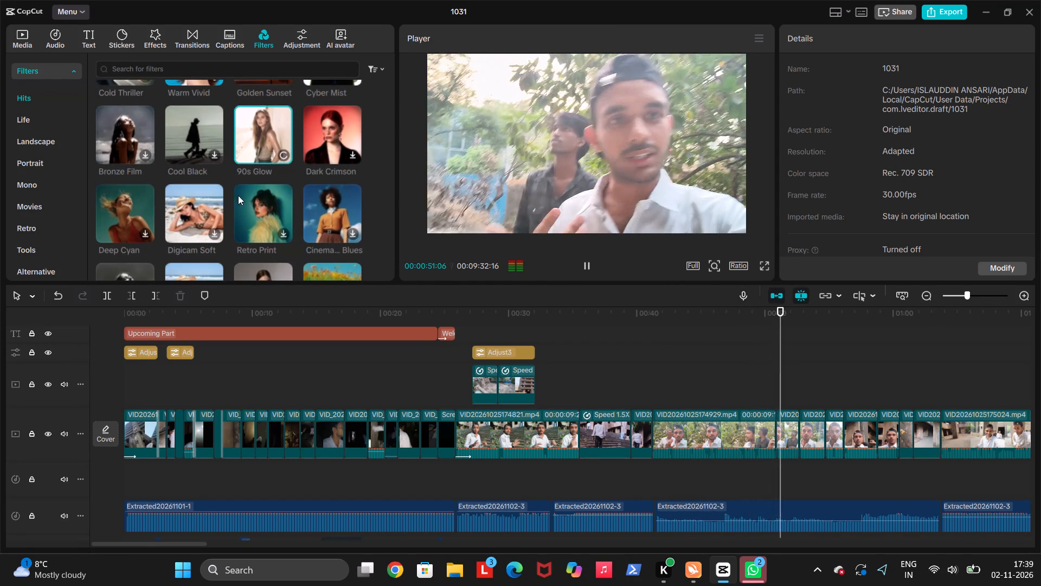
scroll(233, 199, "up", 2)
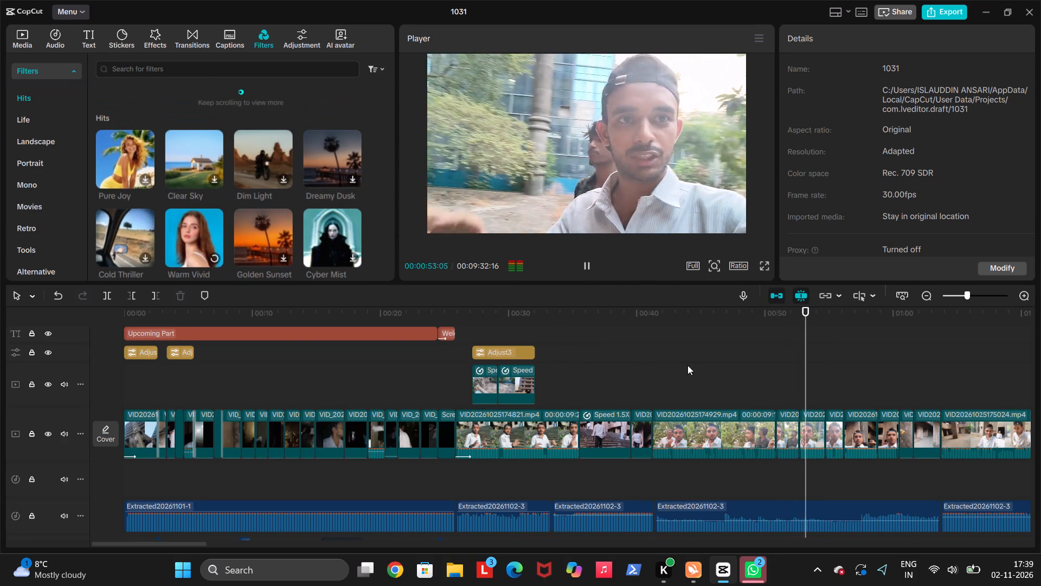
left_click(776, 385)
left_click(714, 390)
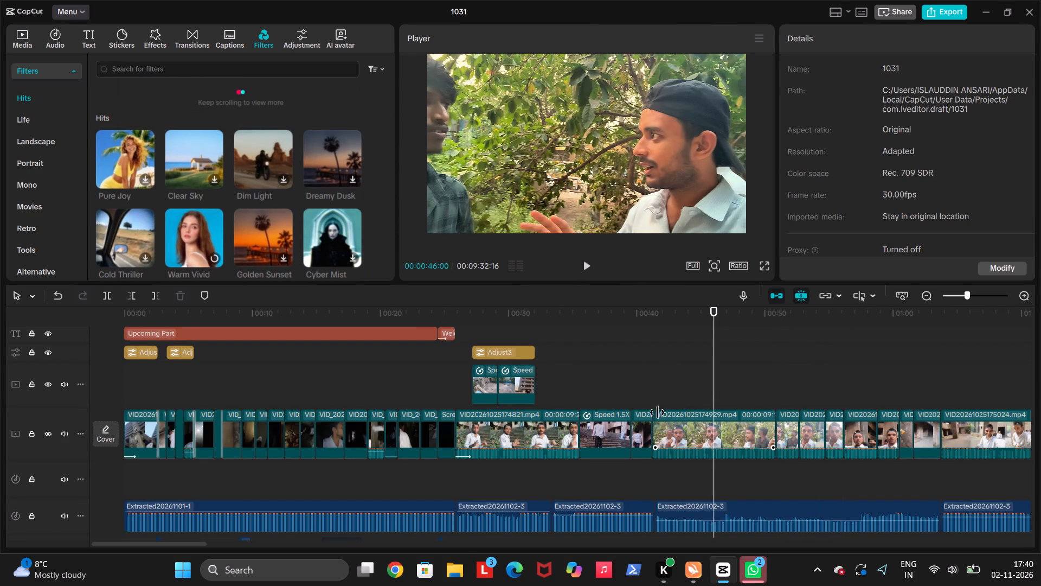
left_click(670, 419)
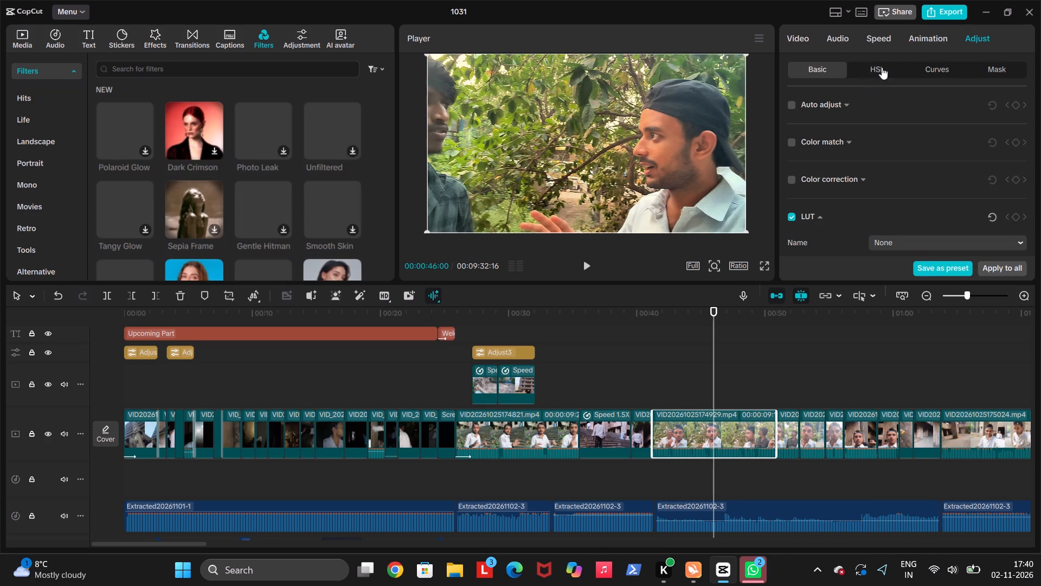
scroll(941, 139, "down", 1)
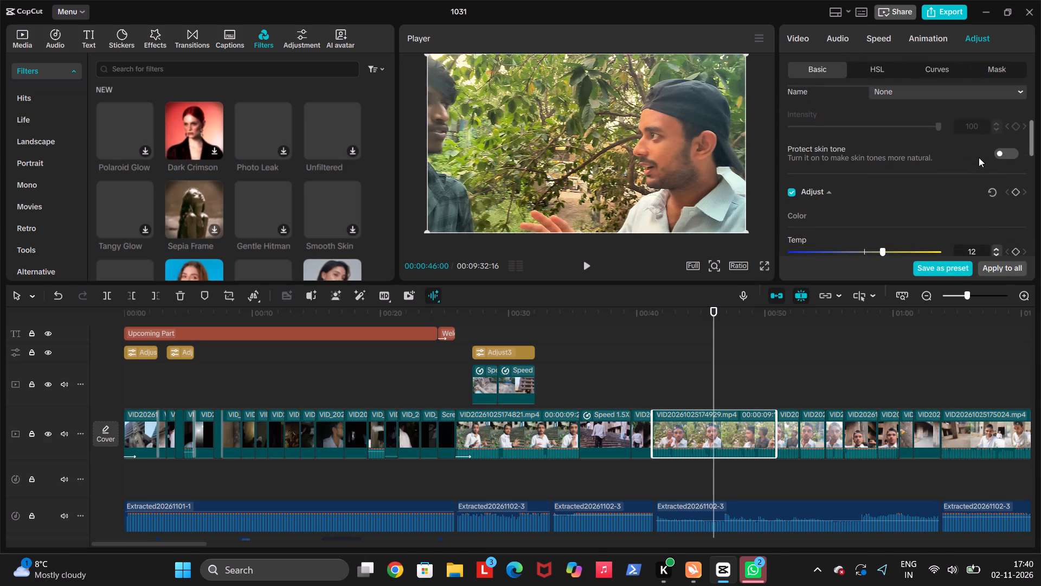
scroll(1004, 184, "down", 1)
left_click(995, 189)
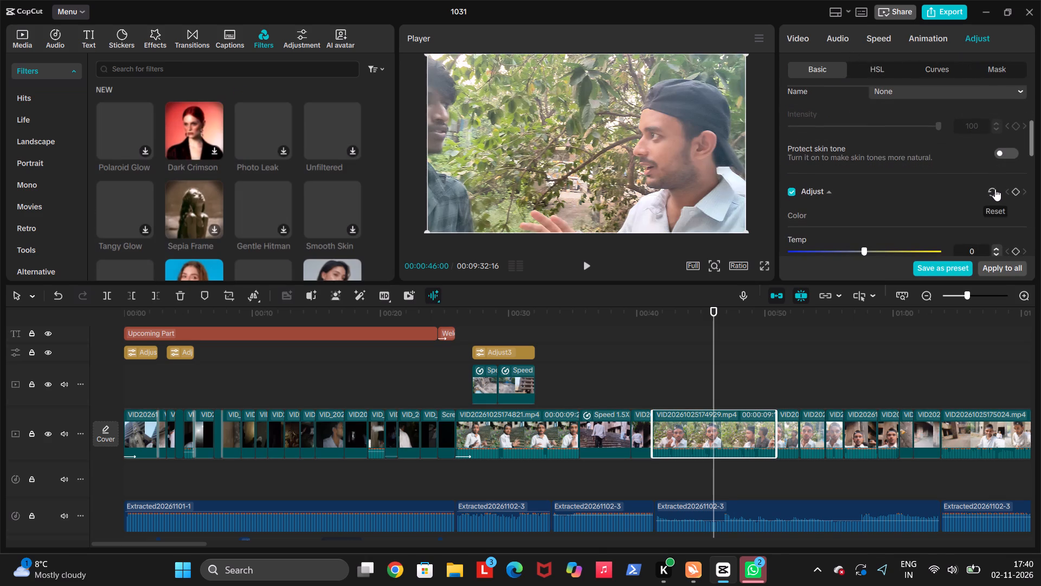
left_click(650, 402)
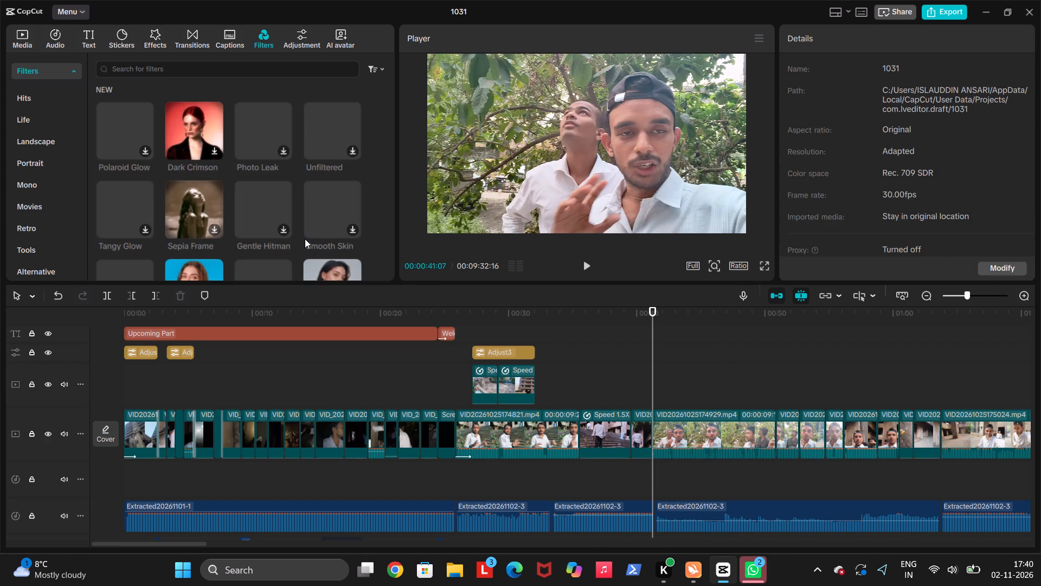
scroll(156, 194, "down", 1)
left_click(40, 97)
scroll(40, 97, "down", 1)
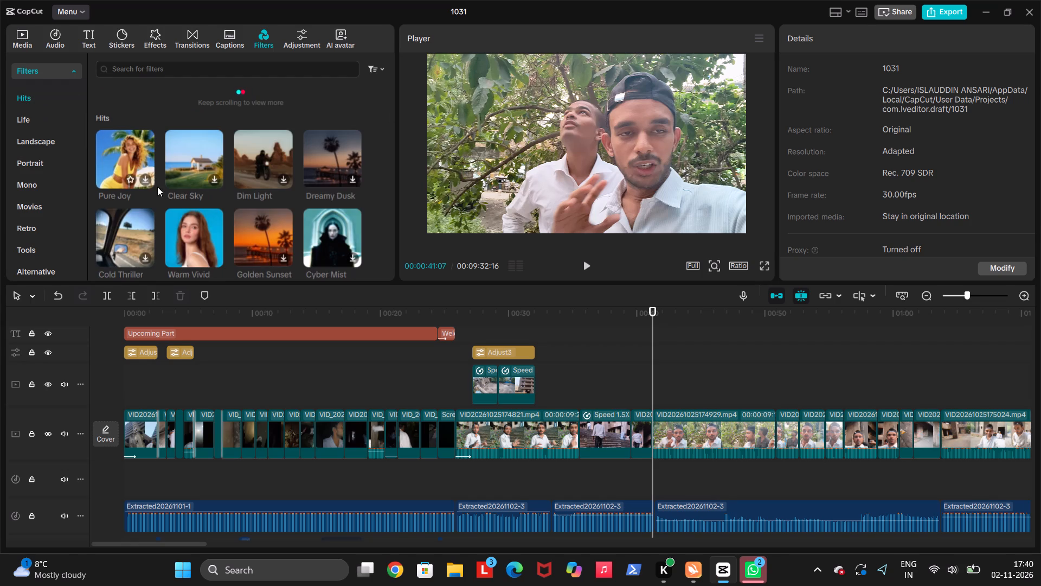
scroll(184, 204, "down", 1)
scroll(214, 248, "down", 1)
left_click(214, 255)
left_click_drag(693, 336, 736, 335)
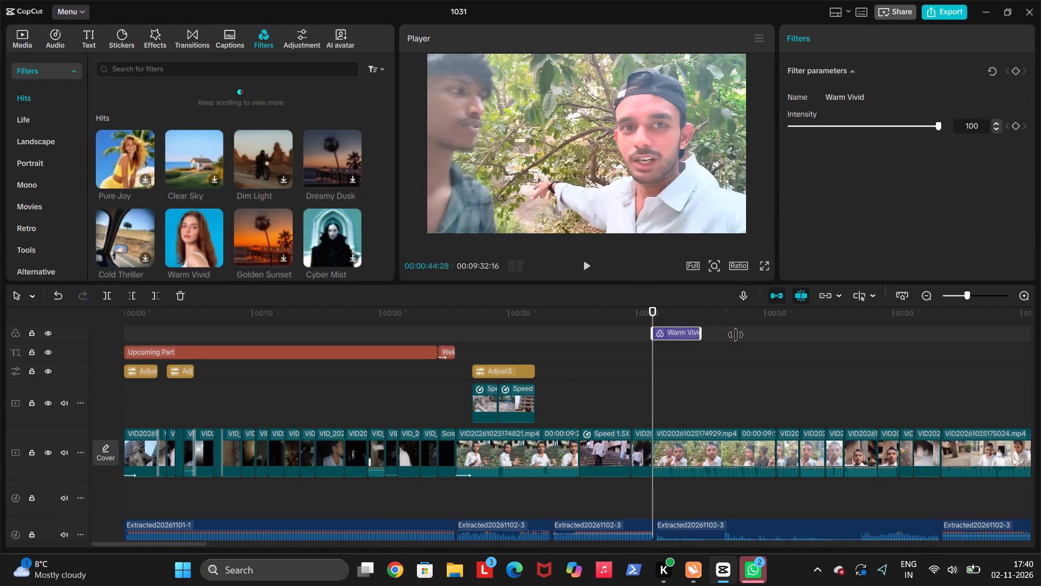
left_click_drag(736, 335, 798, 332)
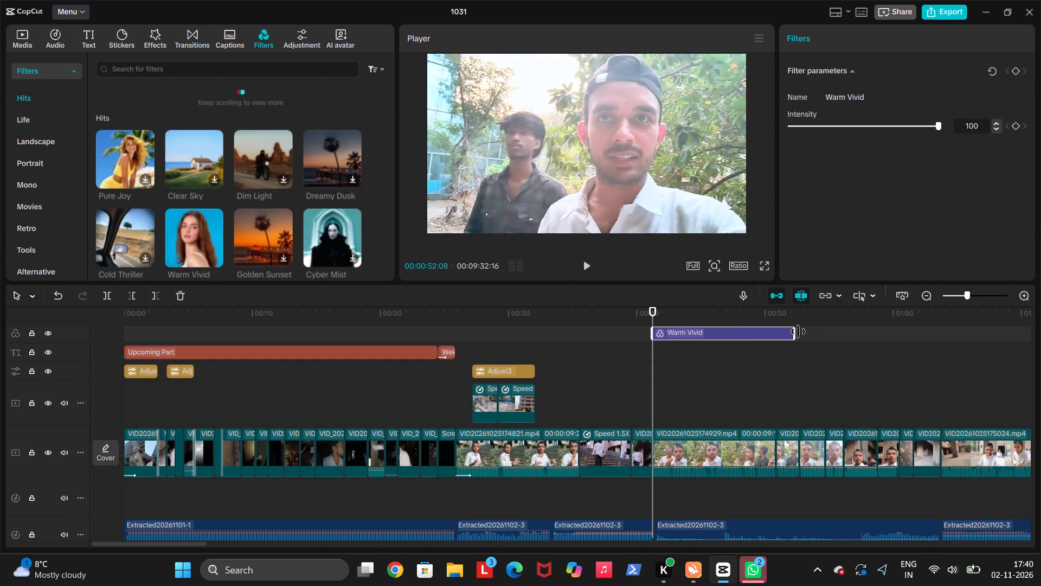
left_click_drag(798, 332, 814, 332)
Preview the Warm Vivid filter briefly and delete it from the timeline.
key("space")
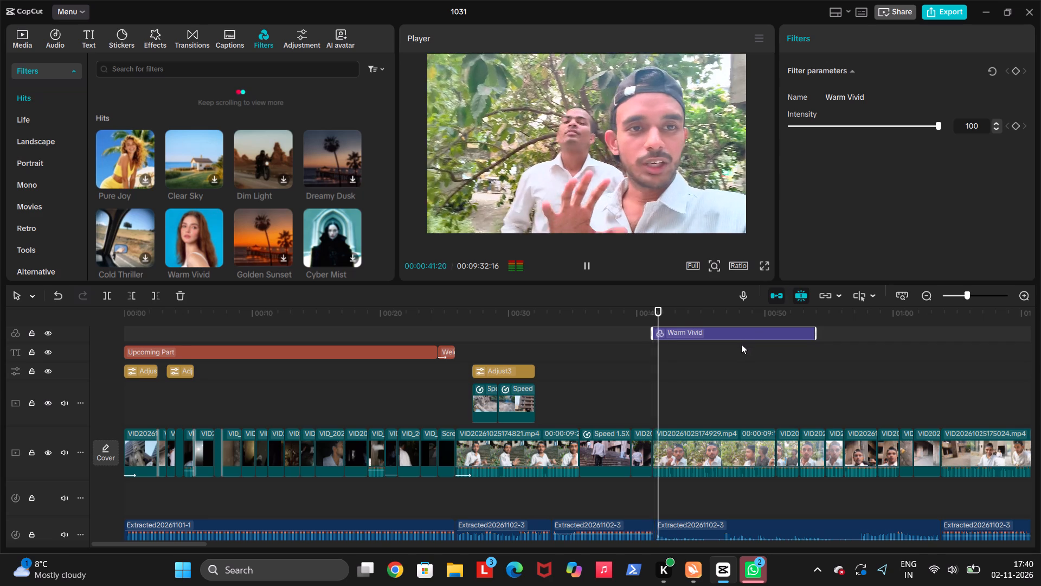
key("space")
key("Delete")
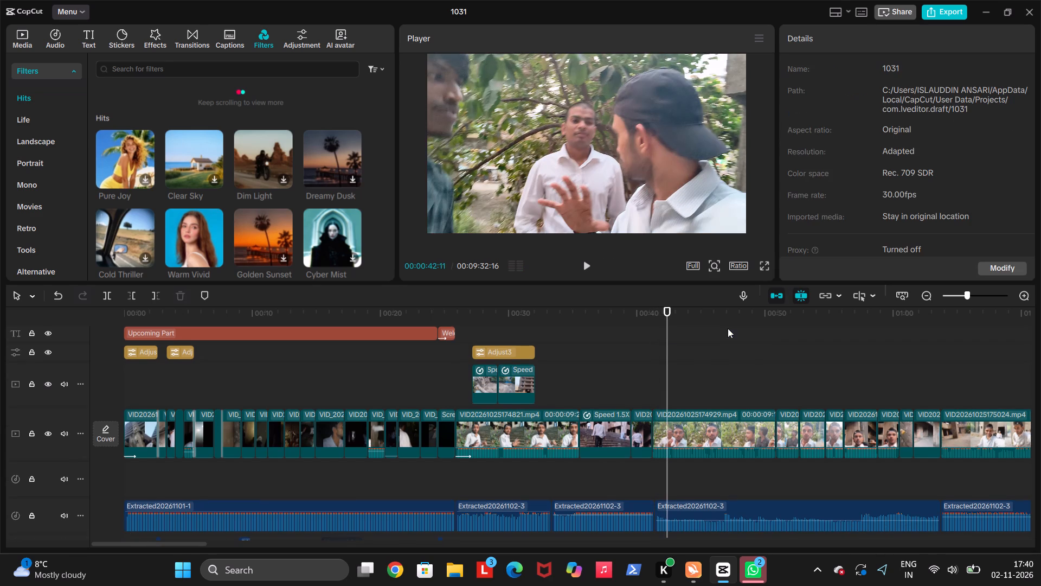
left_click(657, 373)
left_click(657, 373)
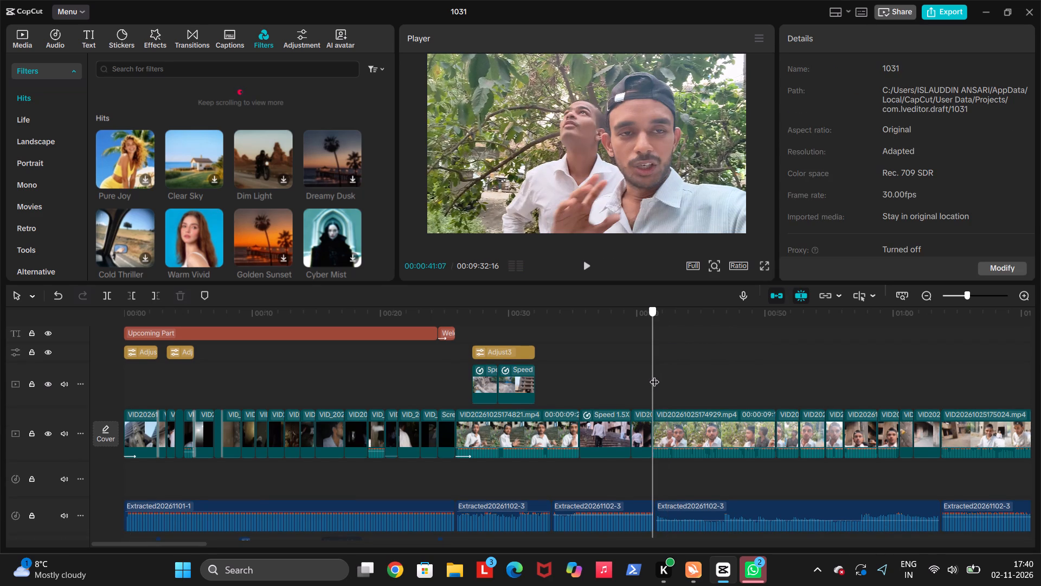
left_click(299, 44)
left_click(144, 113)
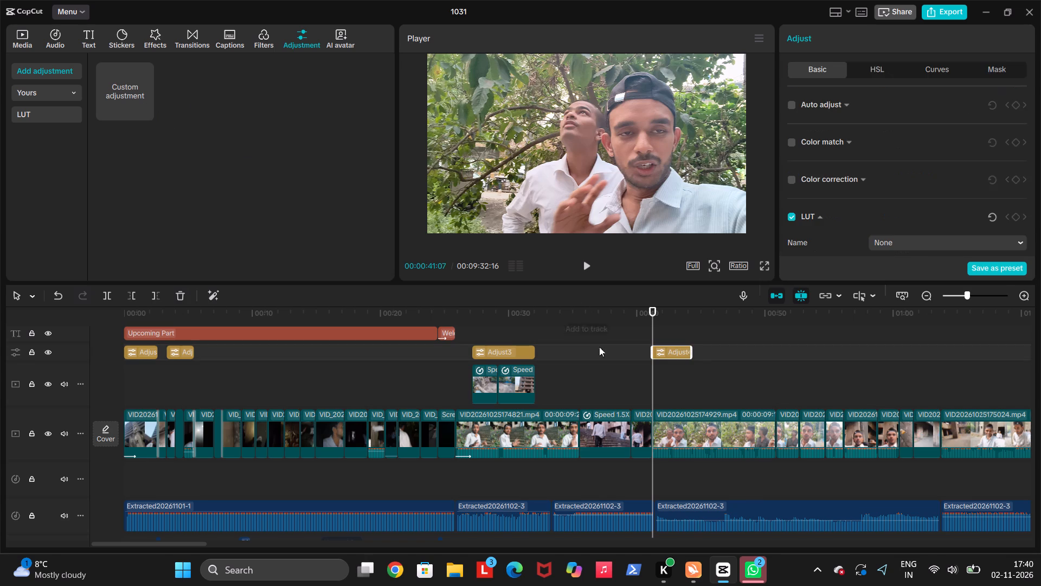
left_click_drag(693, 348, 821, 350)
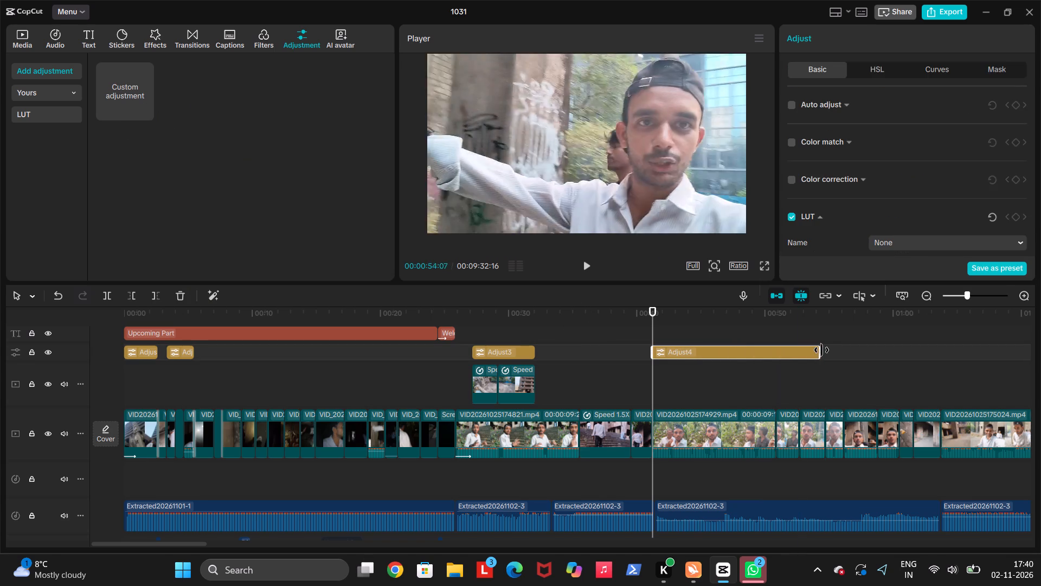
left_click_drag(821, 350, 841, 353)
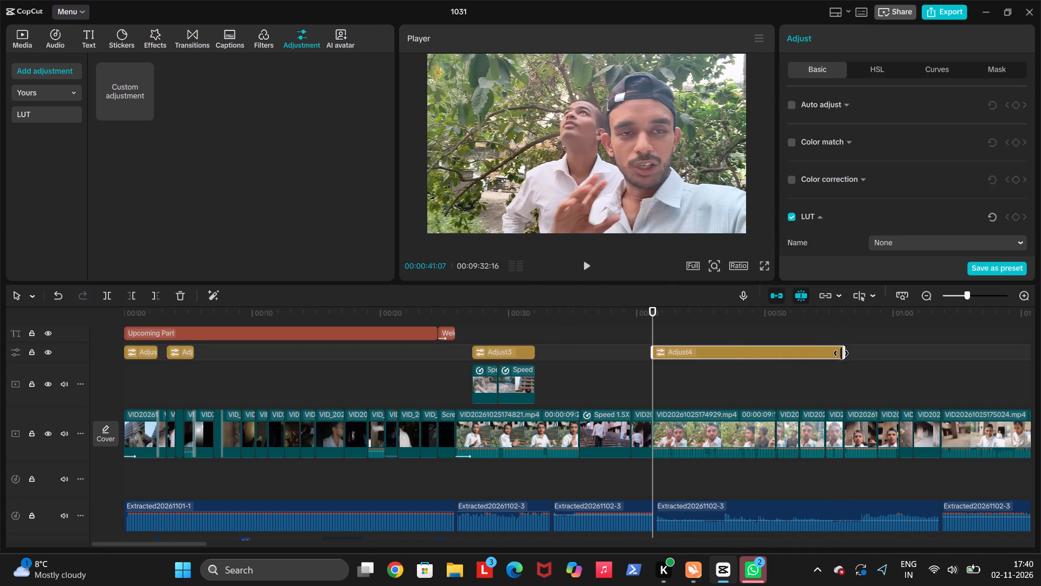
left_click(843, 349)
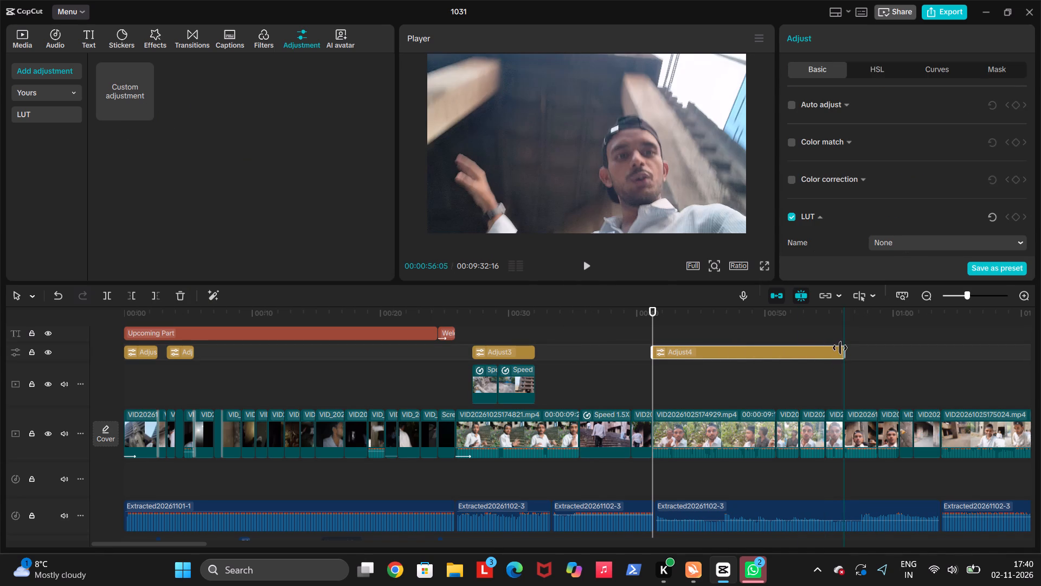
Set the new adjustment layer's colour values to Temp 7, Tint -5 and Saturation 9.
scroll(866, 139, "down", 1)
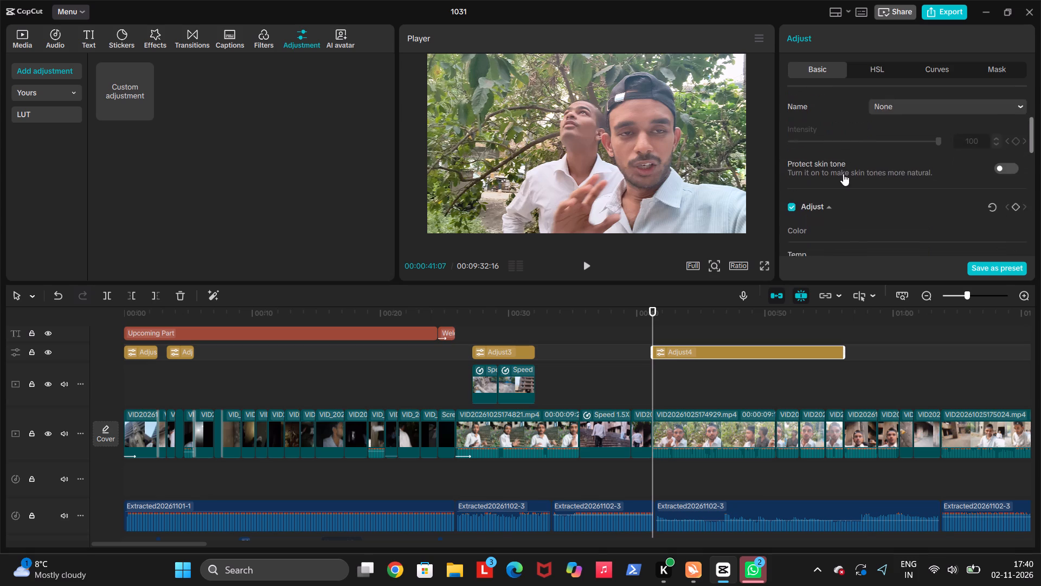
scroll(843, 174, "down", 1)
scroll(841, 177, "up", 1)
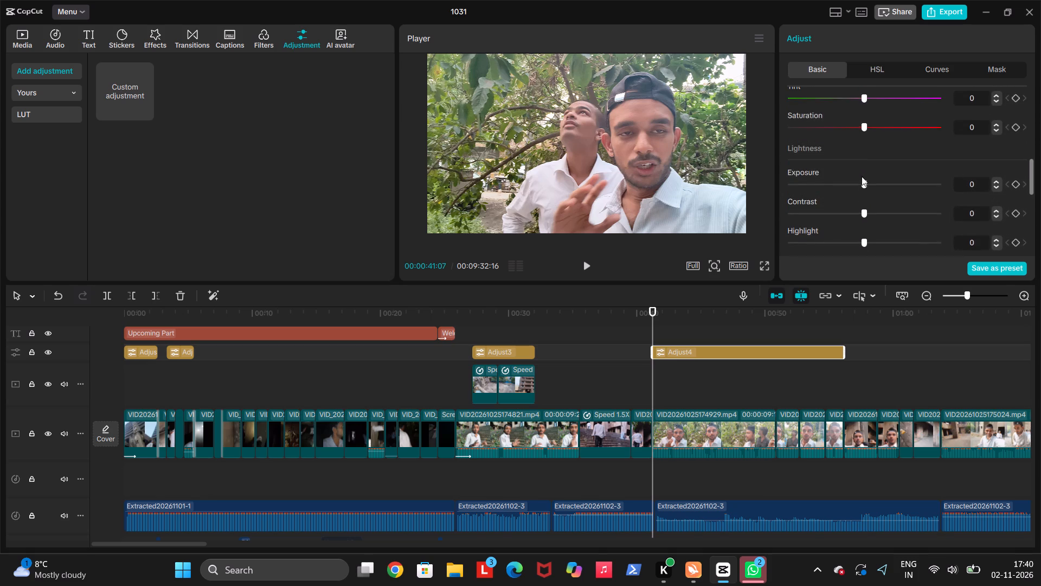
left_click(881, 150)
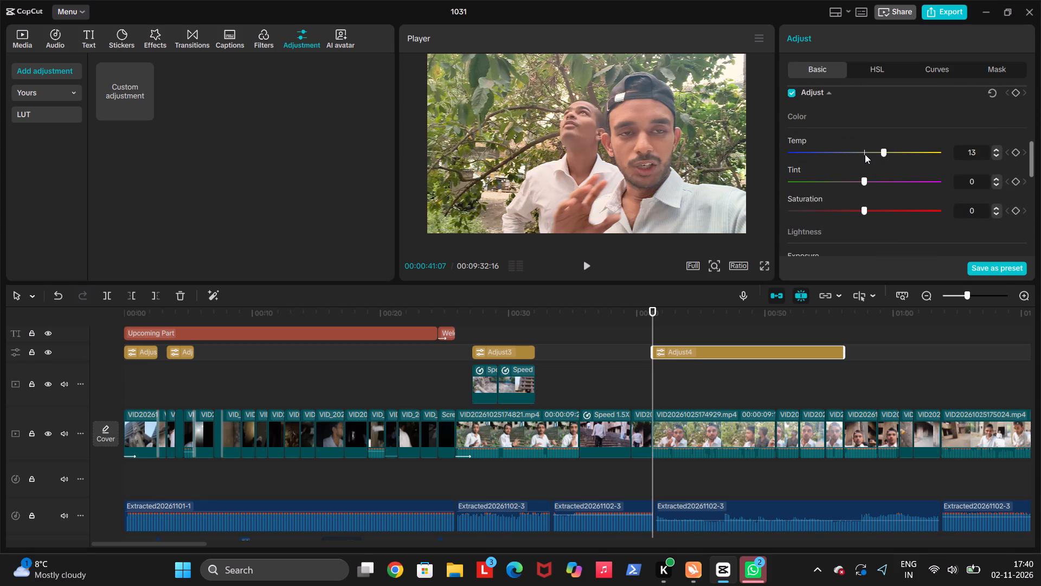
left_click(872, 152)
left_click(855, 180)
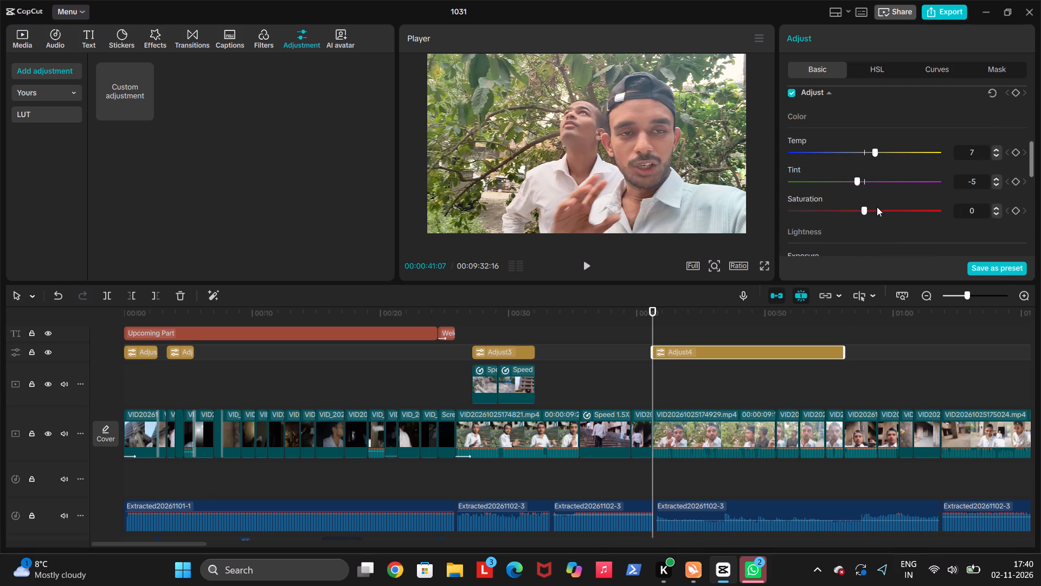
left_click(877, 207)
left_click(878, 211)
left_click(876, 211)
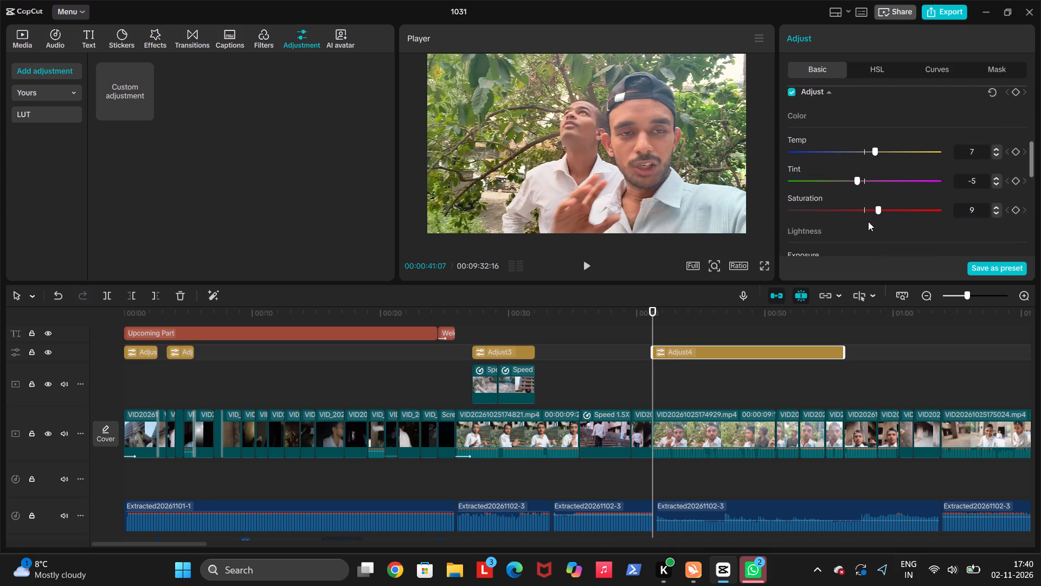
Set the adjustment layer's lightness with Exposure -7, a slightly raised Contrast and Brilliance -9.
left_click(851, 218)
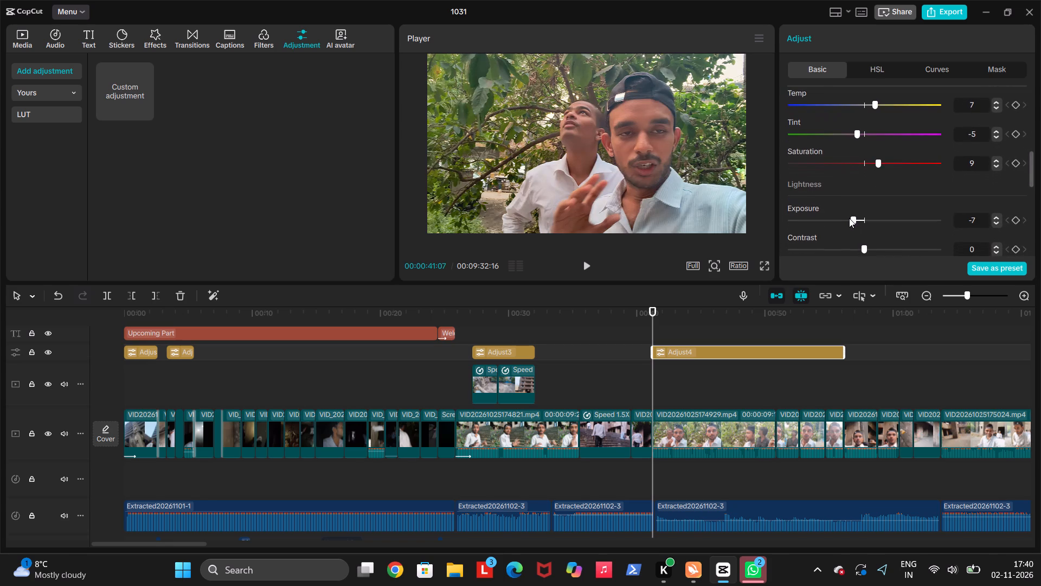
left_click(854, 215)
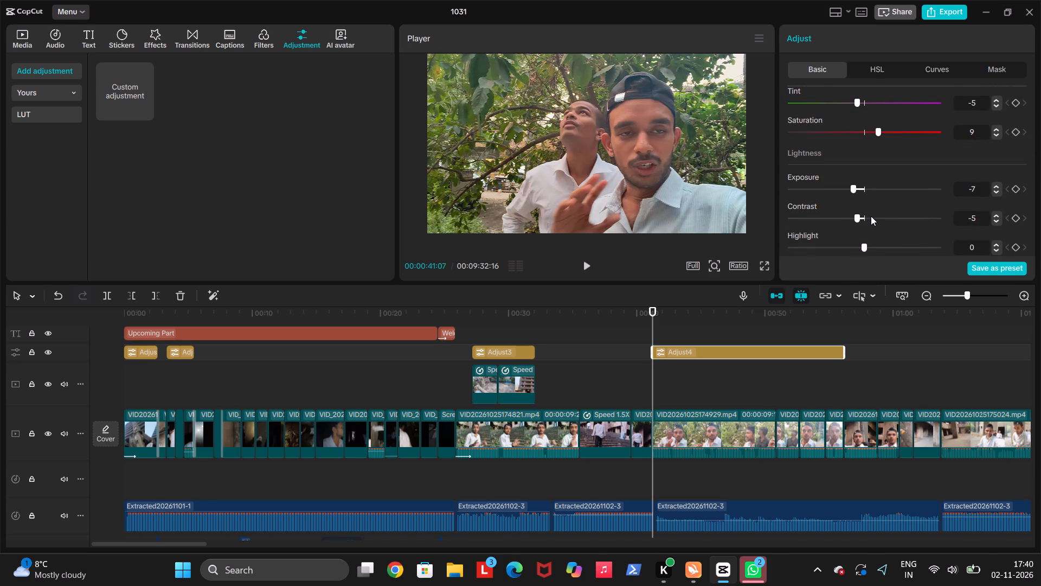
left_click(871, 216)
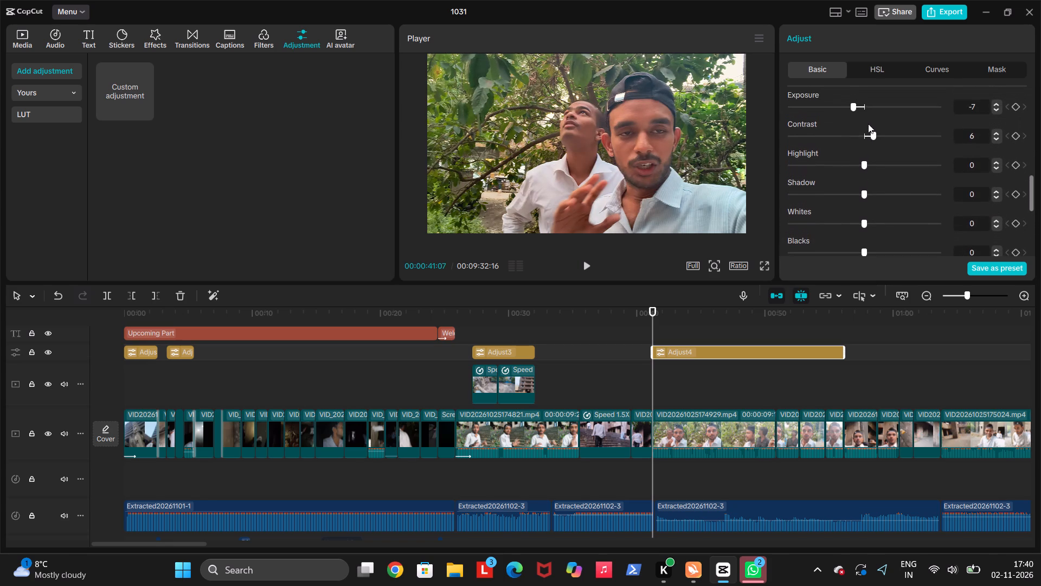
left_click(869, 139)
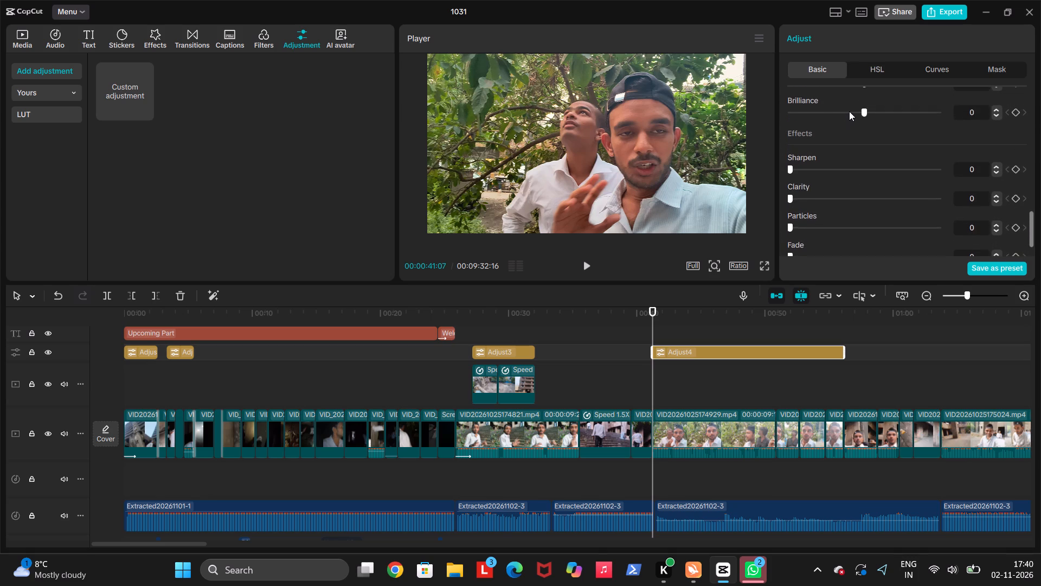
left_click(849, 111)
Set Sharpen to 5 on the adjustment layer.
left_click(797, 165)
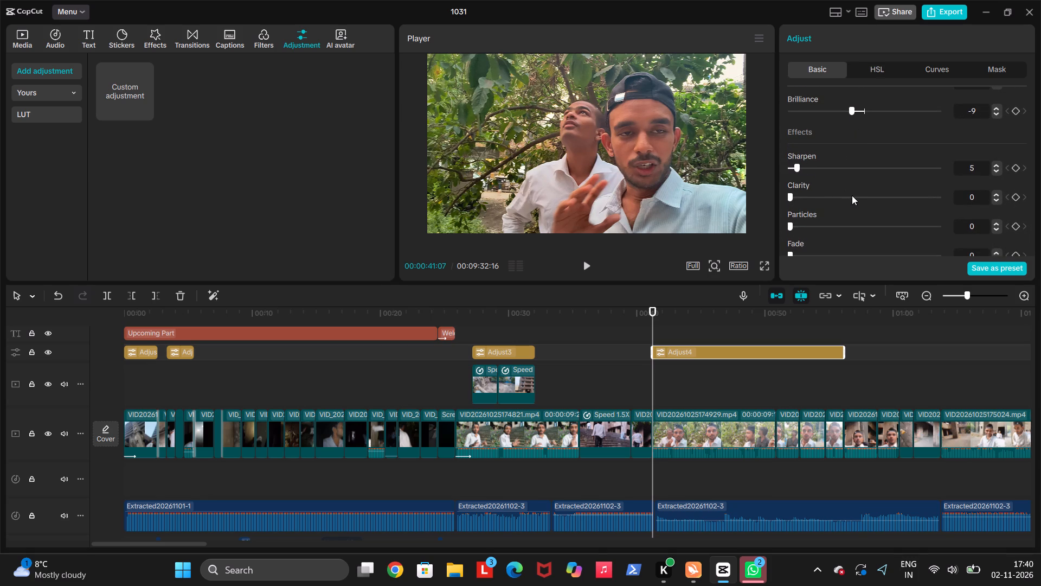
Set Clarity to 31 on the adjustment layer and briefly play back the clip beneath it.
left_click(852, 195)
left_click(833, 198)
scroll(826, 200, "down", 1)
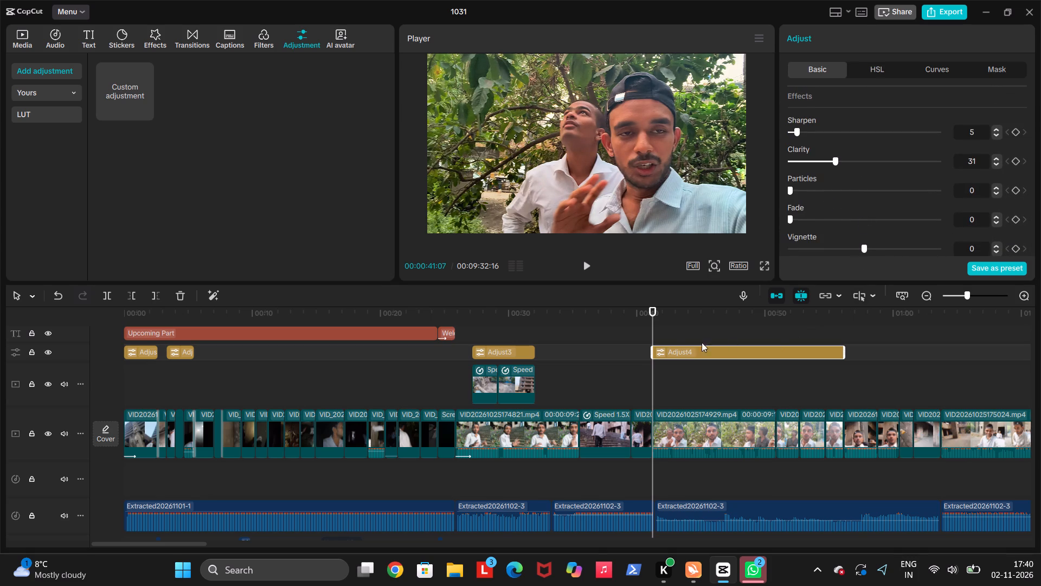
key("space")
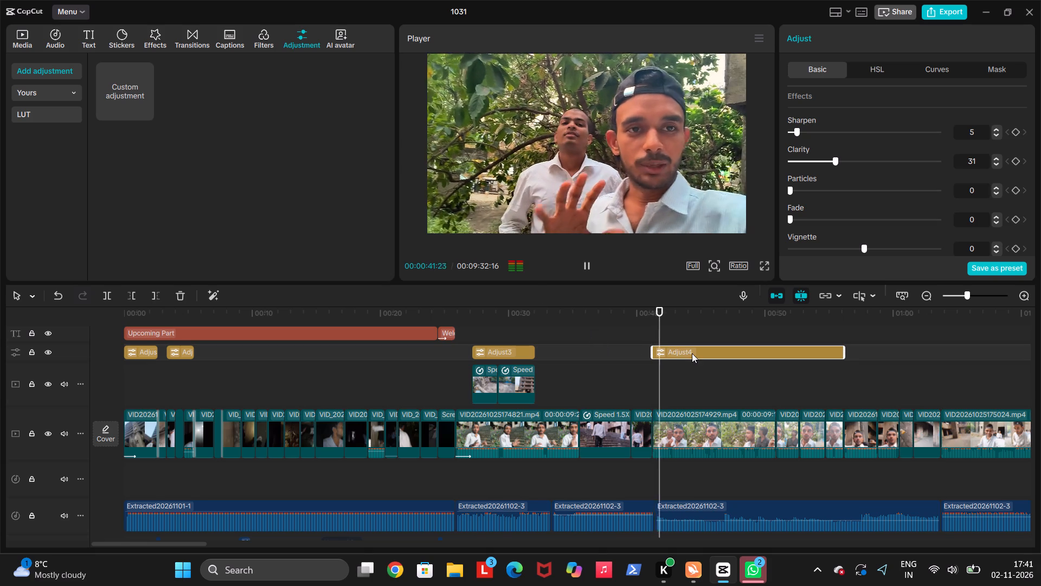
key("space")
key("Up")
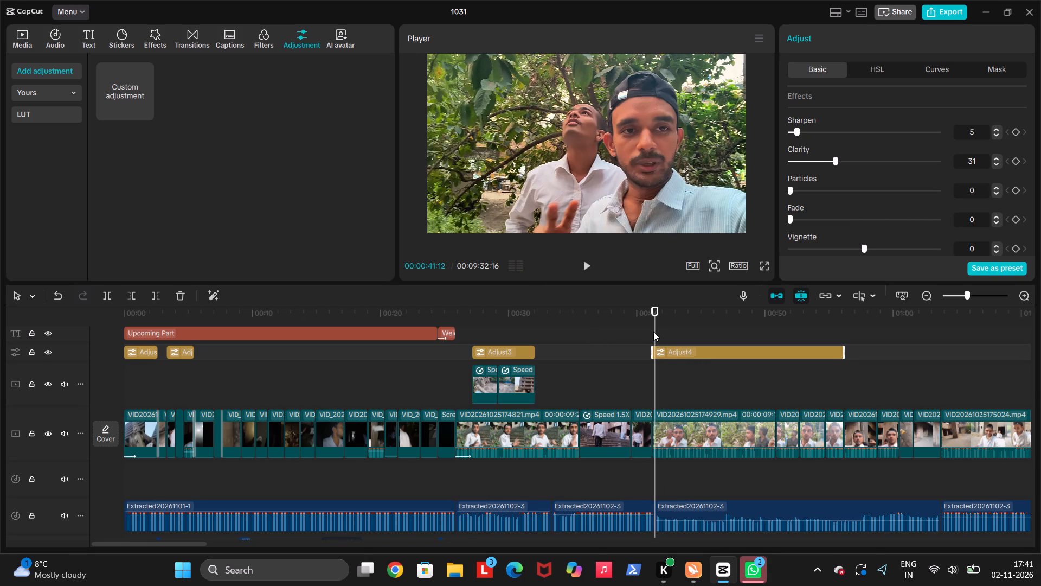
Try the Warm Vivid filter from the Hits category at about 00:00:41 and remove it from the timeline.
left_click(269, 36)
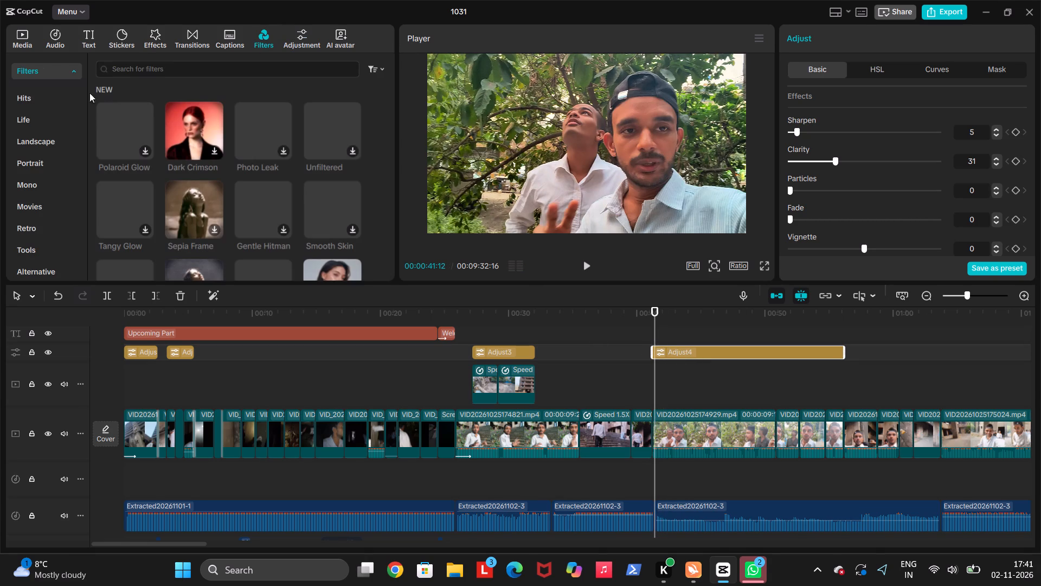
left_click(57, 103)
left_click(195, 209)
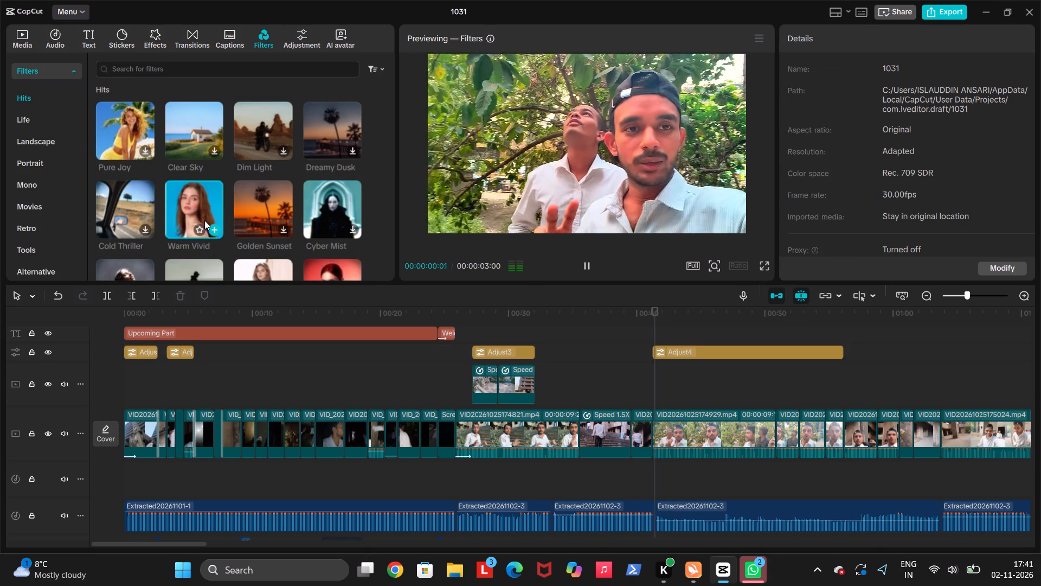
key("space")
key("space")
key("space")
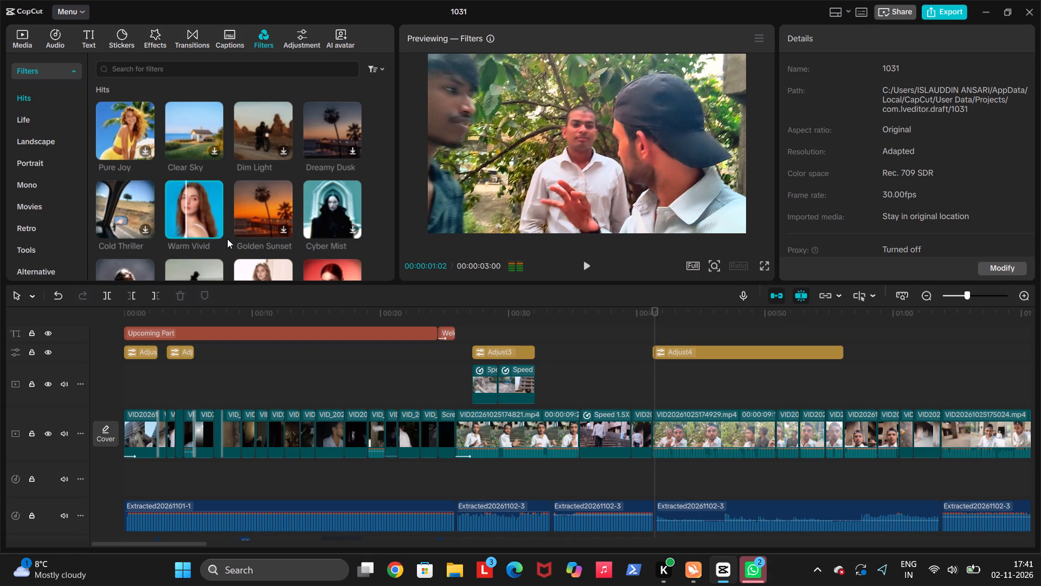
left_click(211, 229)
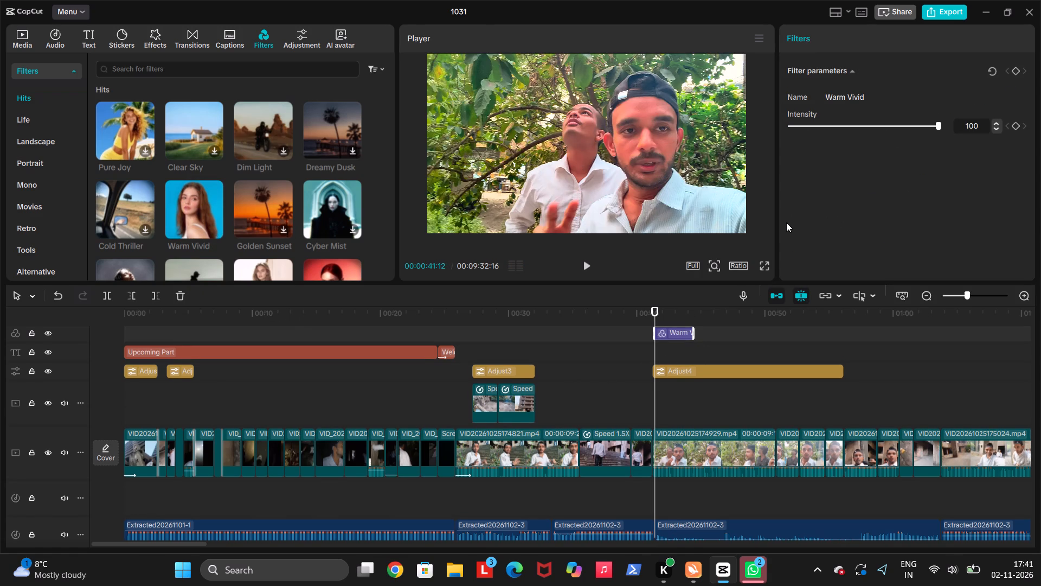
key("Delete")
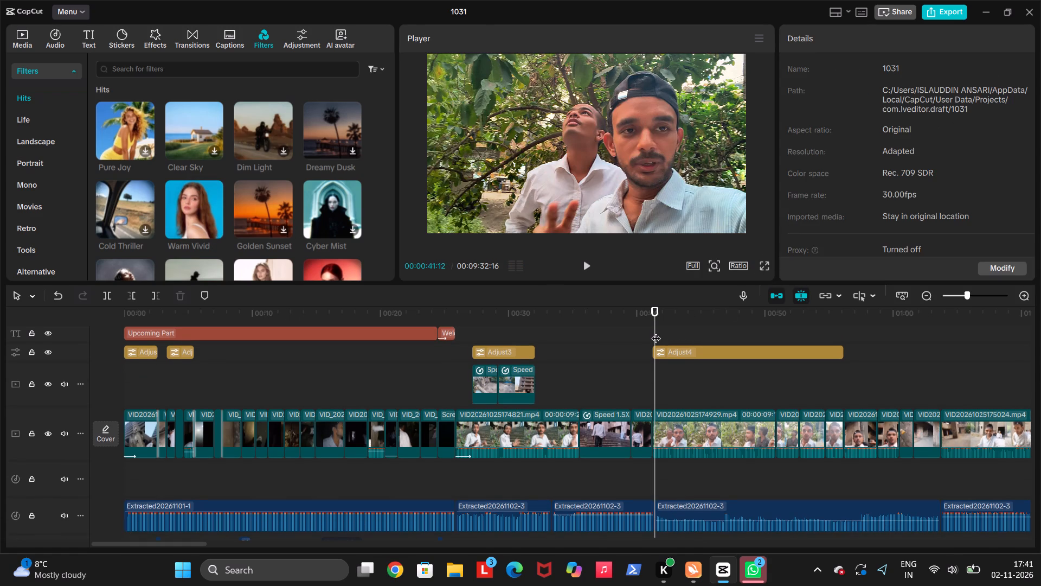
Play the graded footage from about 00:00:41, partly in full screen, to examine its colours and brightness.
left_click(656, 332)
key("space")
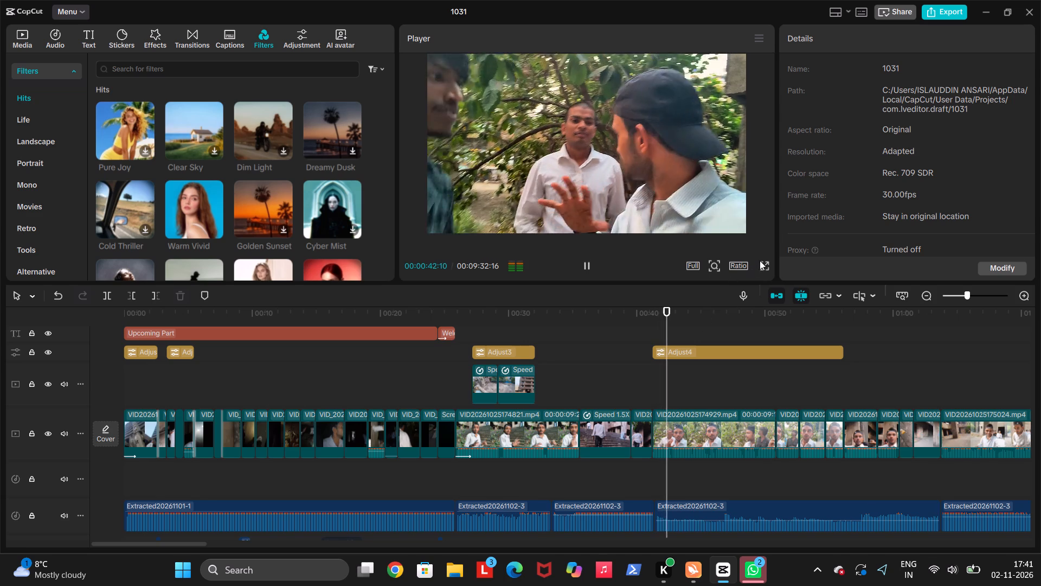
key("space")
left_click(767, 260)
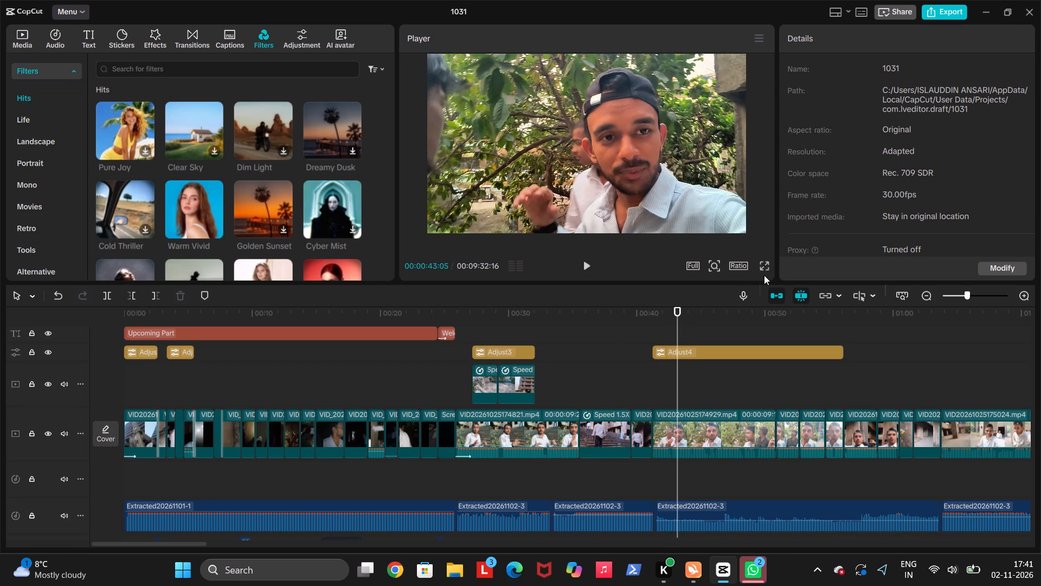
left_click(764, 273)
left_click(765, 270)
key("space")
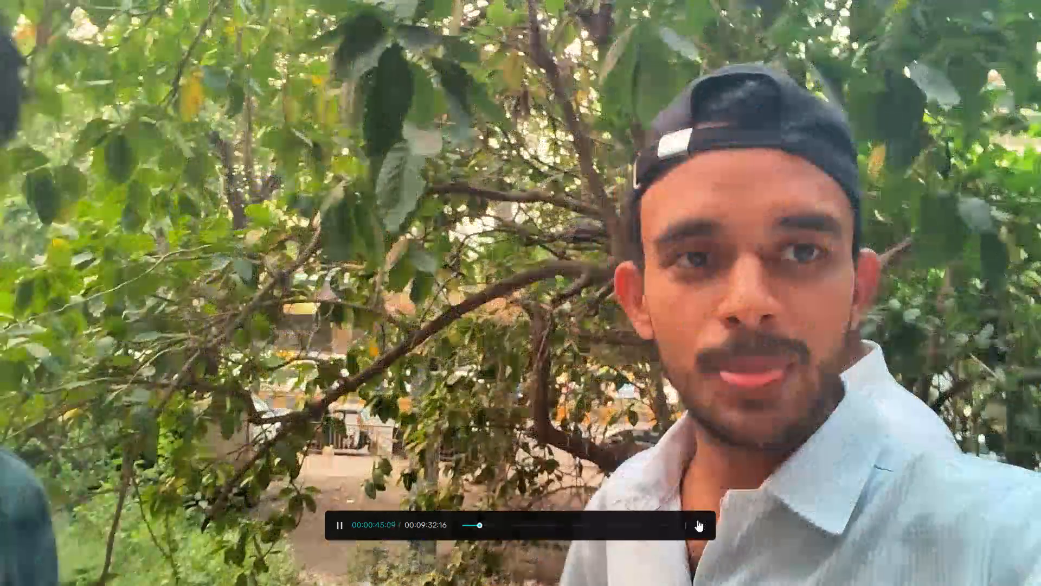
left_click(697, 520)
key("space")
key("space")
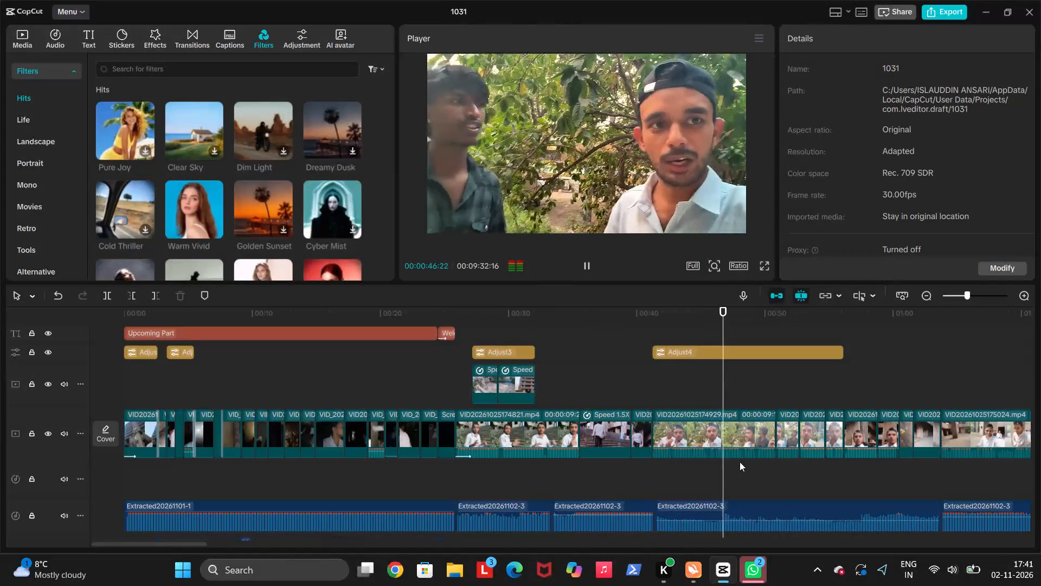
scroll(740, 462, "left", 1)
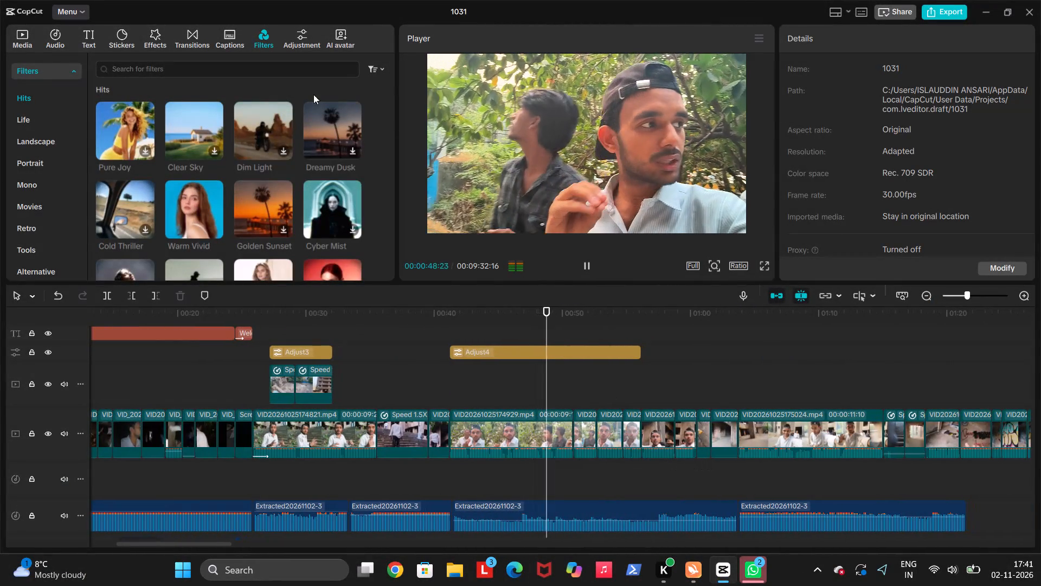
key("space")
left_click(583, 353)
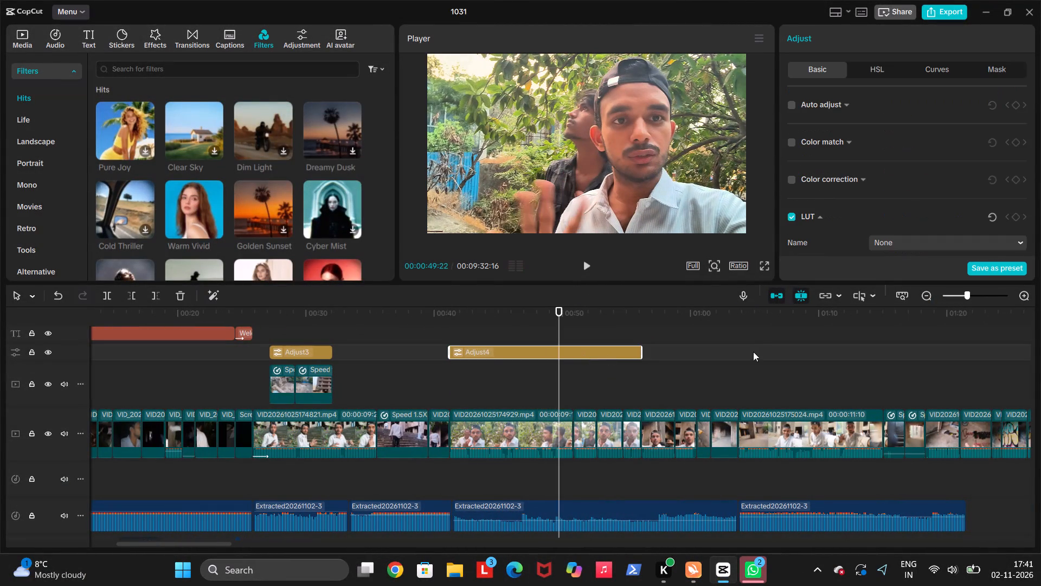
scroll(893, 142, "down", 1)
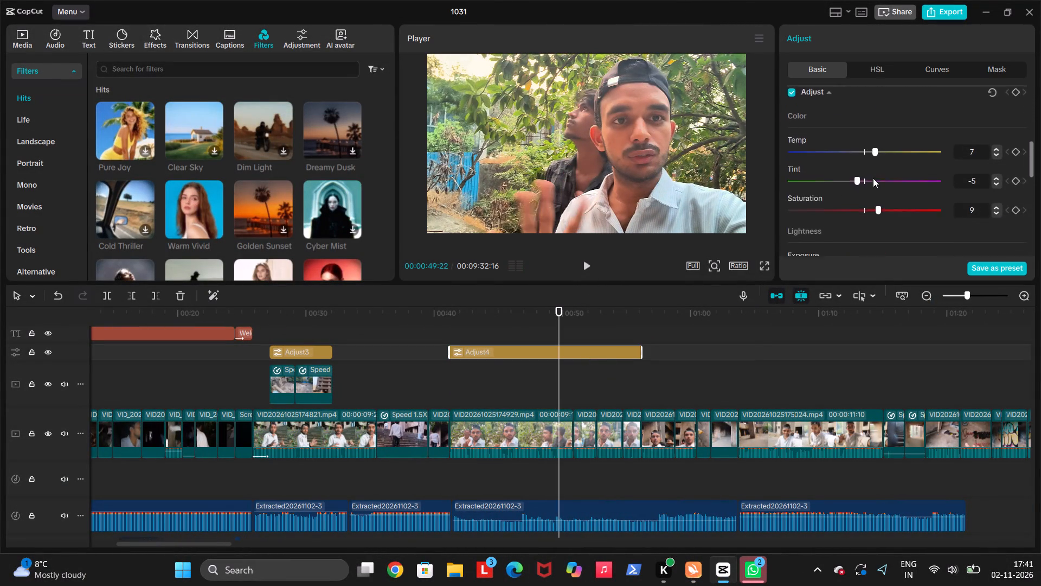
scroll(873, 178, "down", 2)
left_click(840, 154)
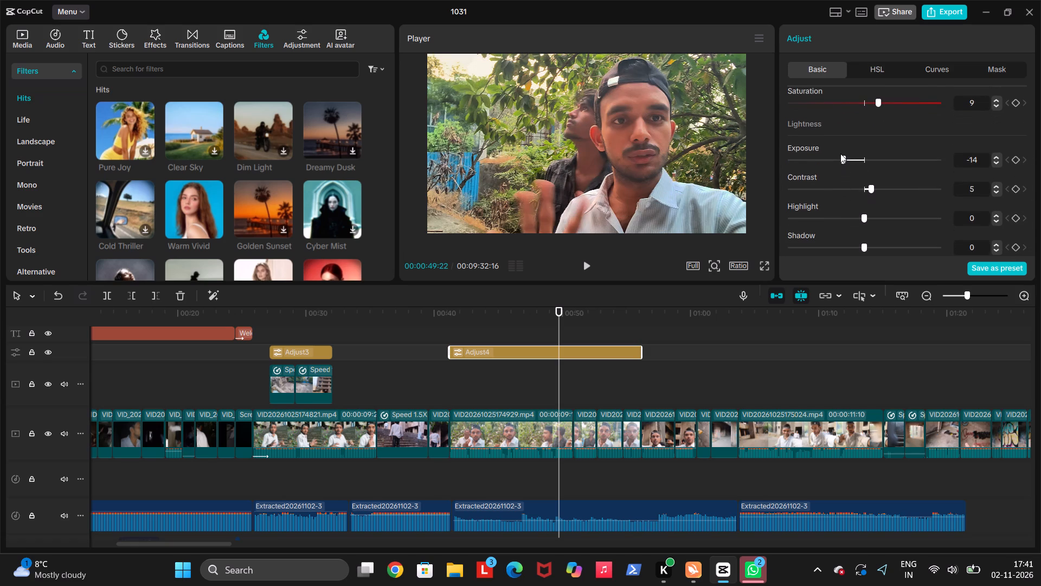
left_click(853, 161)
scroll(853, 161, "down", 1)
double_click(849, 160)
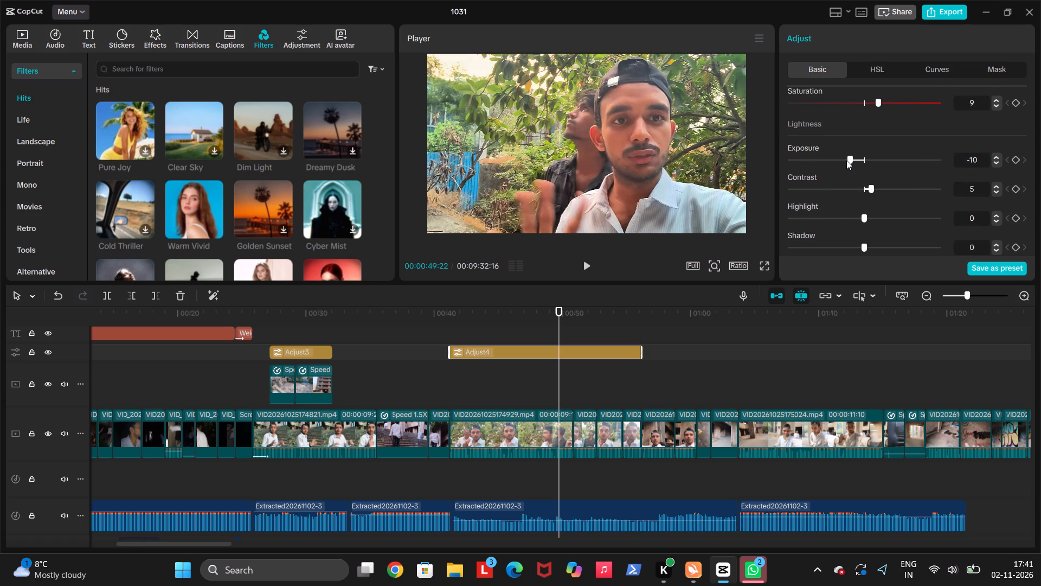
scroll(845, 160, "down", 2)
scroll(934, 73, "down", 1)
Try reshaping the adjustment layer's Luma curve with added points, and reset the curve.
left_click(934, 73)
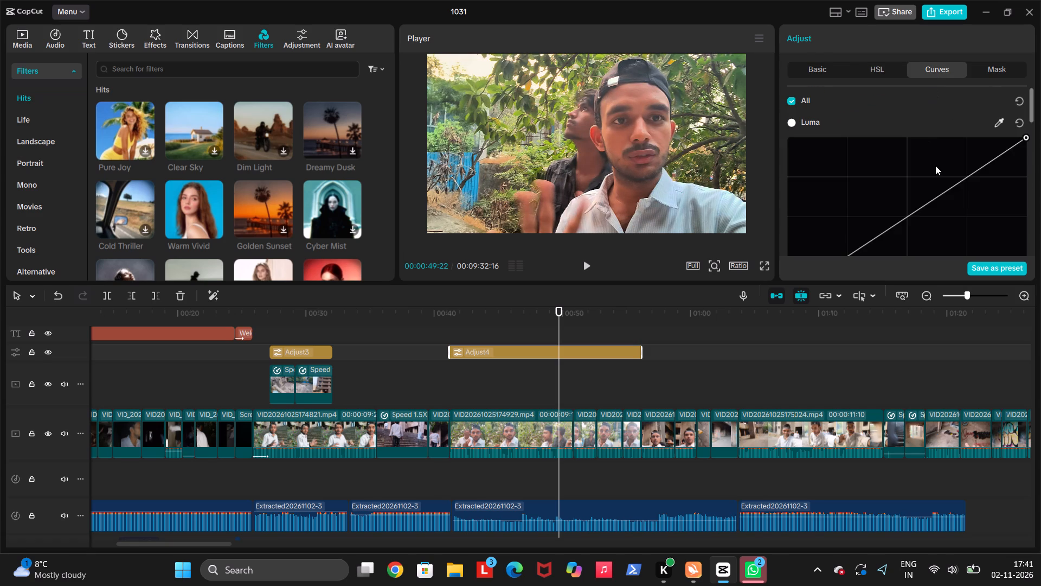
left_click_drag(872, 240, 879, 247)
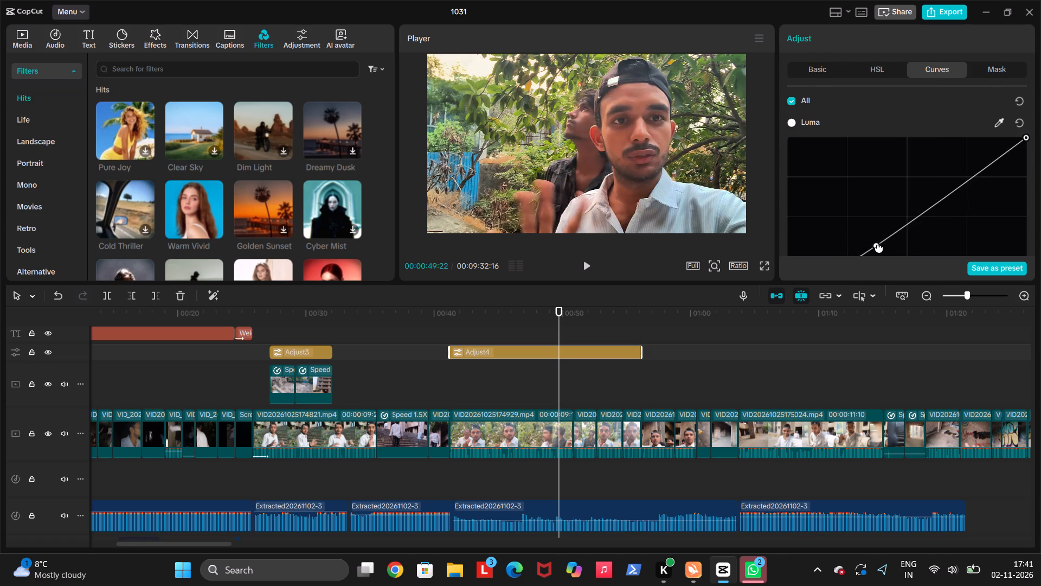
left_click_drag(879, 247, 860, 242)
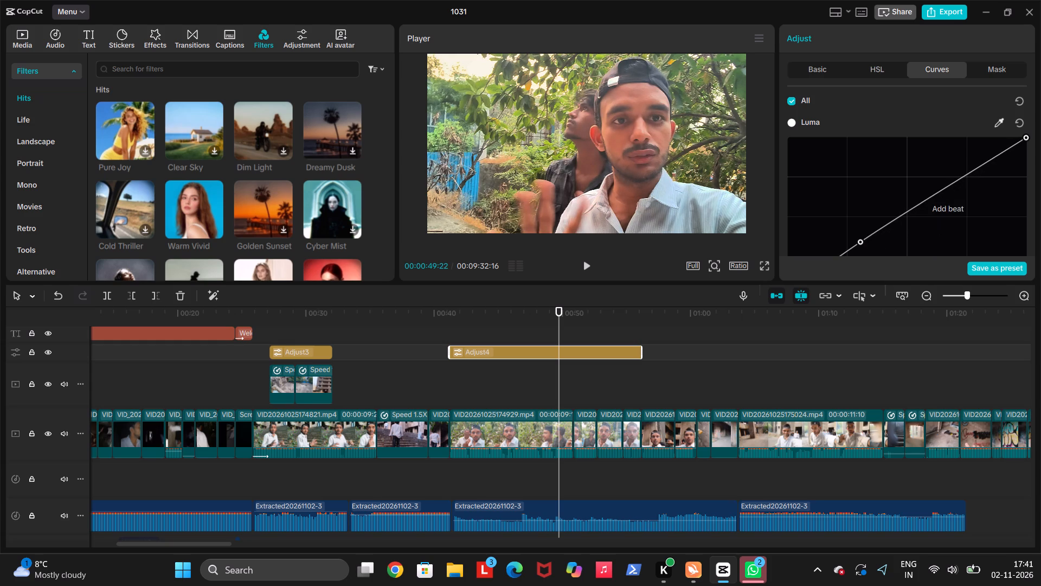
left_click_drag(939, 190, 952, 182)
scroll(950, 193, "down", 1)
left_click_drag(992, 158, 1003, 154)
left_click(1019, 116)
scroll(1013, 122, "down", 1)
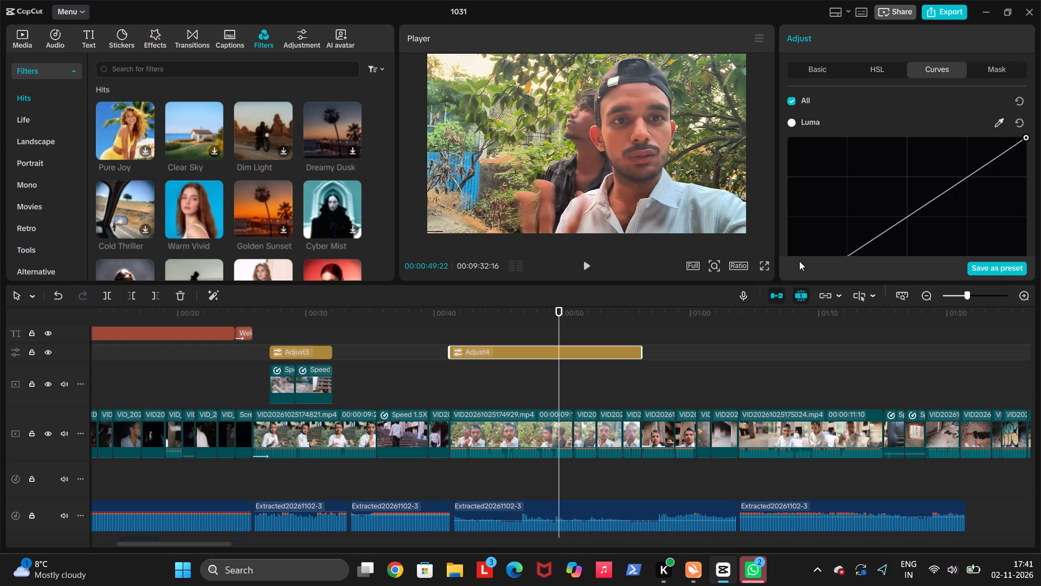
Extend the end of the adjustment layer to about 00:01:00 over the building clips and play the added section.
key("space")
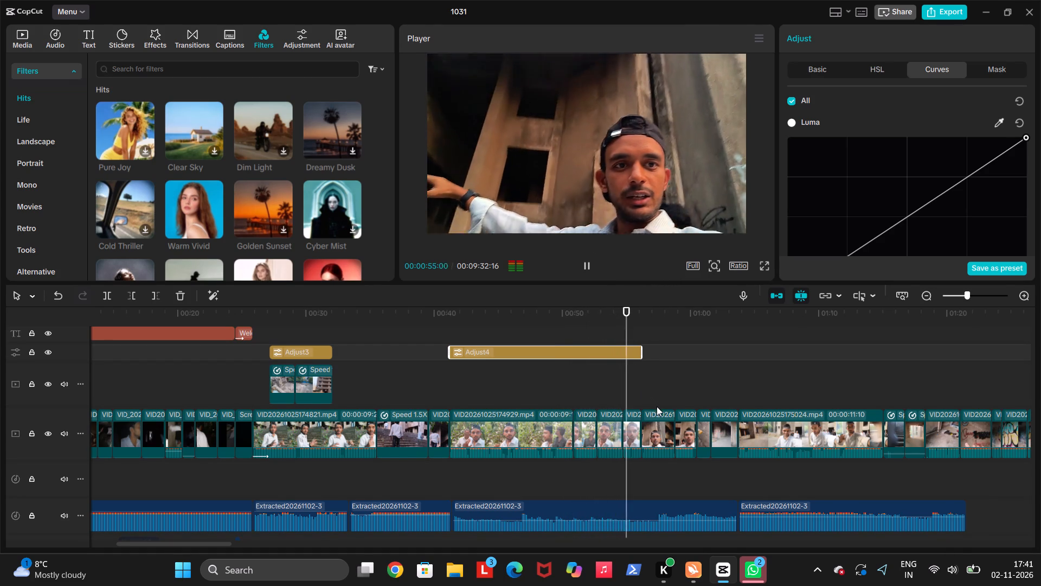
key("space")
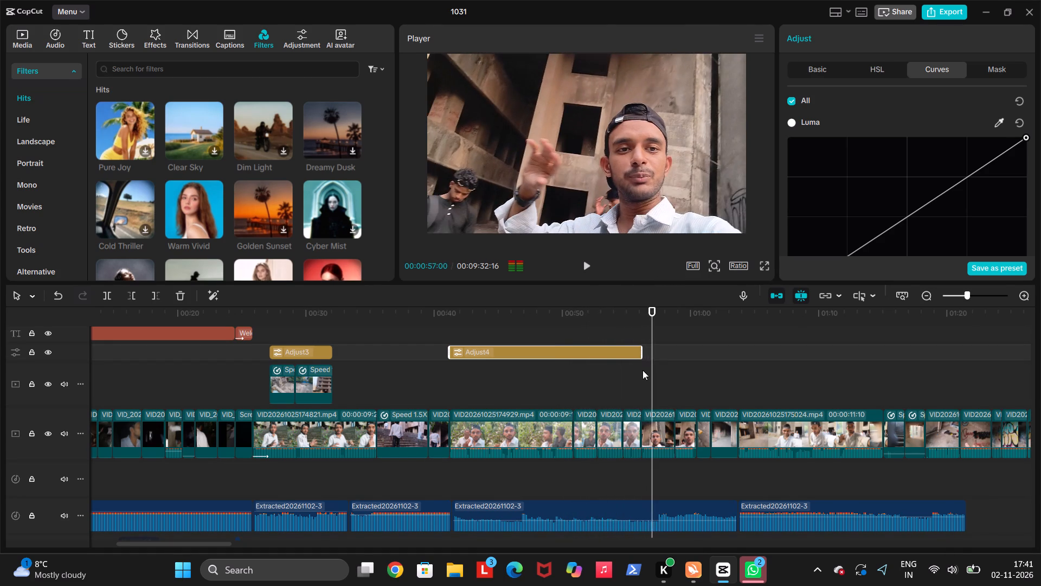
key("space")
key("space")
key("space")
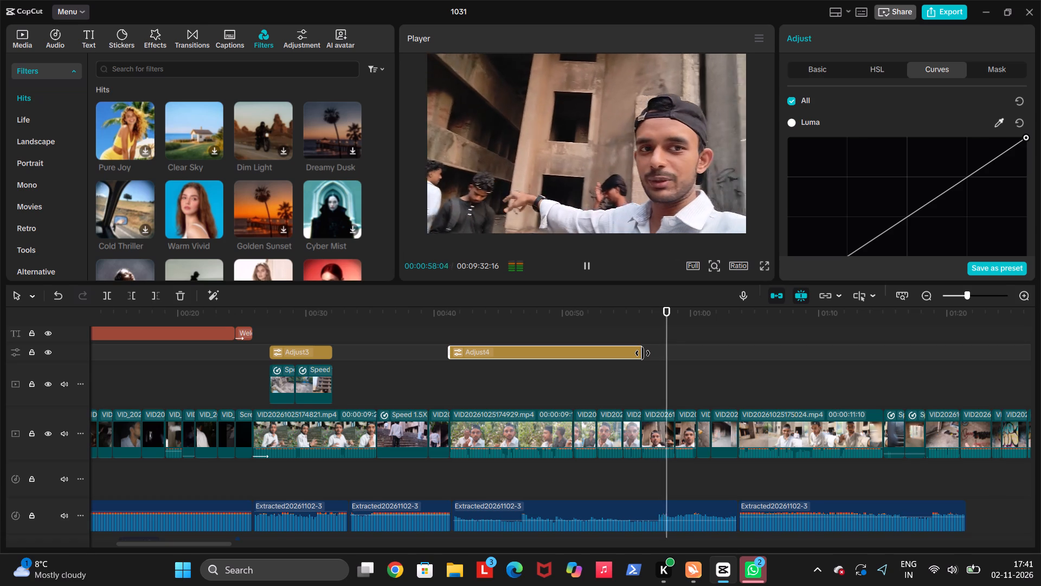
key("space")
key("space")
left_click(644, 353)
key("space")
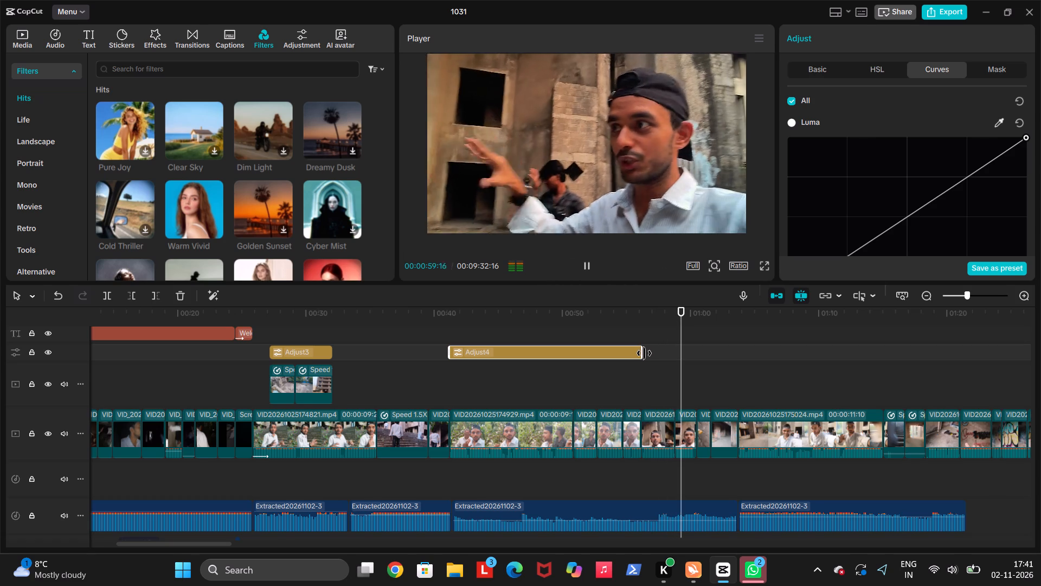
key("space")
key("space")
left_click_drag(644, 353, 694, 356)
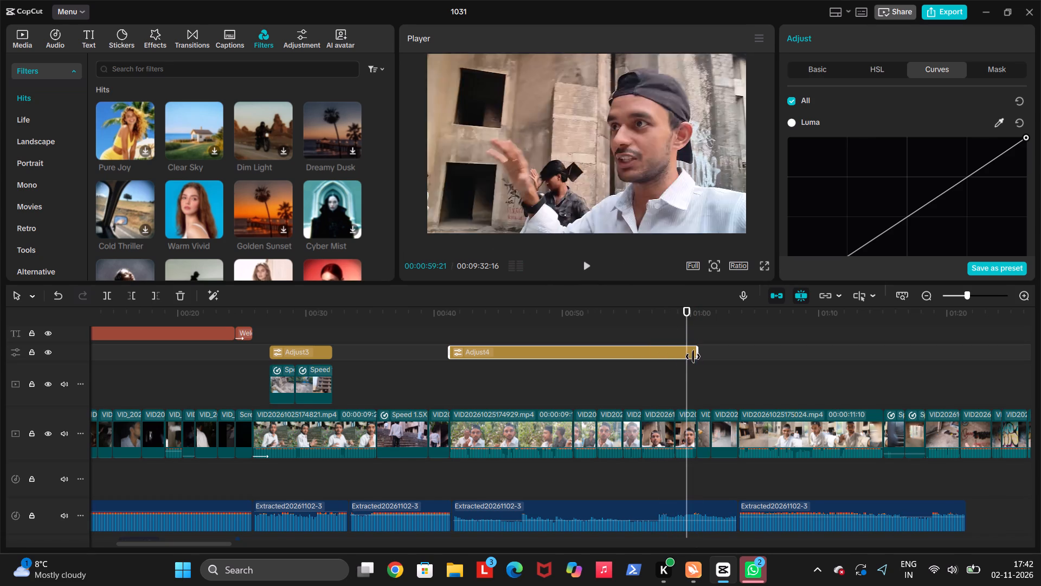
left_click(631, 335)
key("space")
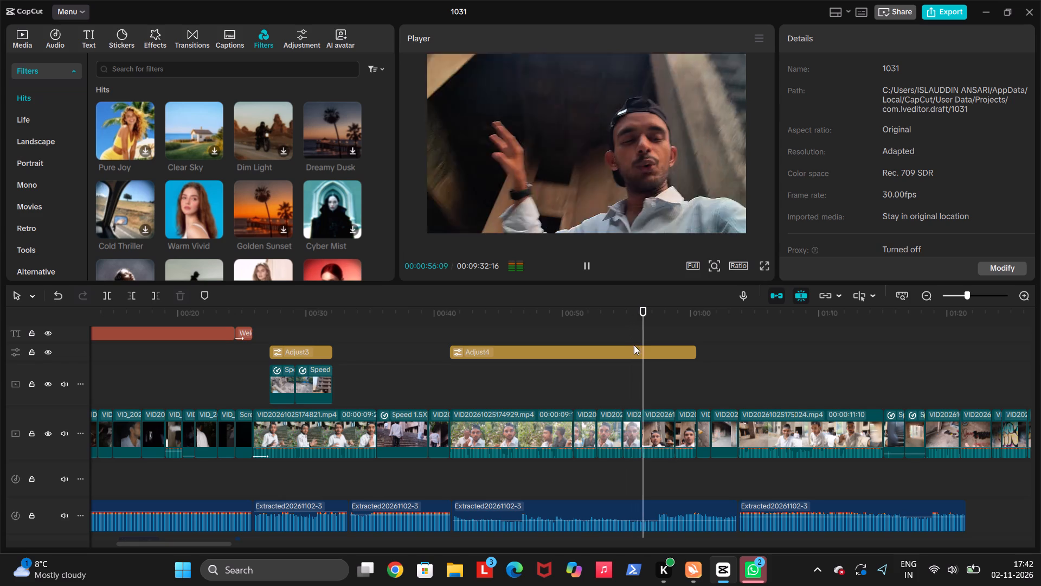
key("space")
Set the extended adjustment layer's Saturation to 4 and Exposure to -7.
left_click(640, 352)
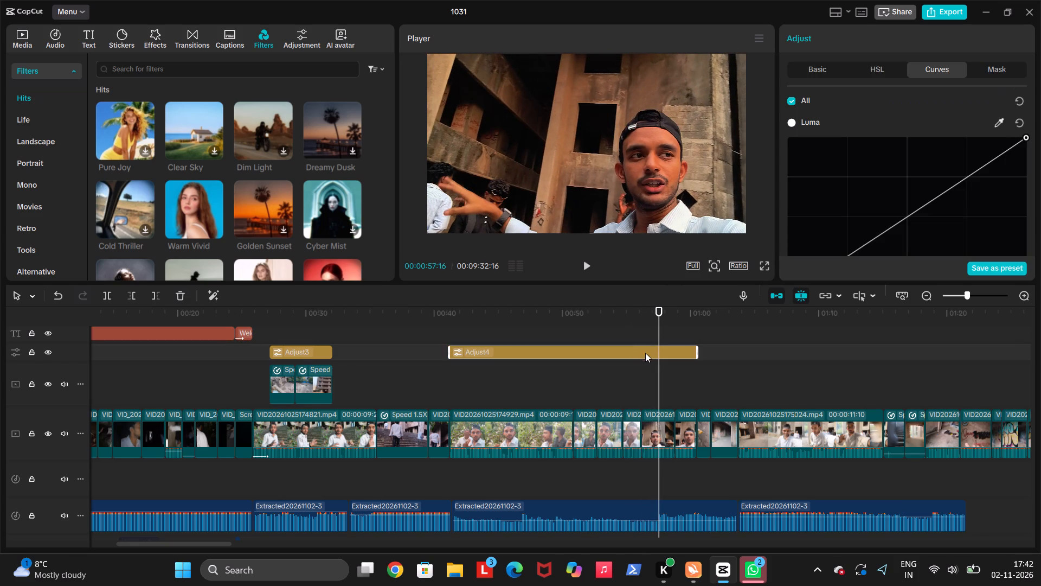
left_click(820, 61)
left_click(822, 68)
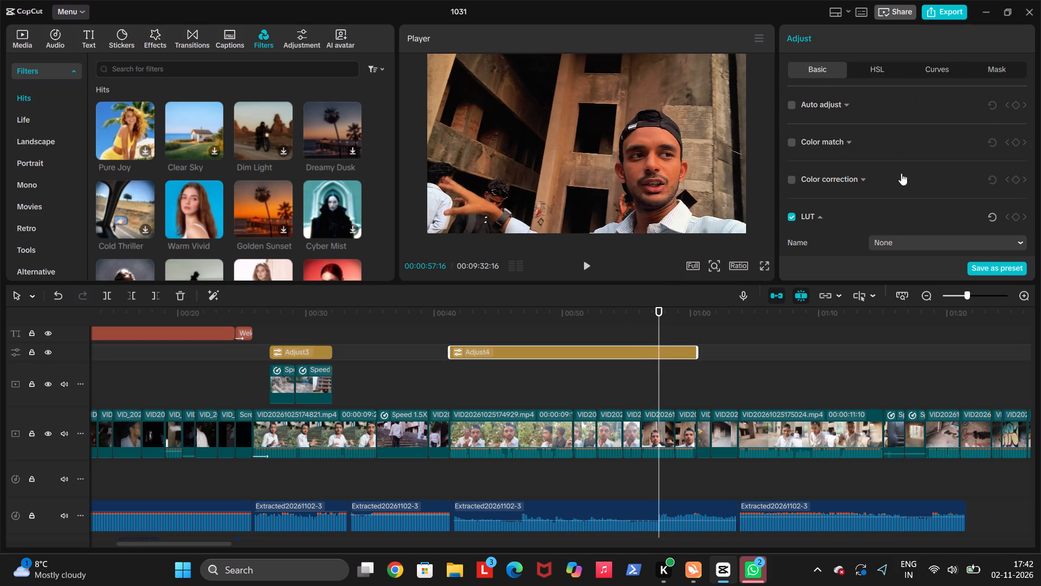
scroll(904, 177, "up", 3)
scroll(904, 177, "down", 1)
scroll(904, 177, "up", 1)
scroll(904, 177, "down", 1)
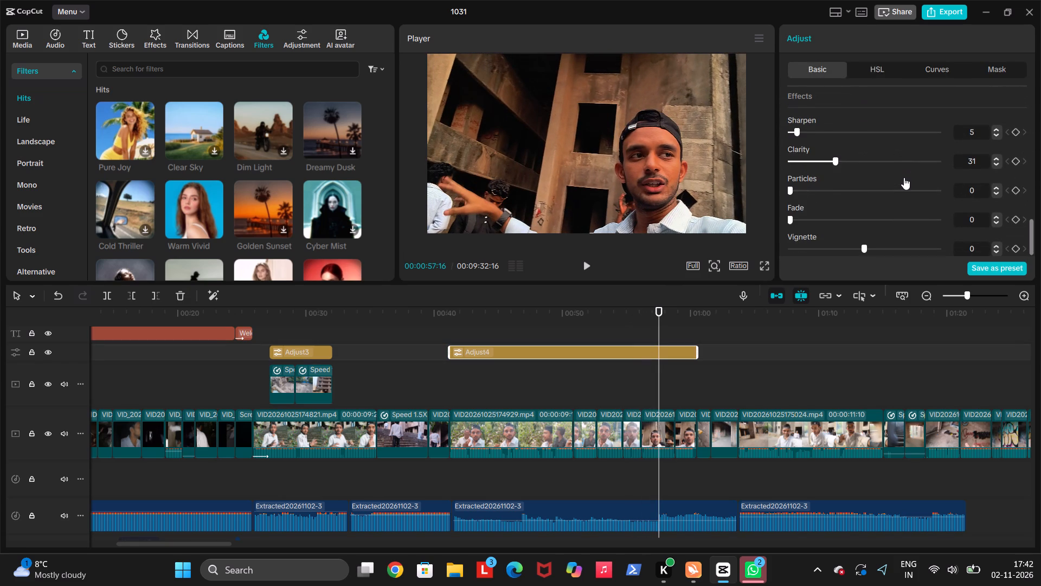
scroll(901, 190, "up", 1)
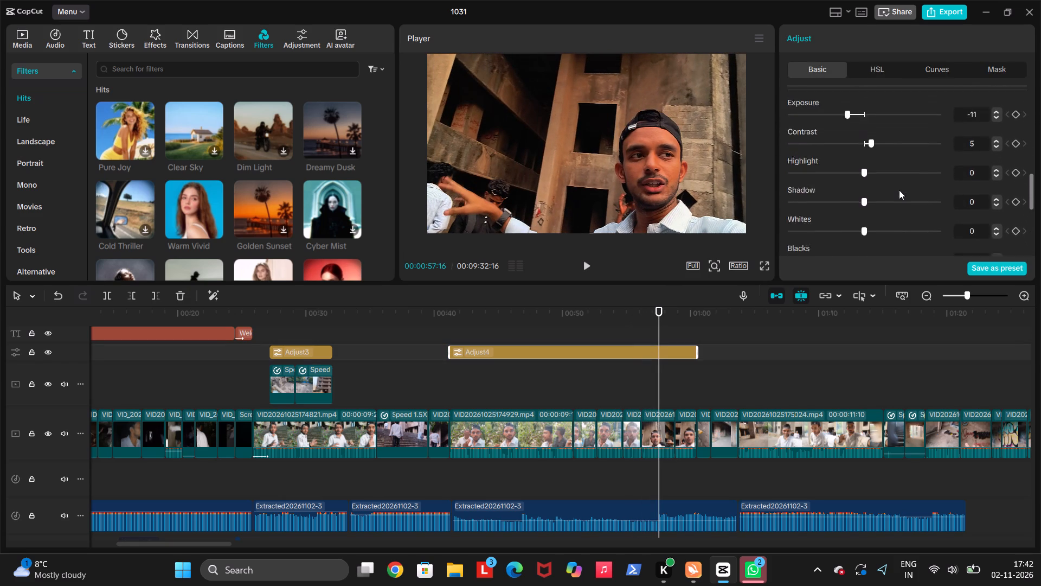
scroll(899, 190, "up", 1)
left_click(865, 144)
scroll(864, 144, "up", 1)
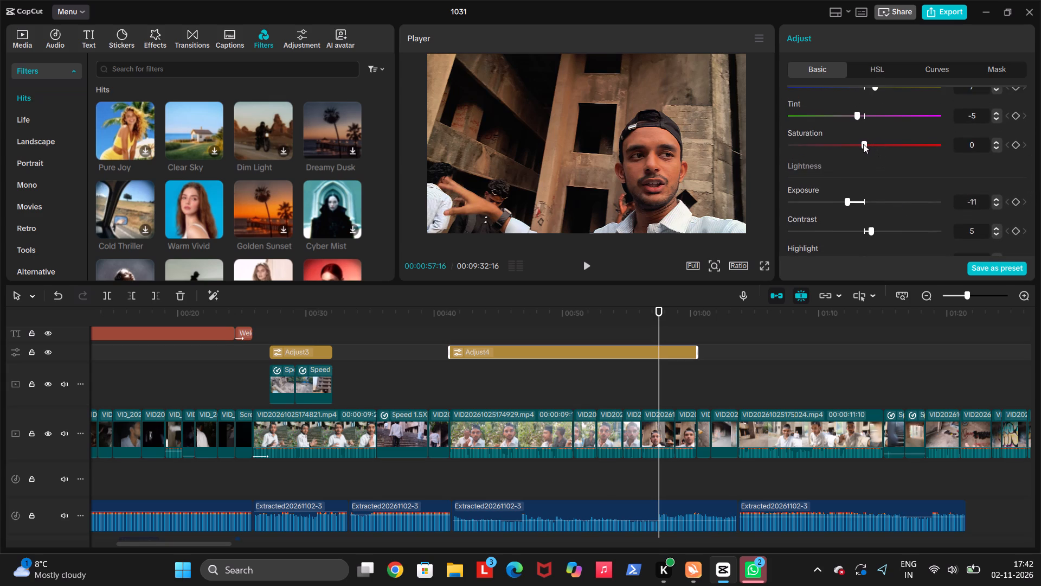
left_click_drag(863, 144, 871, 150)
scroll(848, 145, "up", 1)
left_click_drag(871, 150, 868, 150)
scroll(868, 150, "up", 1)
left_click(852, 201)
Set the extended adjustment layer's Temp to 3 and Tint to -4.
scroll(851, 202, "up", 2)
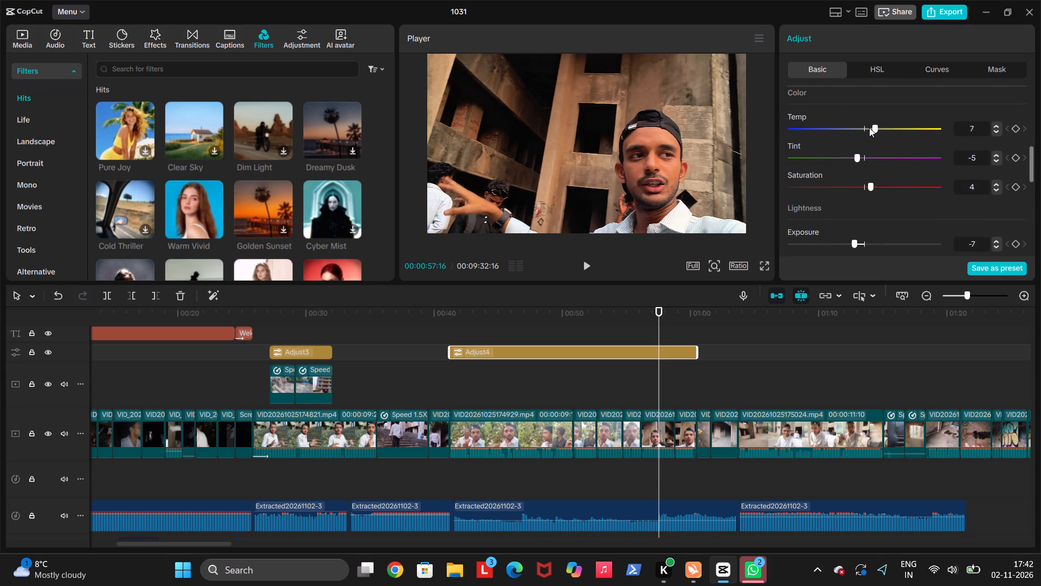
scroll(869, 128, "up", 1)
left_click(867, 128)
left_click(846, 129)
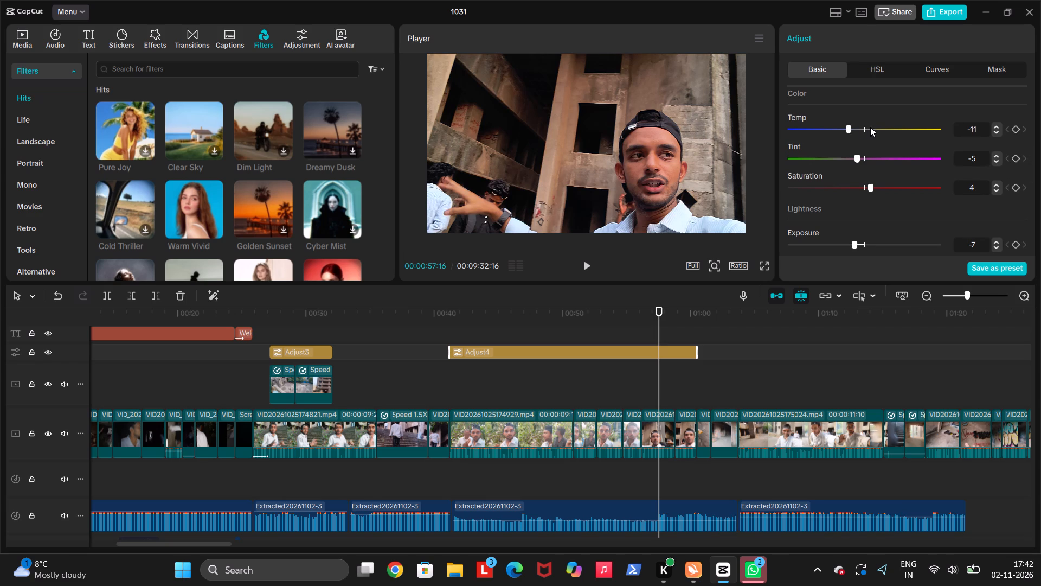
left_click(870, 127)
scroll(871, 132, "up", 1)
right_click(825, 184)
left_click(840, 157)
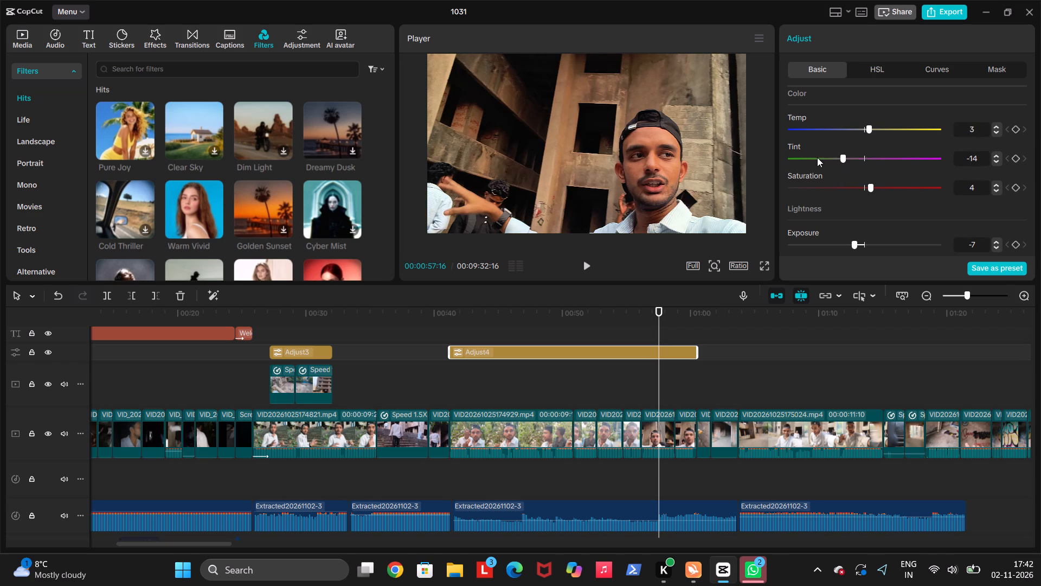
left_click(814, 157)
left_click(907, 158)
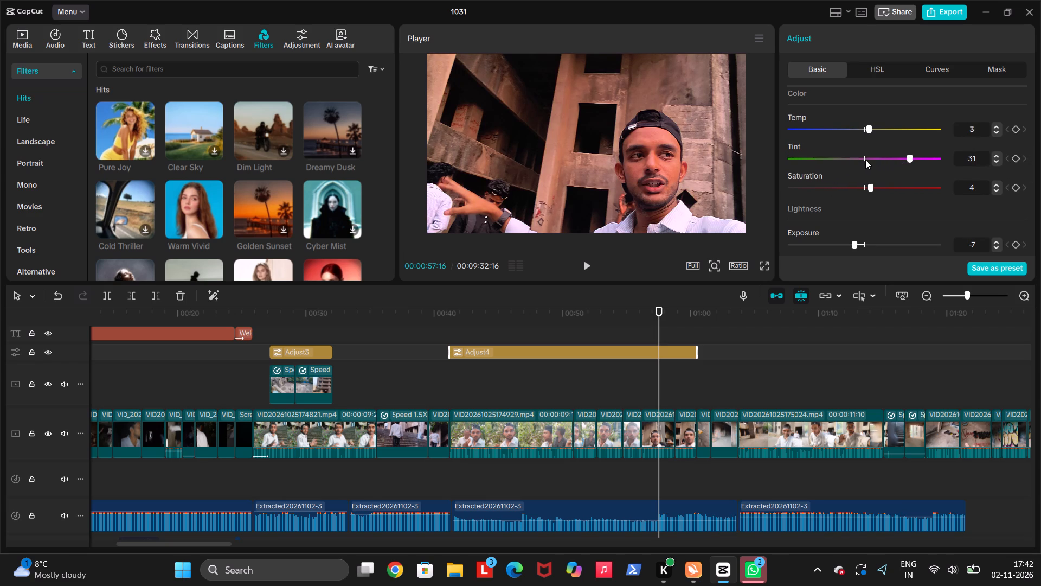
left_click(859, 161)
left_click(856, 161)
left_click(485, 326)
key("space")
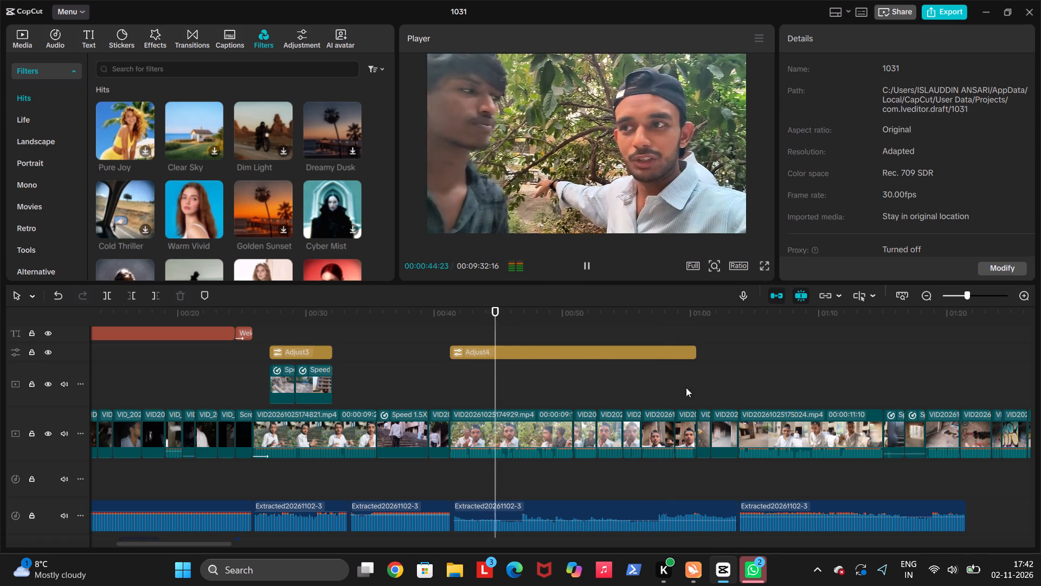
scroll(711, 412, "left", 1)
scroll(608, 397, "left", 1)
left_click(608, 397)
key("space")
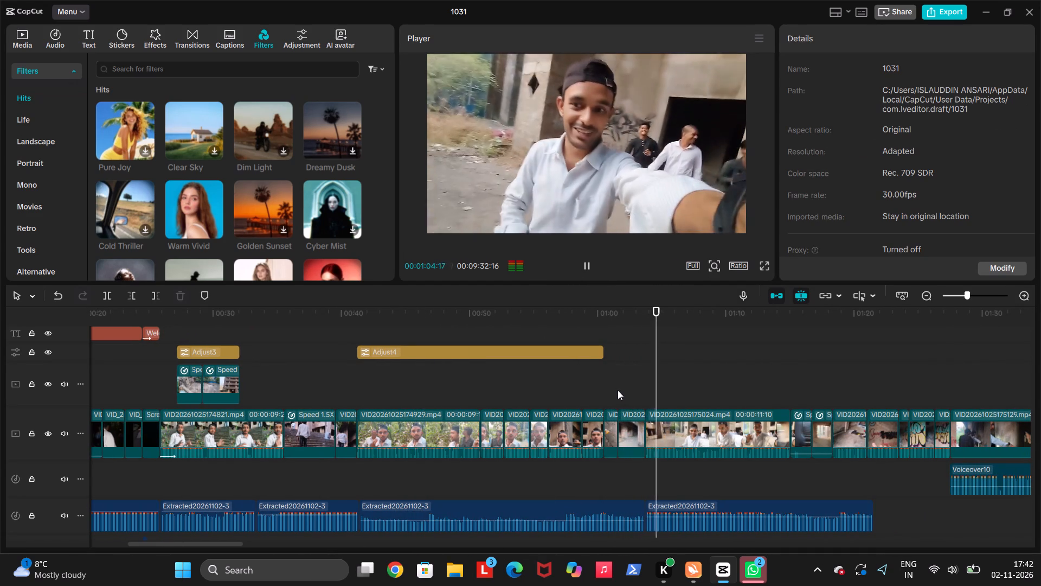
key("space")
left_click(581, 356)
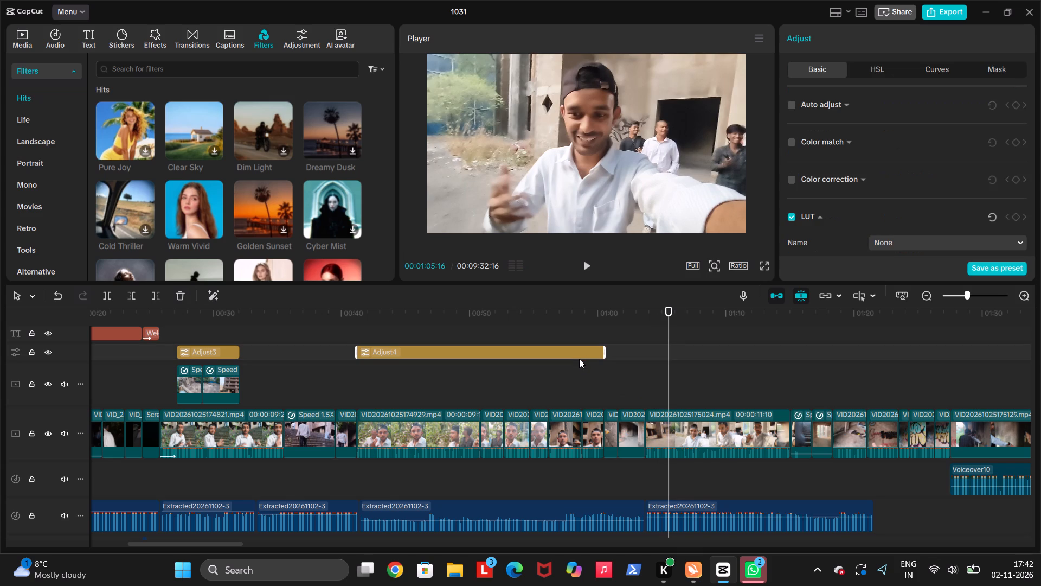
key("ctrl+c")
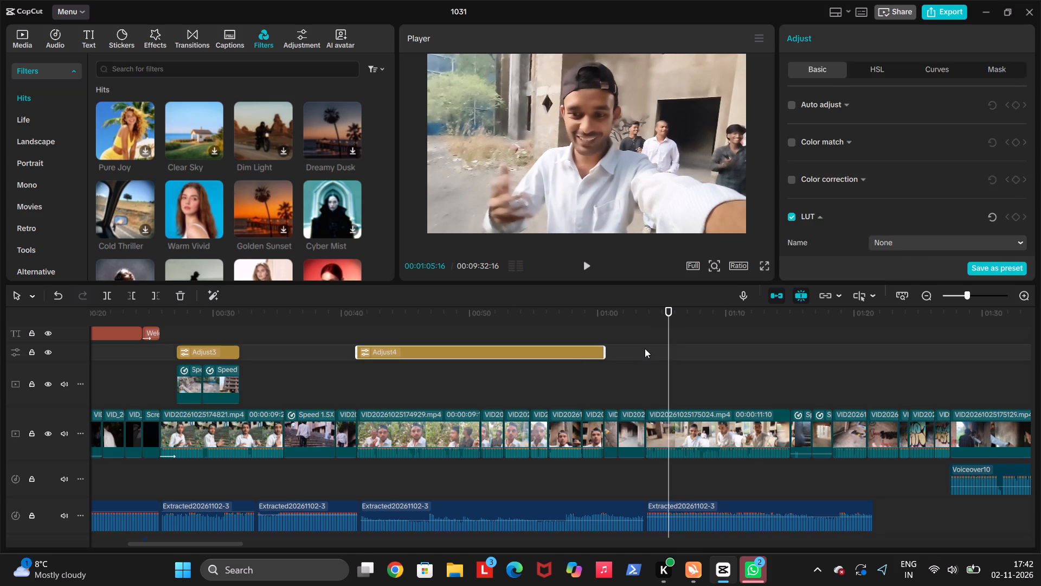
left_click(645, 348)
key("ctrl+v")
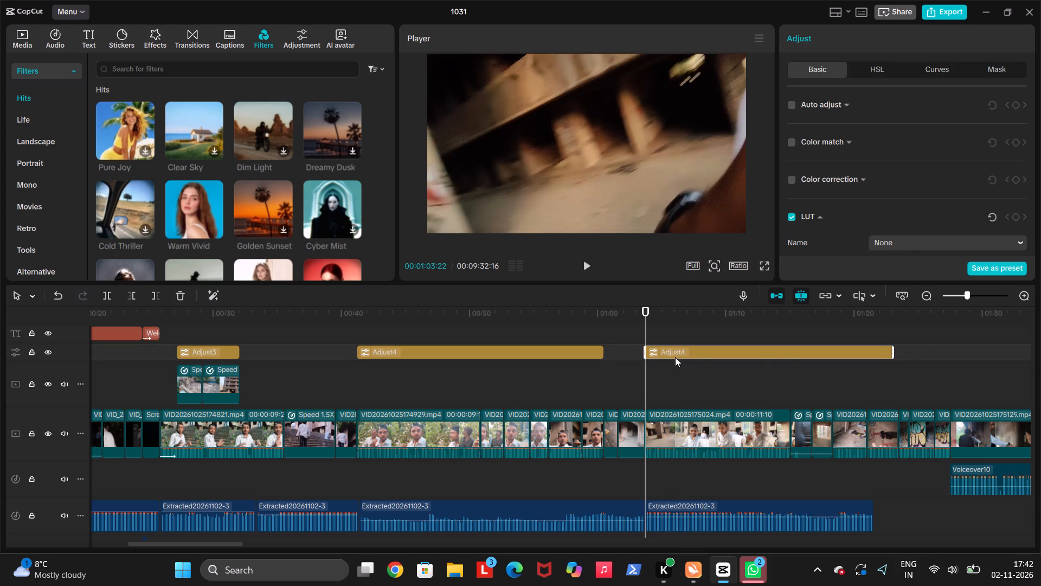
key("space")
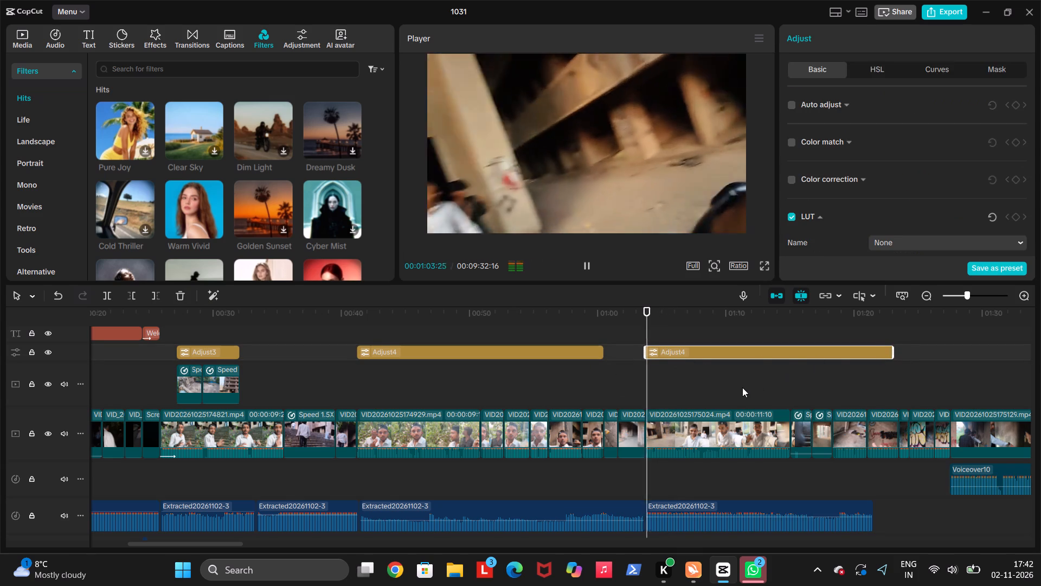
key("space")
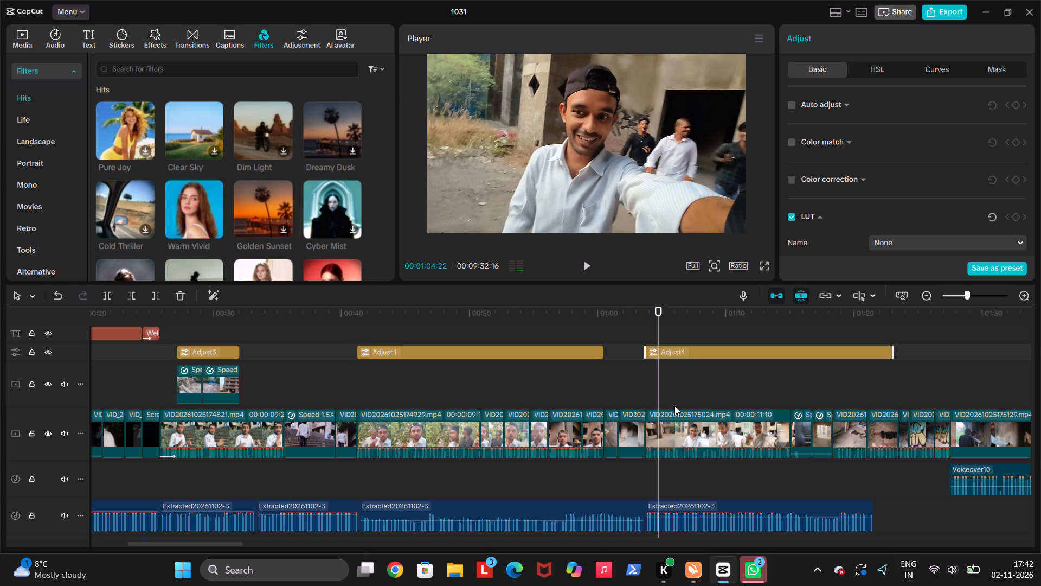
left_click(670, 415, "ctrl")
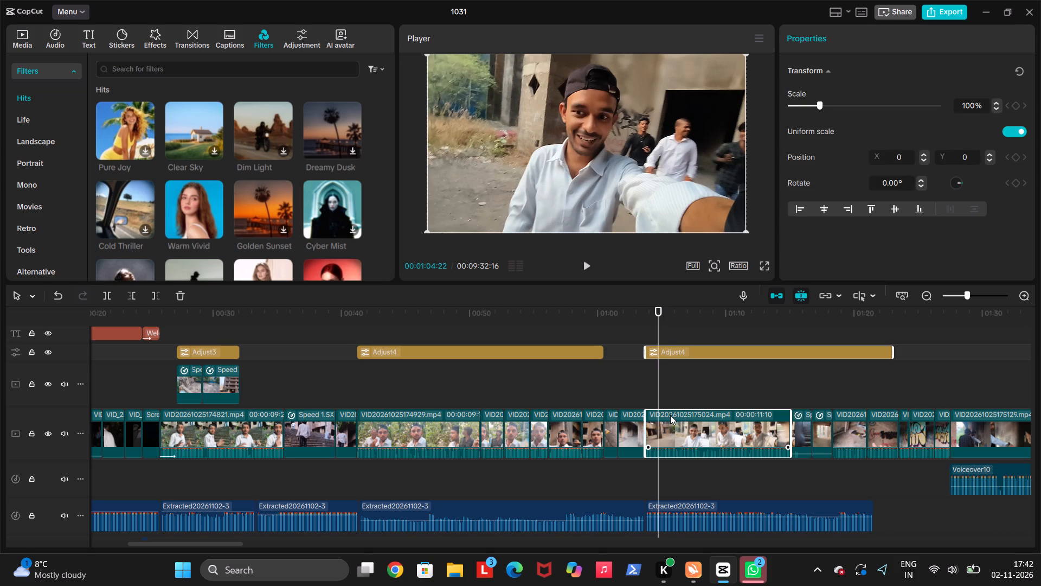
key("ctrl+b")
key("space")
key("space")
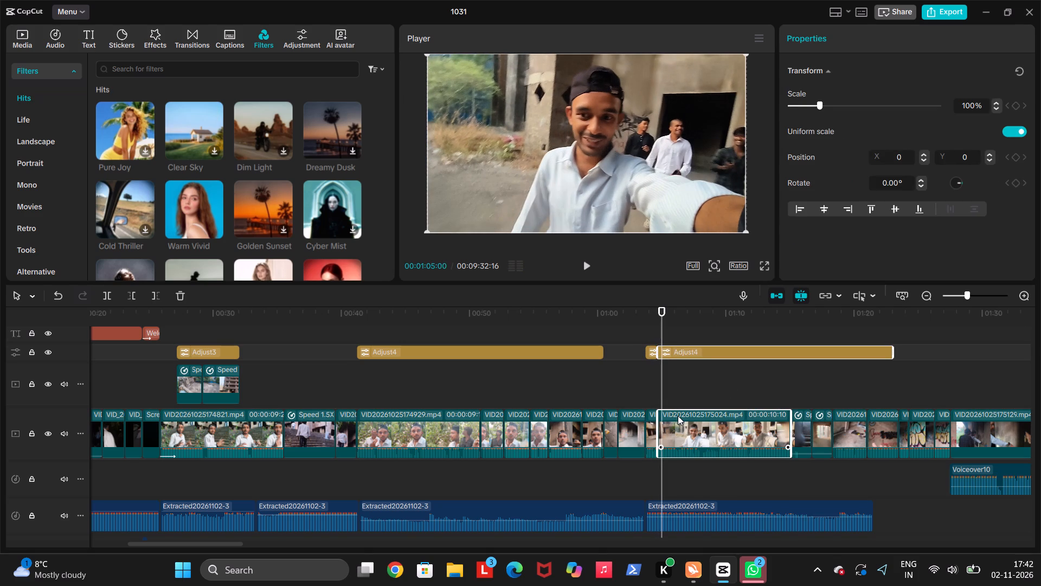
key("ctrl+b")
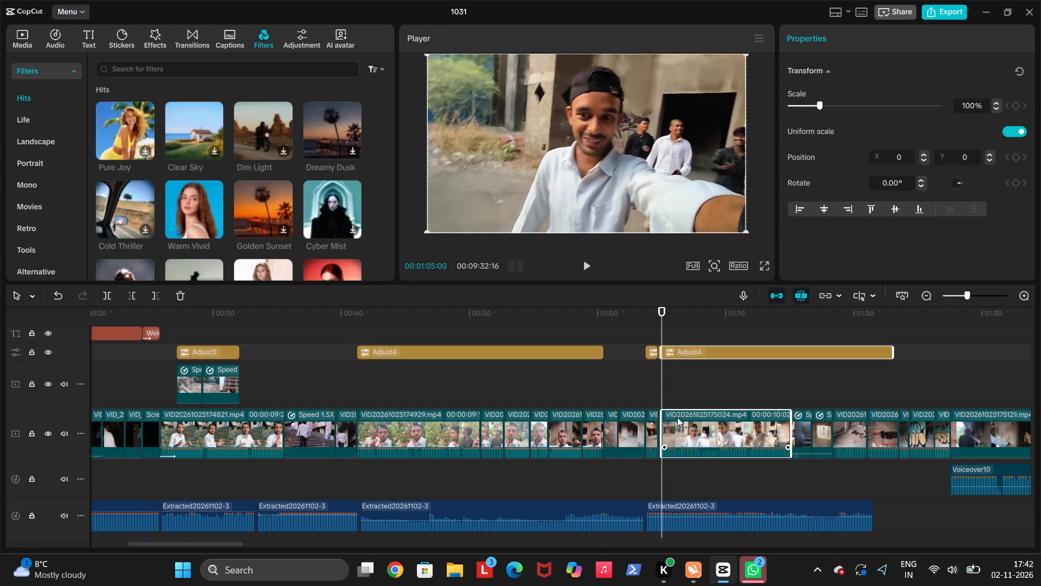
Lower the audio volume of the short clip piece between the two splits.
scroll(677, 417, "up", 12, "ctrl")
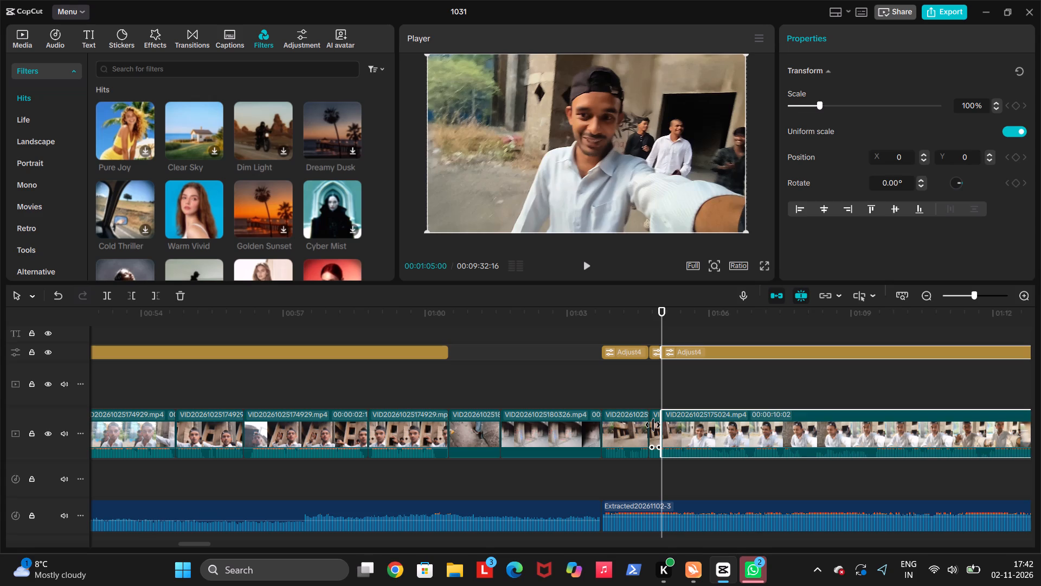
left_click(653, 425)
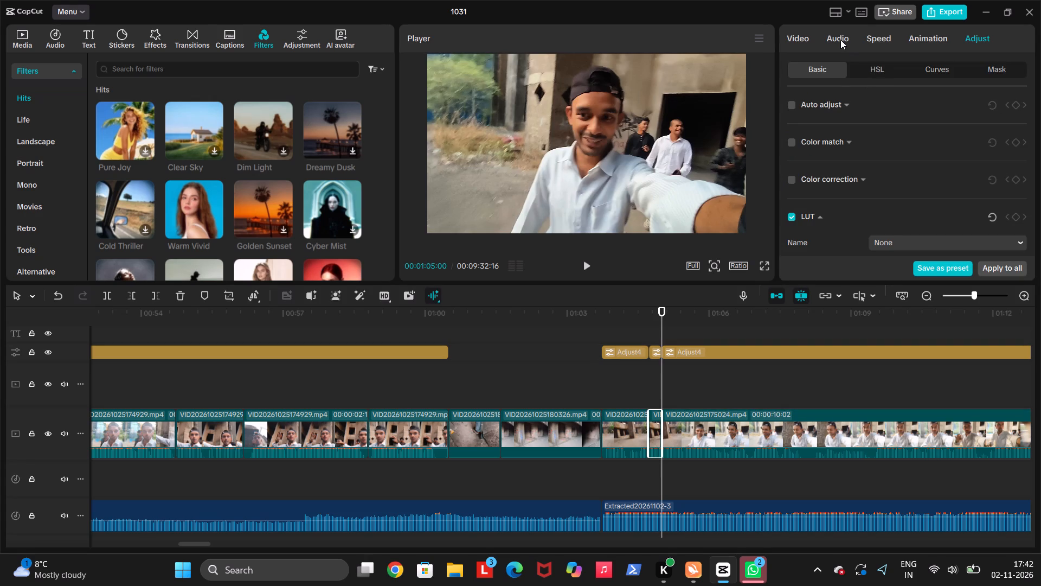
left_click(840, 40)
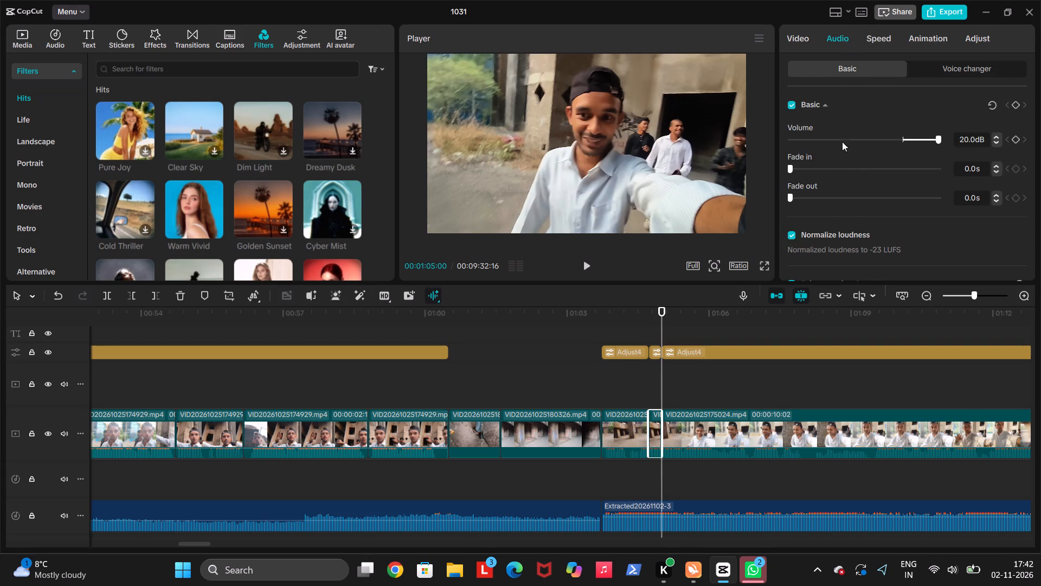
left_click(820, 137)
Play the sequence from 00:01:03:22 to about 00:01:21 to check the muffled piece and the pasted grade.
left_click(601, 370)
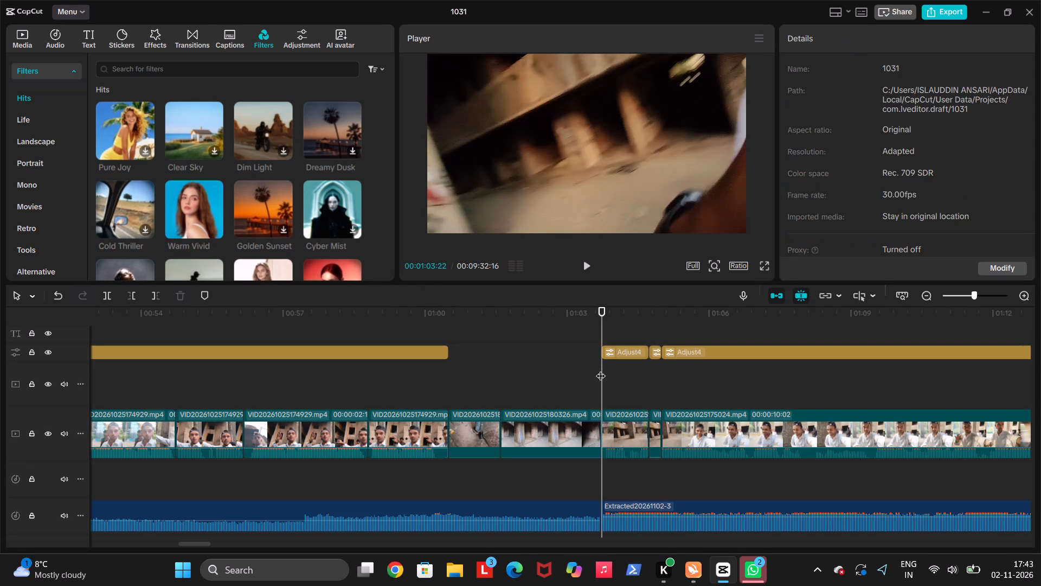
key("space")
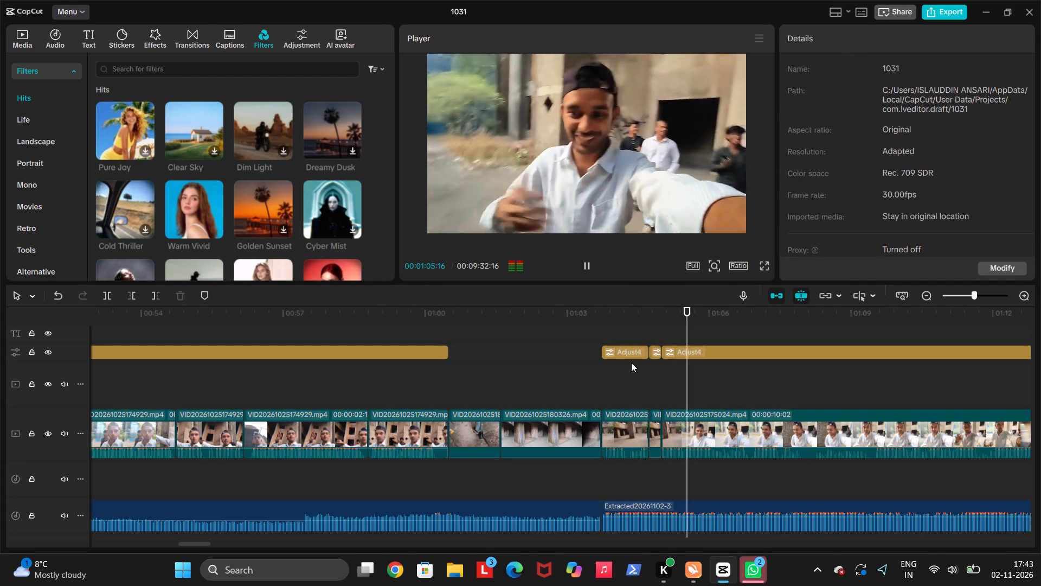
scroll(632, 362, "down", 13, "ctrl")
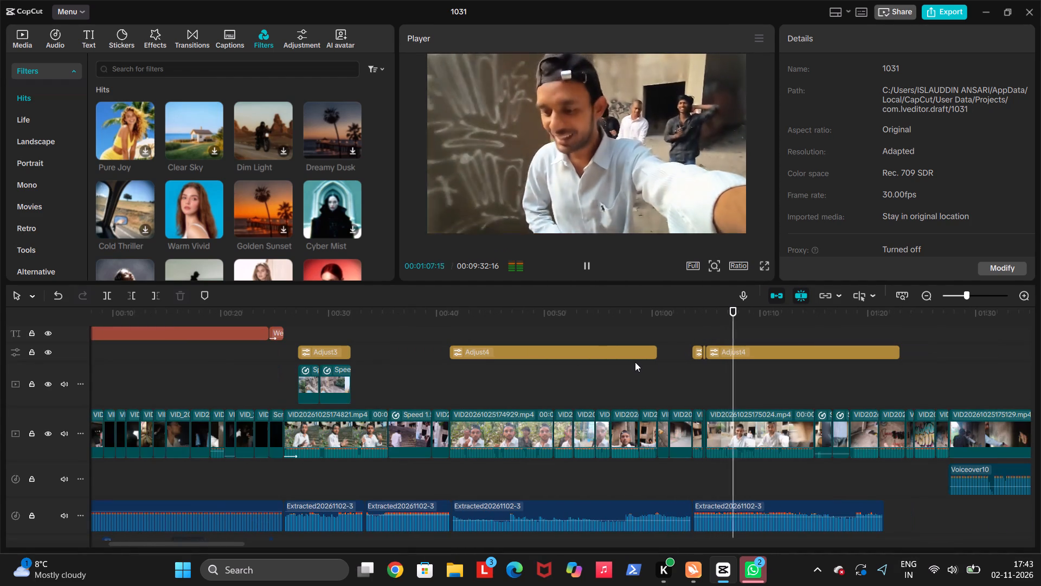
scroll(635, 362, "left", 1)
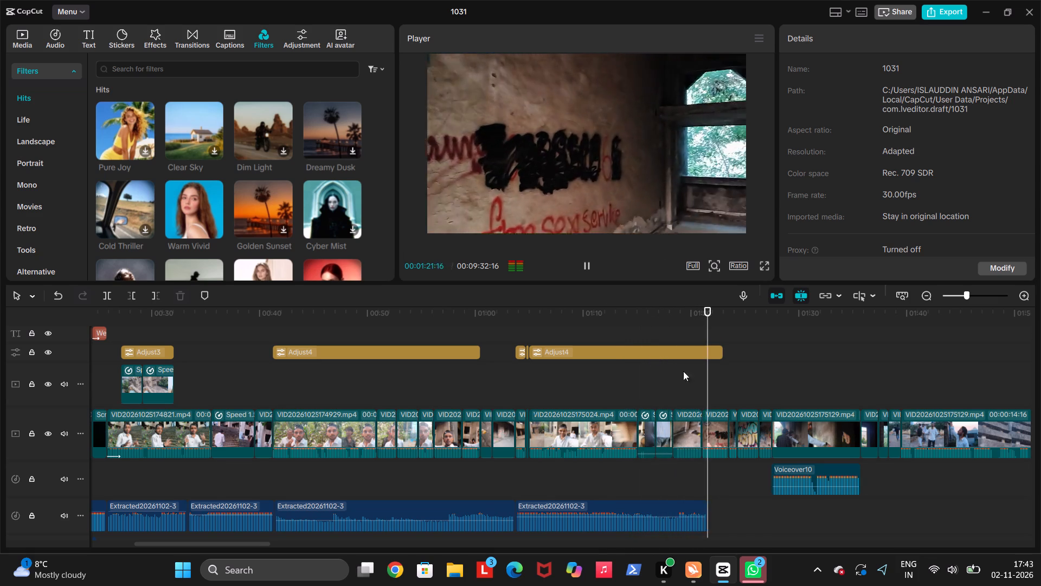
key("space")
Split the pasted adjustment layer at 00:01:18:10, where the indoor shot of clothes on the floor begins.
left_click(674, 392)
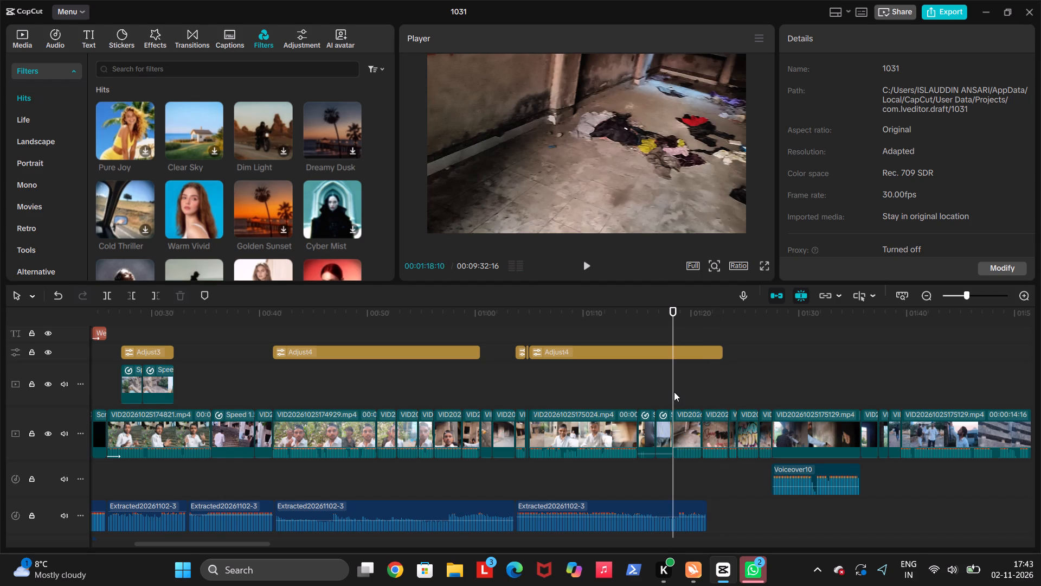
key("Up")
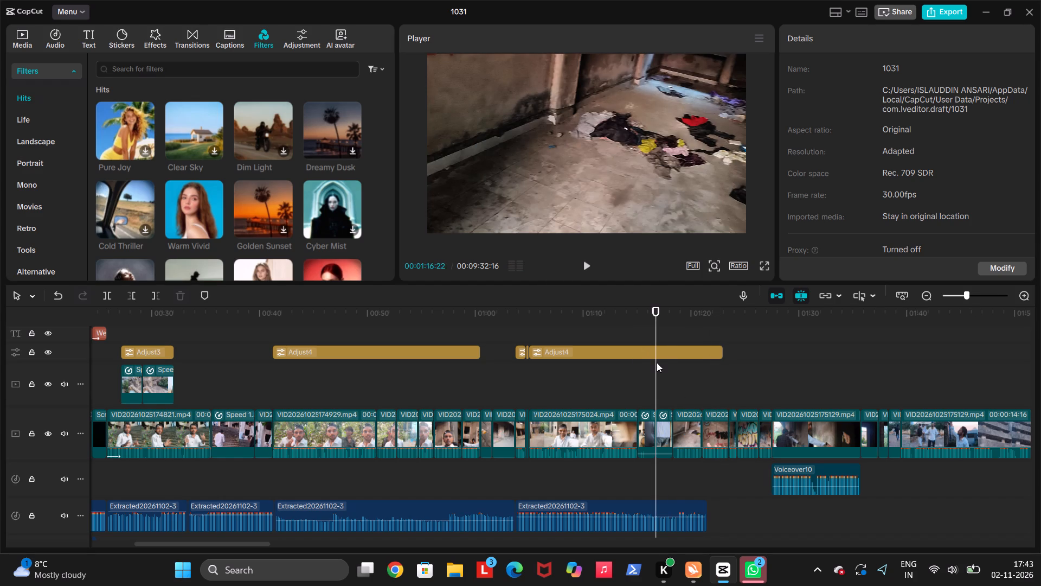
key("Down")
left_click(670, 352)
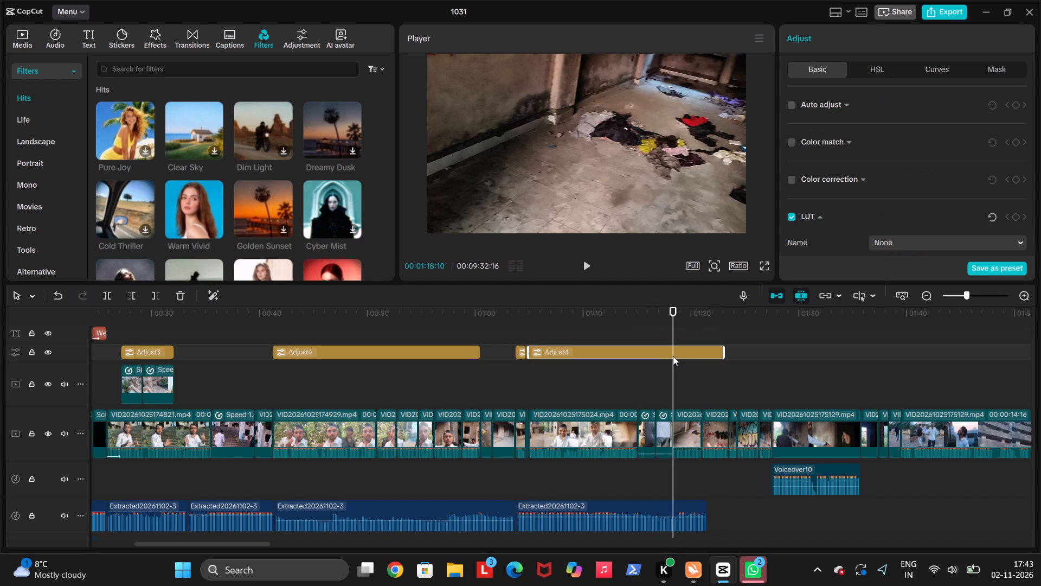
key("ctrl+b")
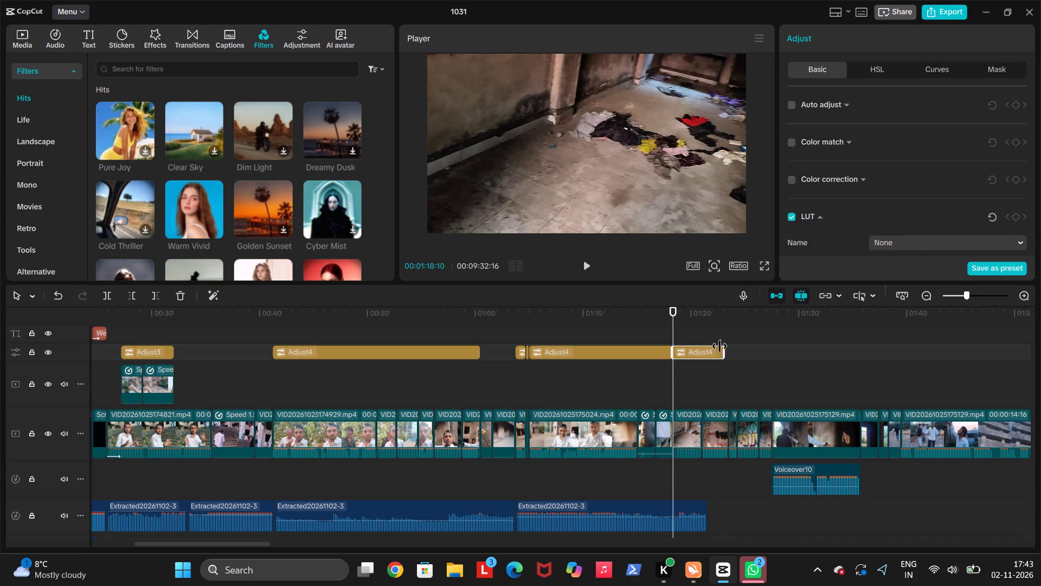
Set Temp to 14, Saturation to 19 and Exposure to -16 on the adjustment piece after the 00:01:18:10 split.
left_click_drag(872, 160, 857, 105)
scroll(860, 152, "down", 1)
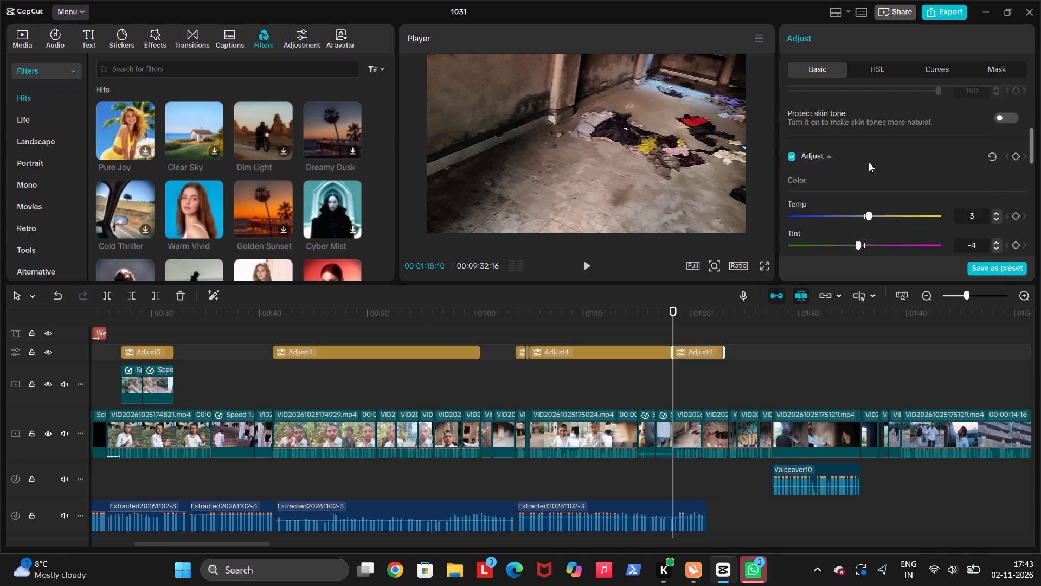
scroll(869, 162, "down", 1)
left_click(882, 142)
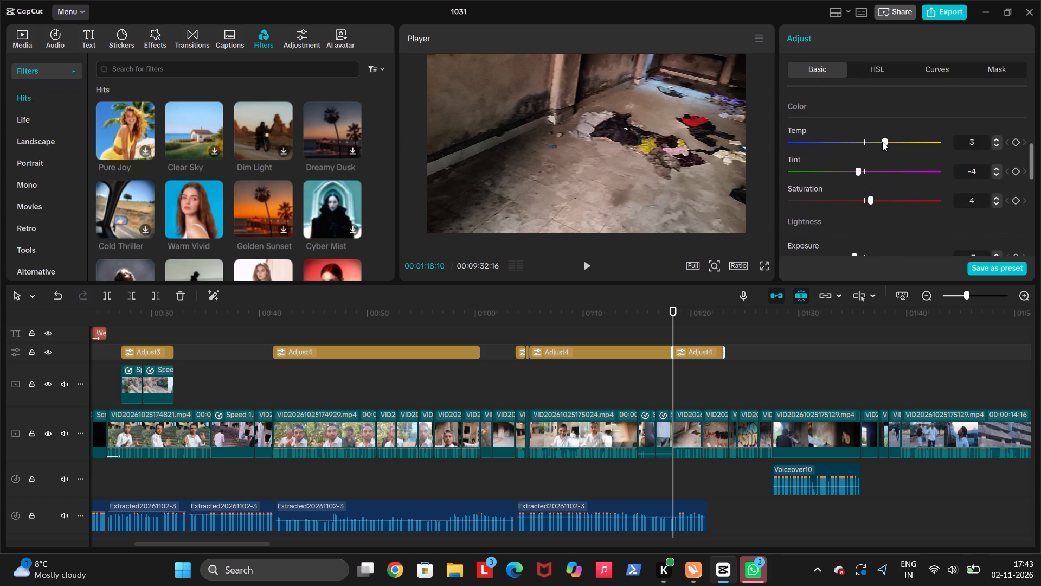
scroll(882, 142, "down", 1)
scroll(879, 199, "down", 1)
left_click(890, 201)
scroll(890, 201, "down", 2)
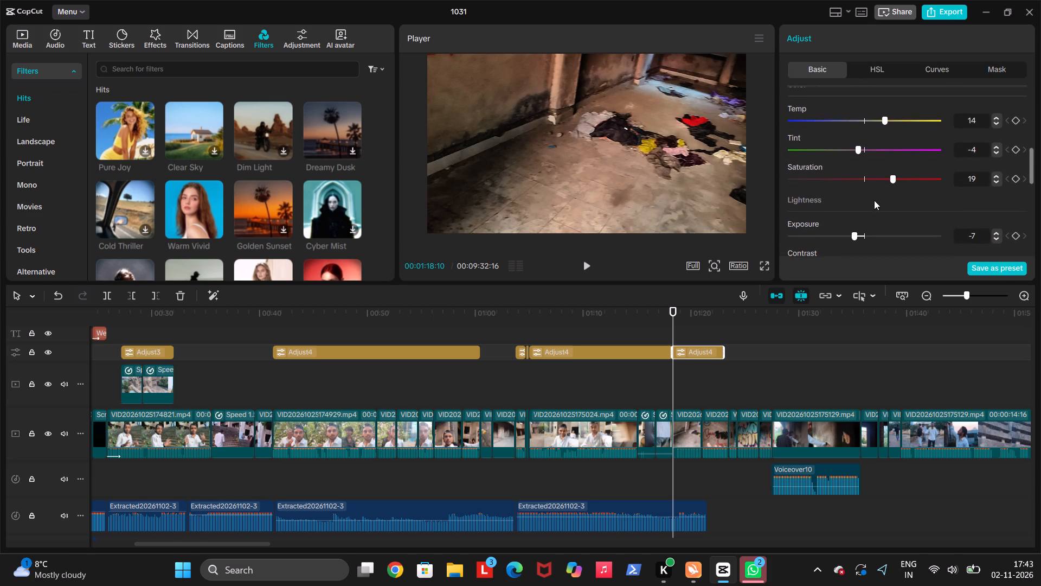
scroll(874, 200, "down", 2)
left_click(838, 227)
scroll(838, 228, "down", 1)
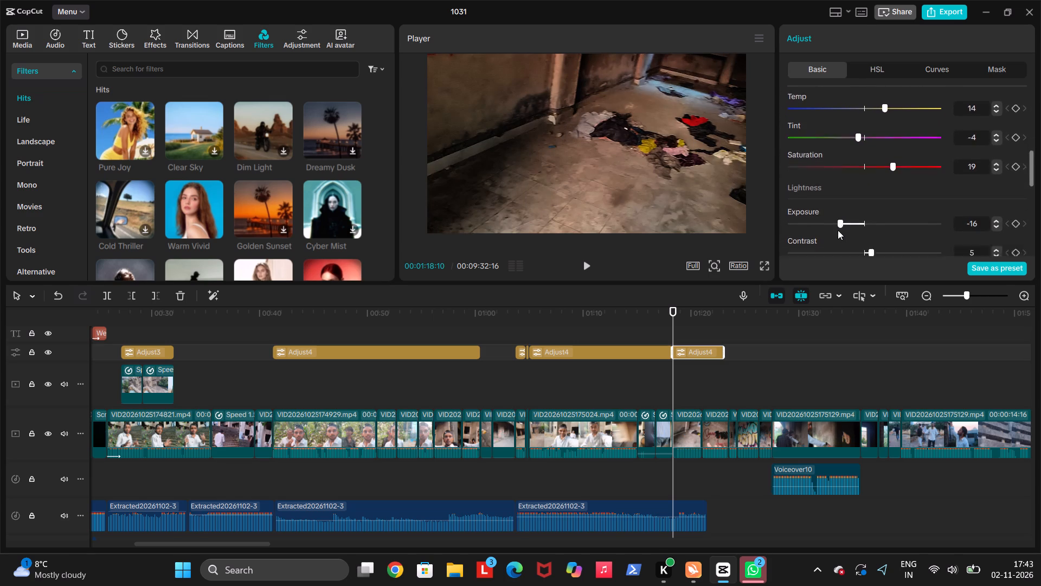
Set the same adjustment piece's Brilliance to -14 and Clarity to 41, and start playback over the indoor clips.
scroll(838, 230, "down", 1)
scroll(863, 171, "down", 1)
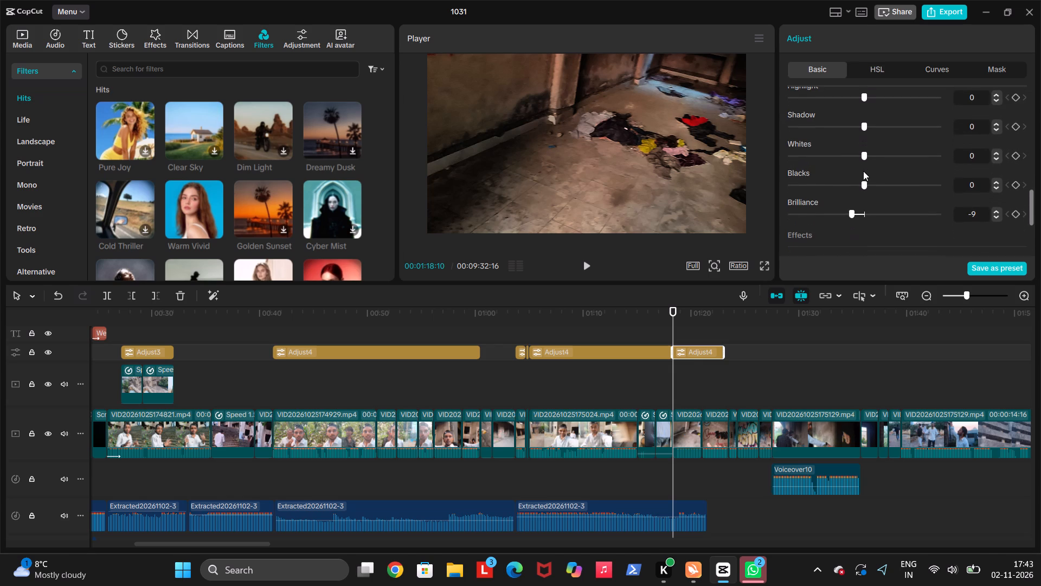
scroll(863, 171, "down", 1)
left_click(841, 213)
scroll(837, 206, "down", 1)
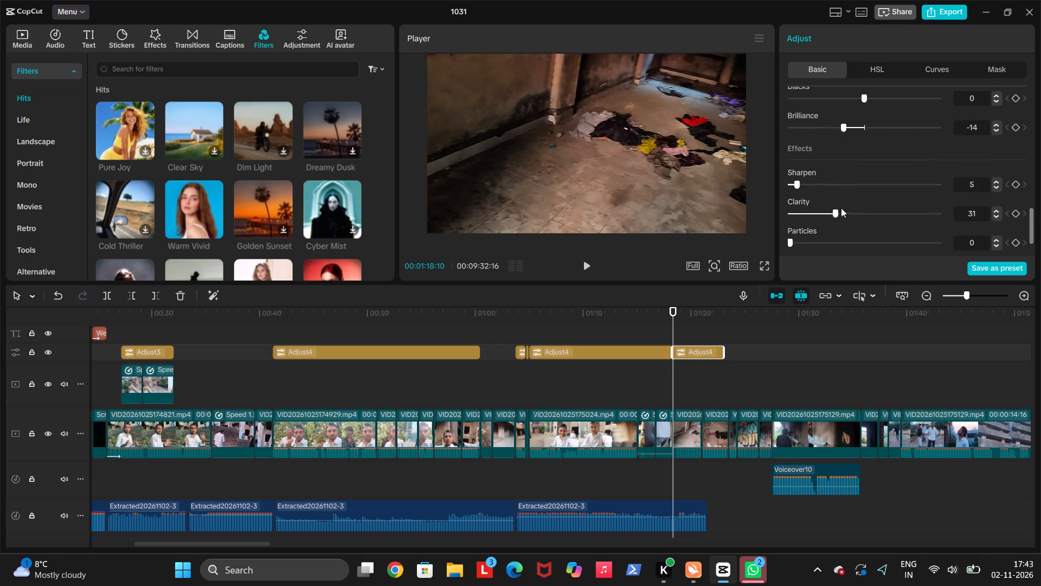
scroll(841, 208, "down", 1)
left_click(849, 209)
key("space")
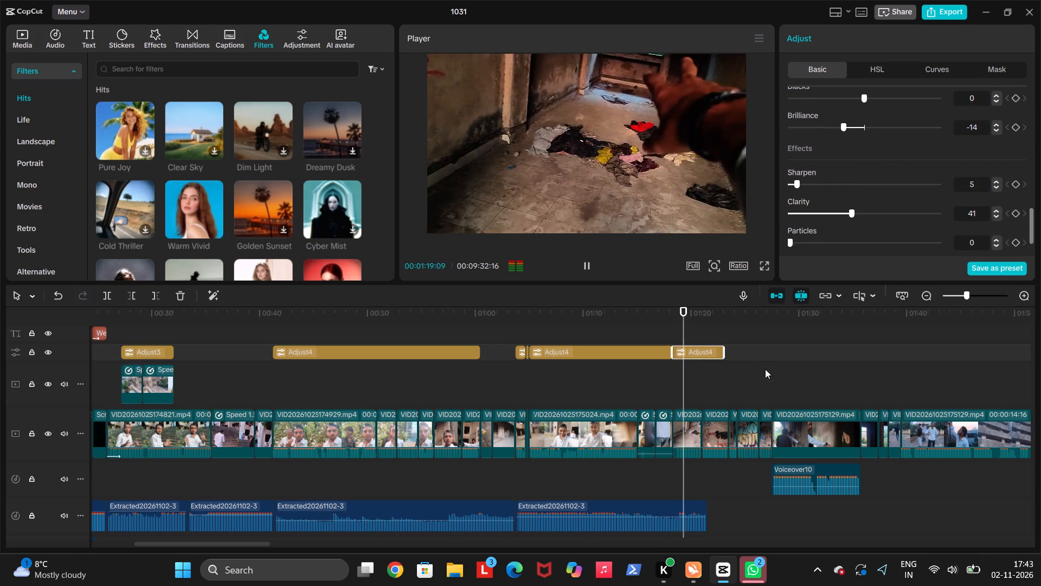
Extend the indoor adjustment piece's end to 00:01:27:16, where the last graffiti shot ends.
left_click_drag(723, 351, 734, 350)
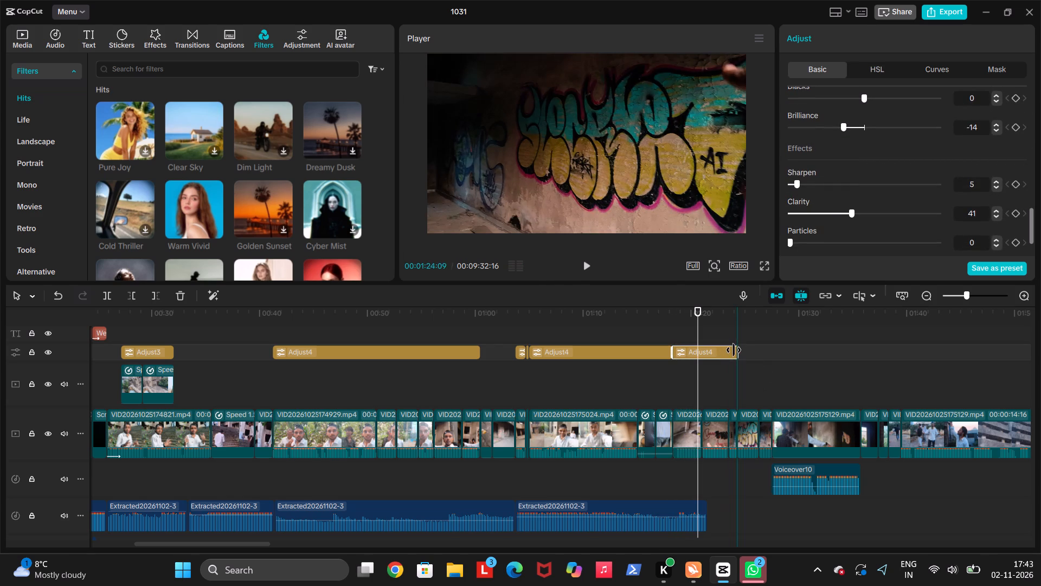
left_click_drag(734, 350, 730, 350)
key("space")
left_click_drag(740, 351, 742, 352)
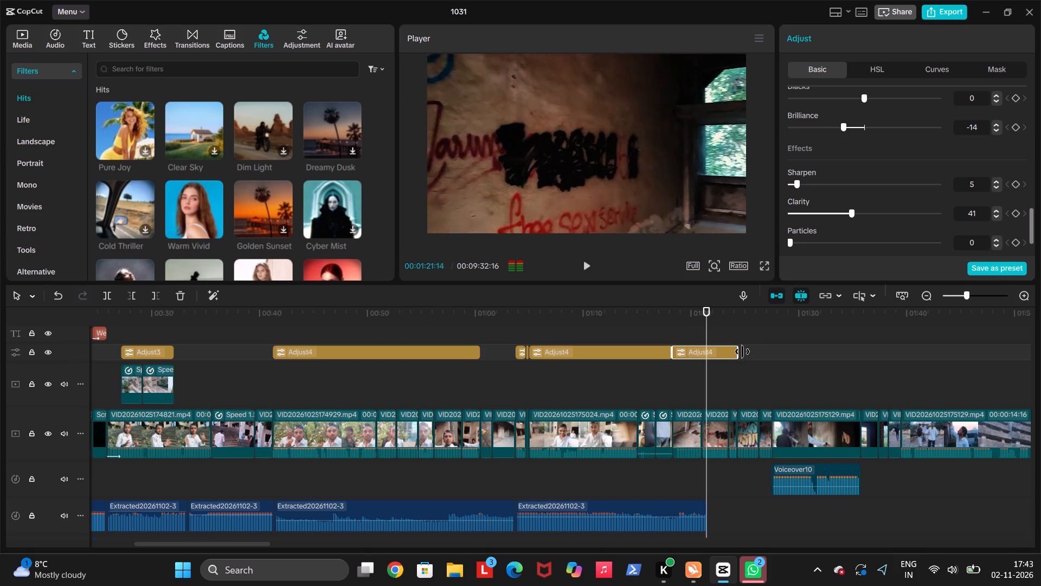
left_click_drag(742, 352, 768, 354)
Play the graffiti shots and the following clip to 00:01:30:12 to check the extended grade.
key("space")
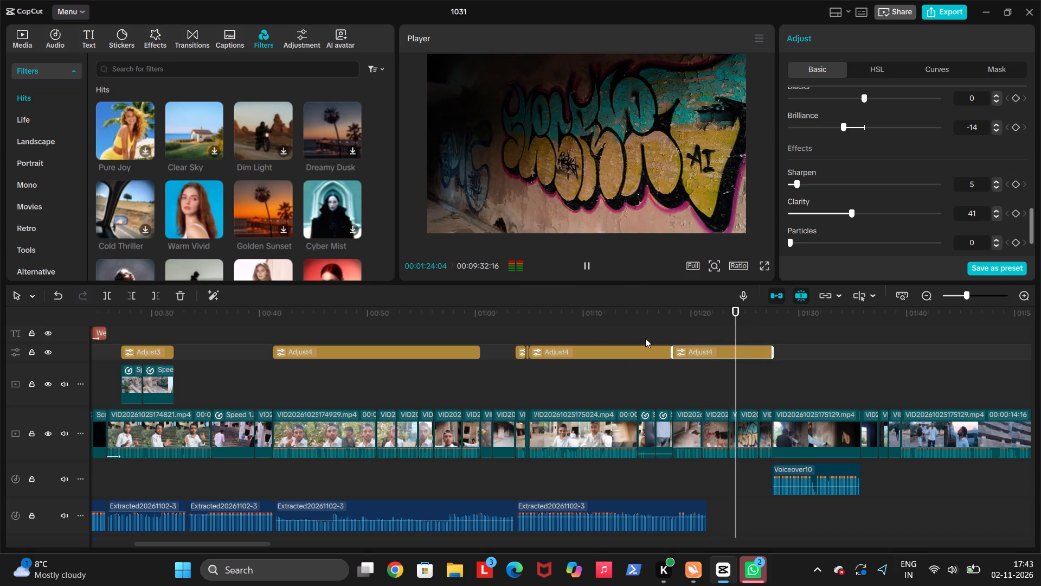
scroll(645, 338, "down", 1)
scroll(645, 338, "left", 2)
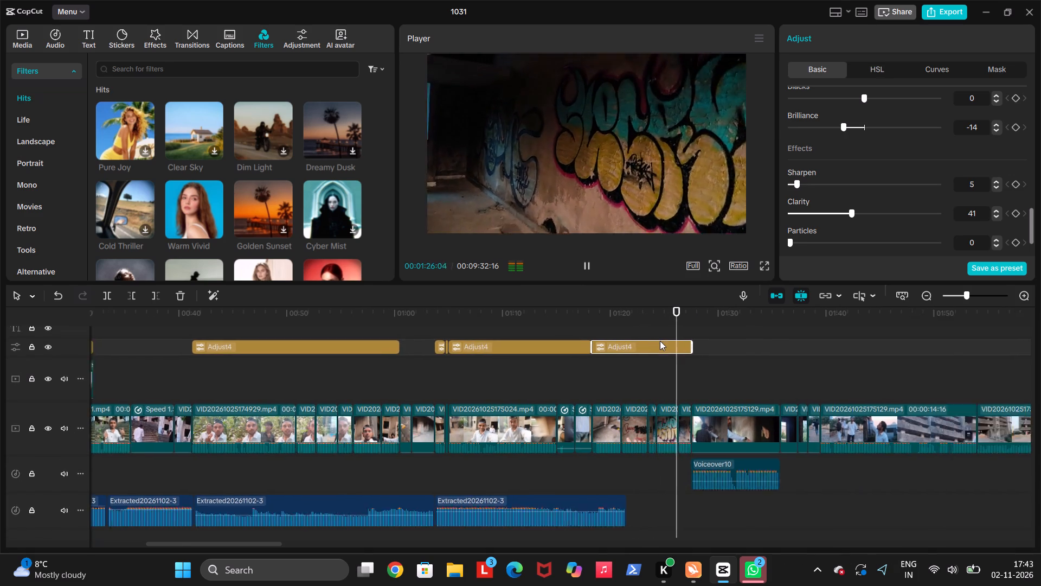
scroll(660, 341, "left", 1)
scroll(478, 365, "left", 1)
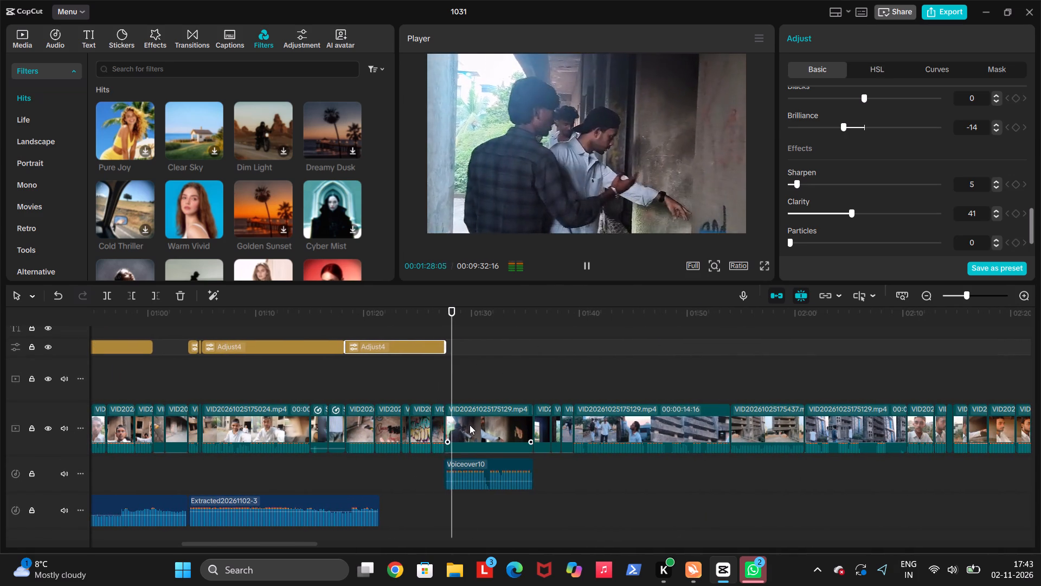
scroll(465, 446, "left", 1)
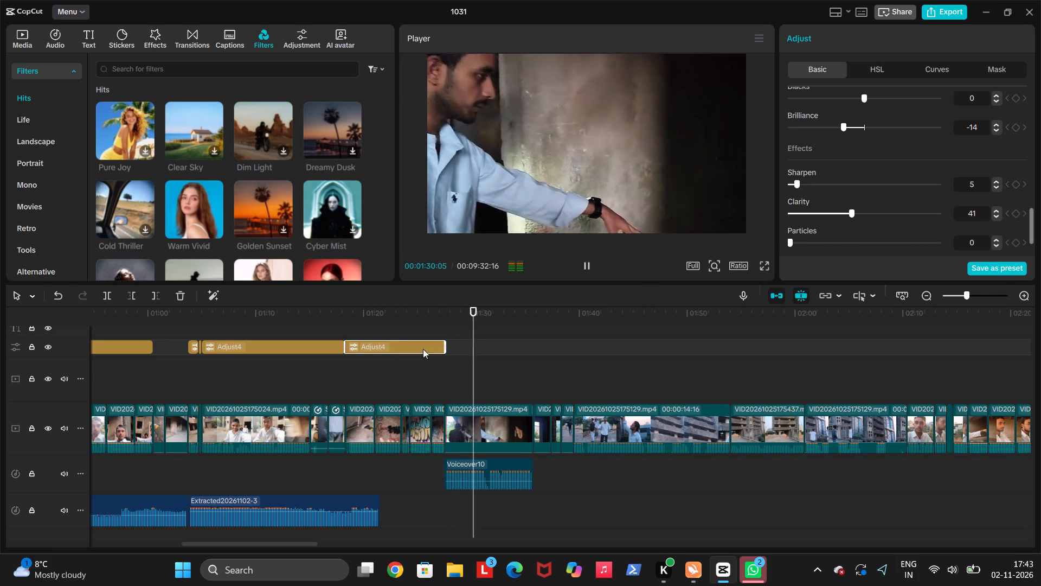
key("space")
Copy the adjustment layer that ends at 00:01:18:10 and paste it at 00:01:27:16, directly after the graffiti grade.
left_click_drag(311, 343, 317, 343)
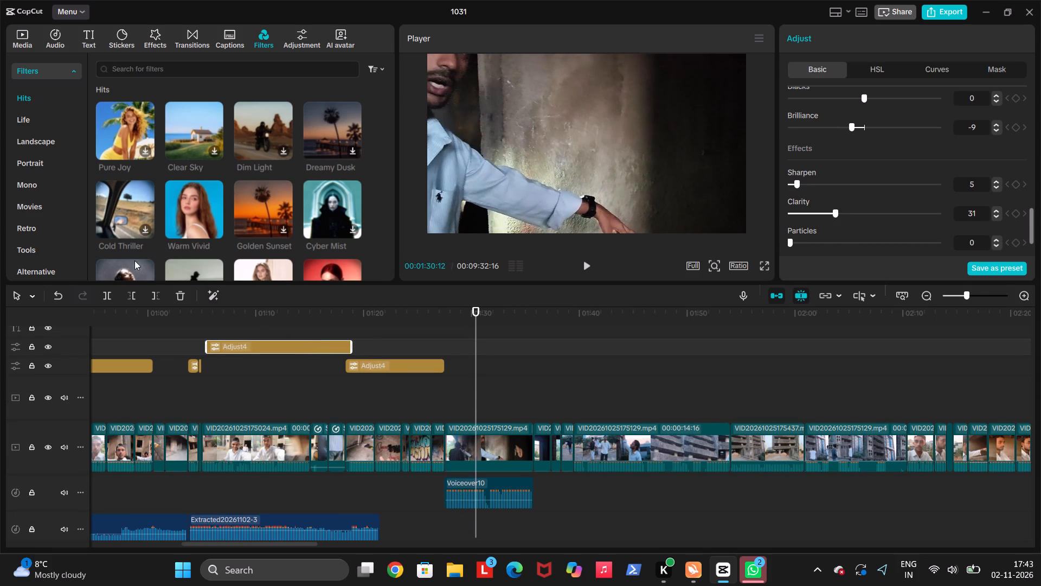
left_click(63, 295)
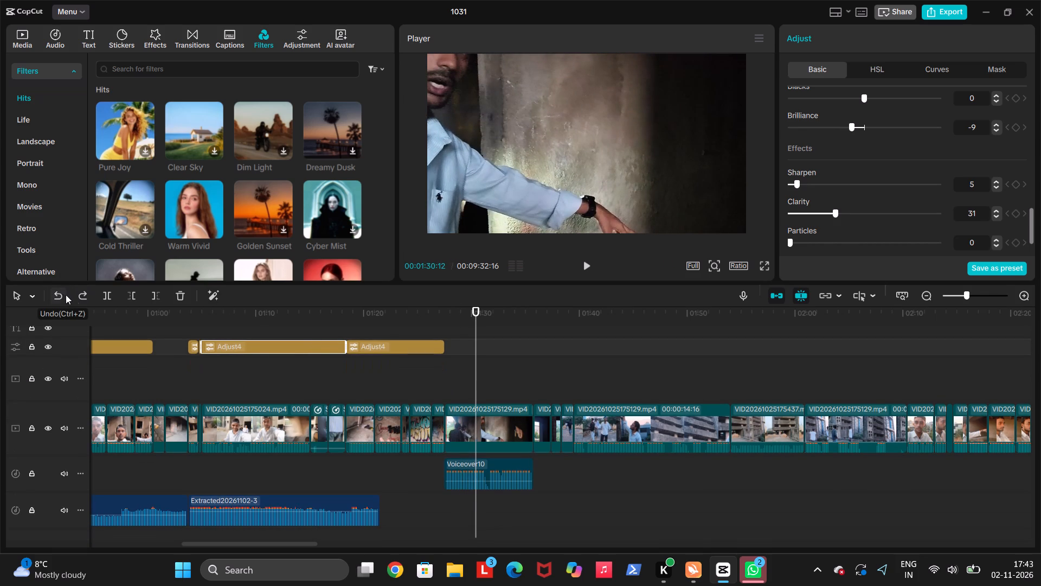
left_click(251, 346)
key("ctrl+c")
key("Up")
key("ctrl+v")
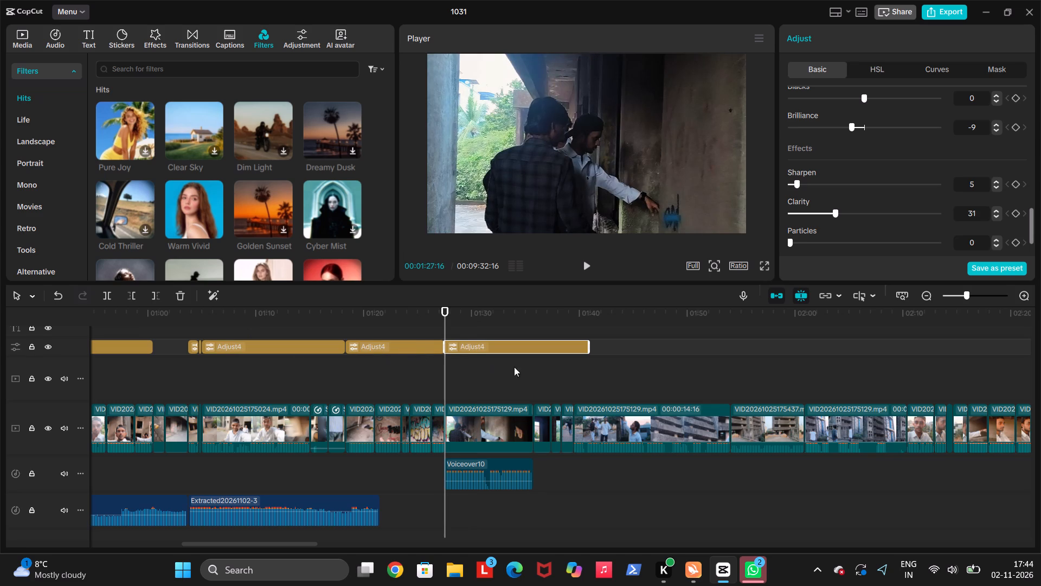
Trim the pasted adjustment layer's end back to the end of the dark indoor clip, at about 00:01:36.
key("space")
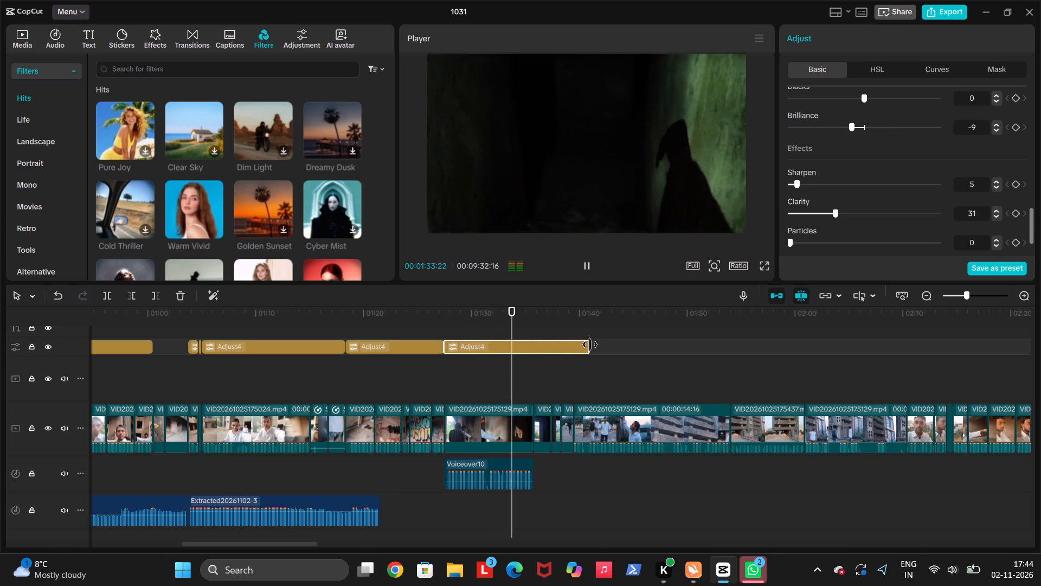
left_click_drag(590, 345, 546, 345)
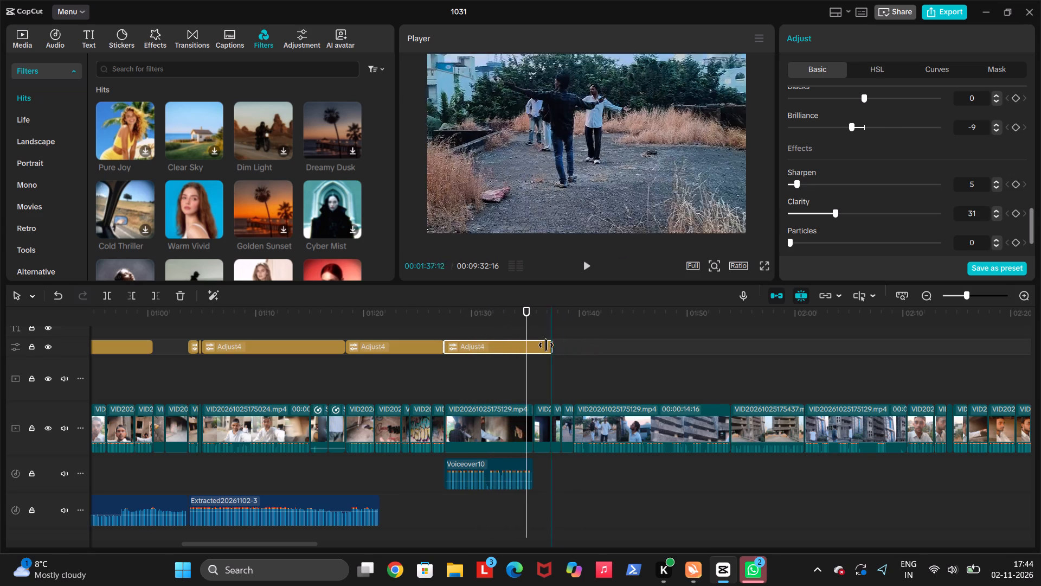
left_click_drag(546, 345, 529, 346)
Copy the trimmed adjustment layer and paste it at 00:01:37:12, over the clip of two people walking outside.
key("space")
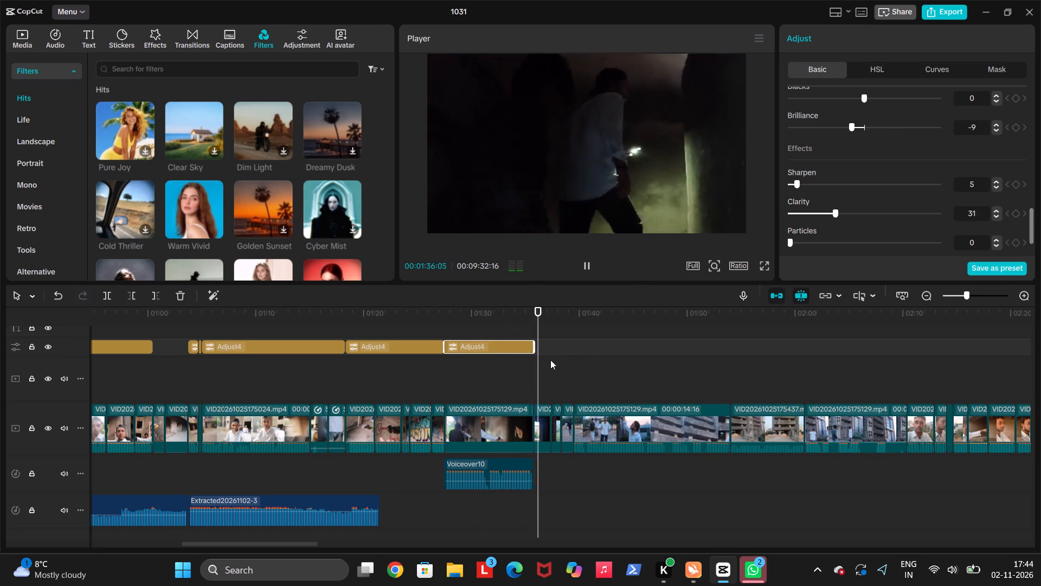
key("space")
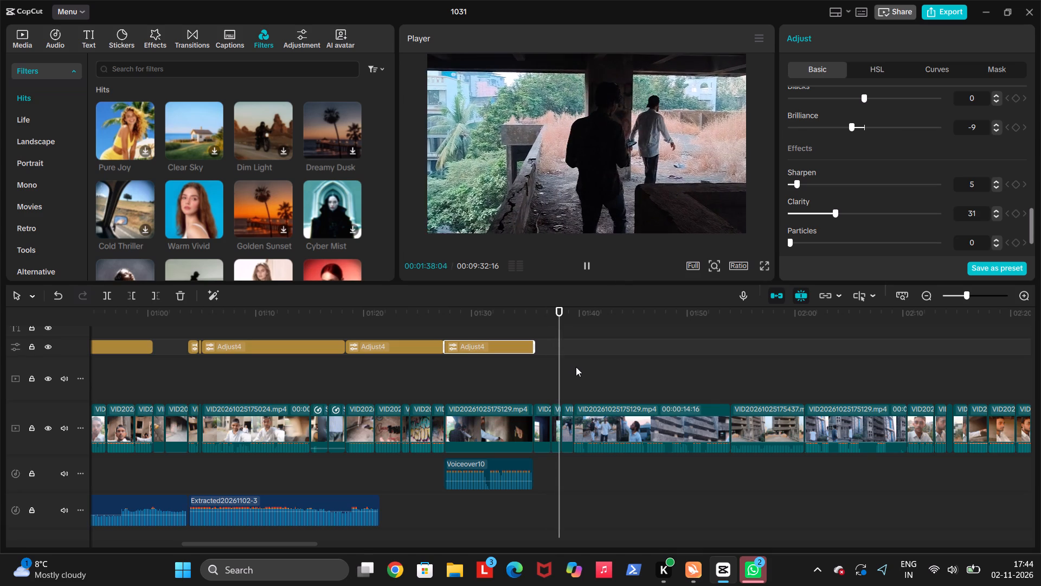
key("space")
key("space")
left_click(552, 369)
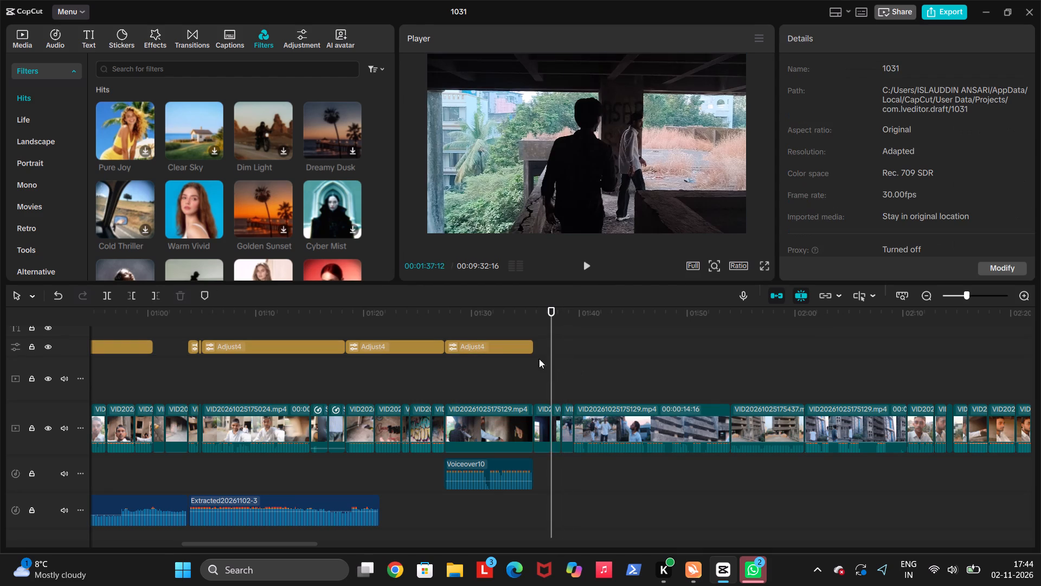
left_click(496, 347)
key("ctrl+c")
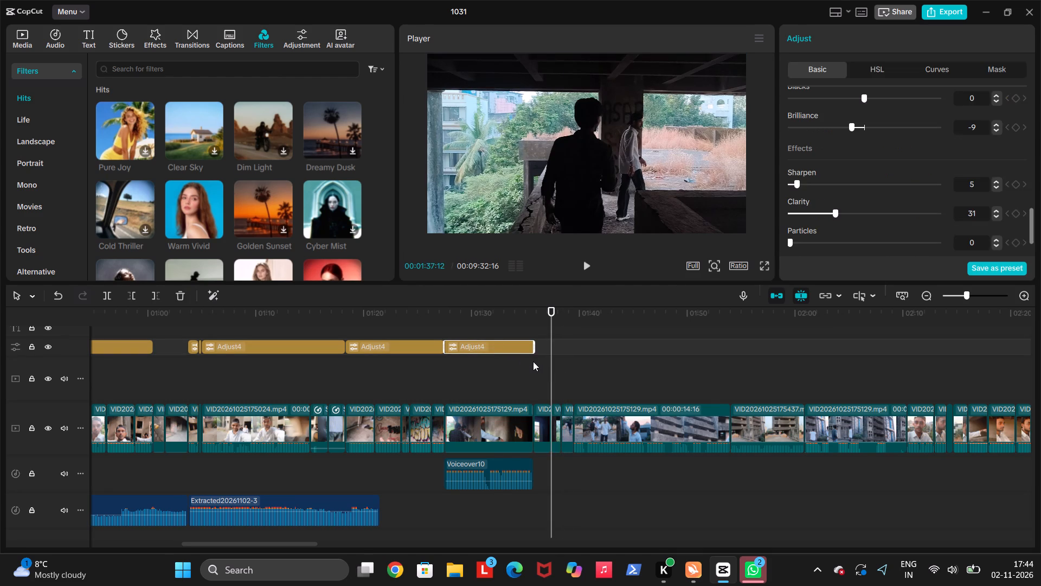
key("ctrl+v")
Extend the new adjustment layer's end to about 00:02:13, covering the rooftop, building and selfie clips.
left_click_drag(642, 349, 643, 349)
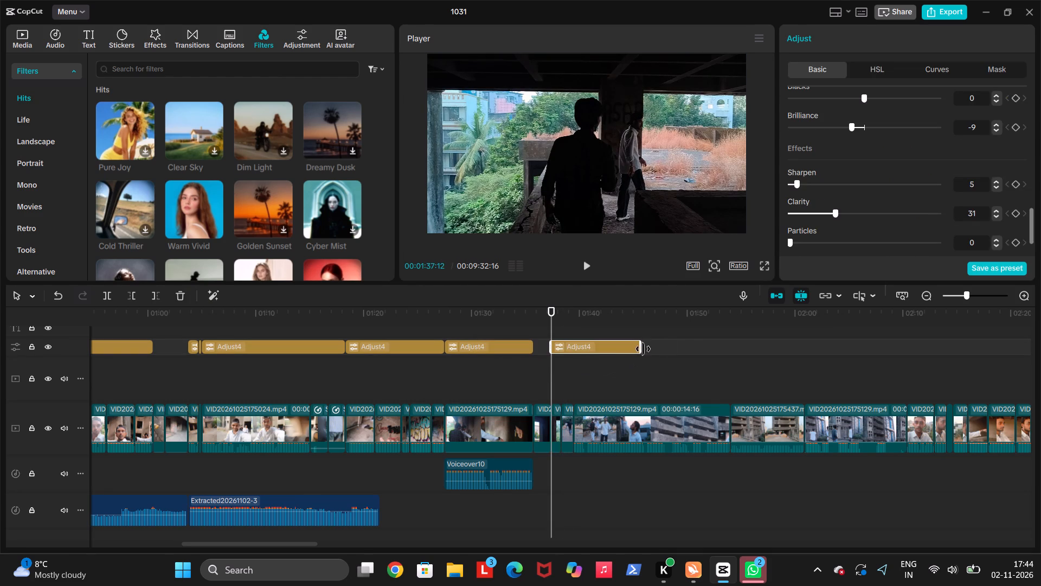
left_click_drag(643, 349, 929, 367)
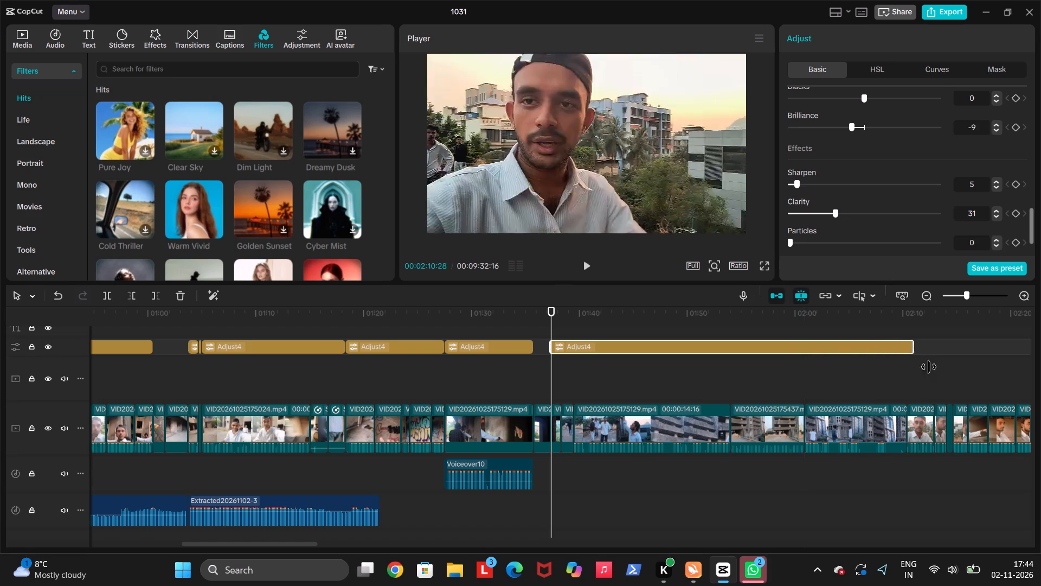
left_click_drag(929, 367, 941, 367)
Play the extended grade from 00:01:37:12 to about 00:01:50 over the rooftop and building footage.
key("space")
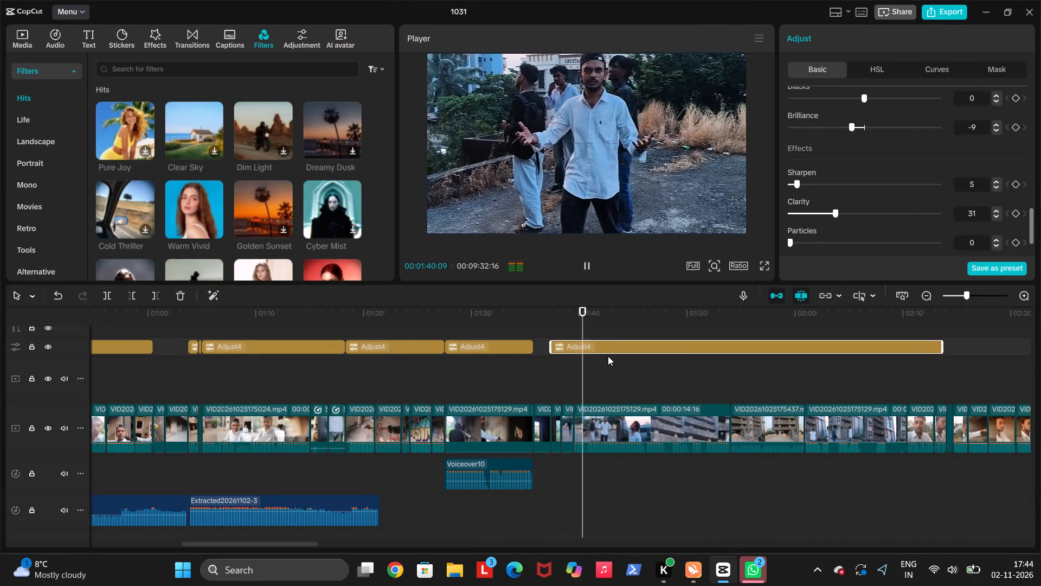
left_click(608, 356)
left_click(581, 364)
key("space")
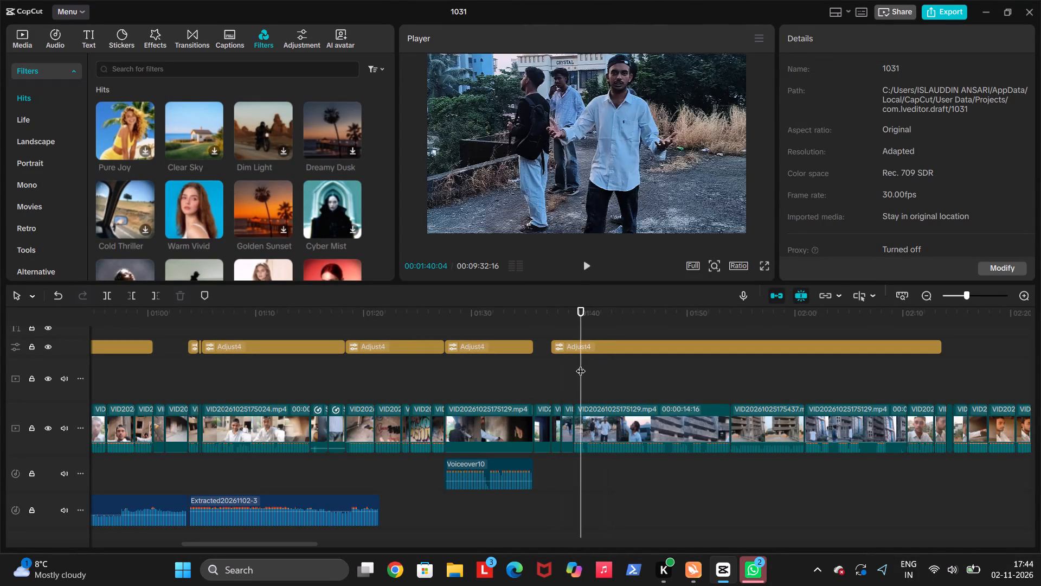
left_click(604, 349)
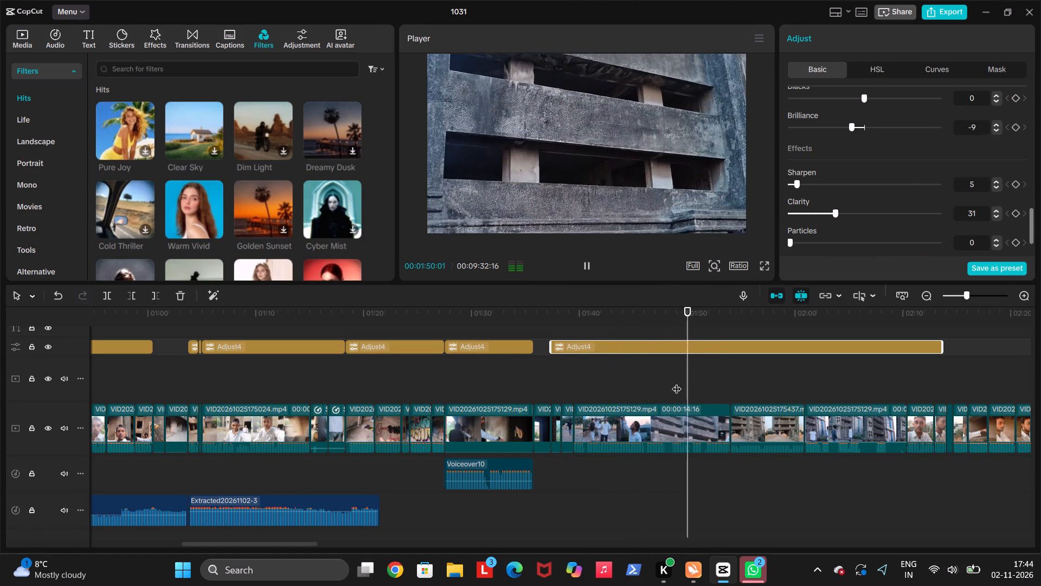
Find the cut point at 00:01:46:09 in the rooftop clip and trim away the rest of its building footage.
left_click(642, 372)
key("space")
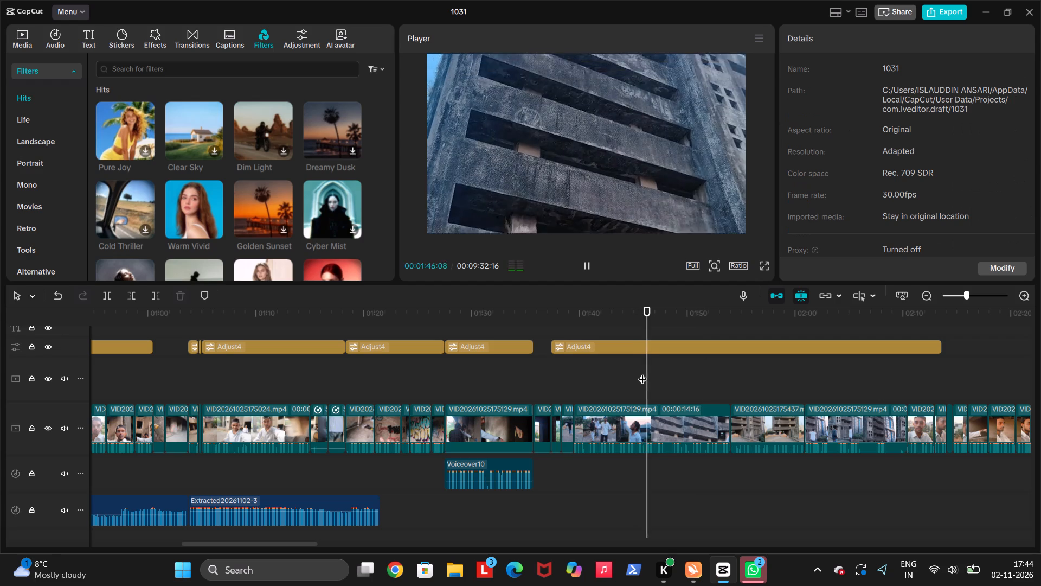
left_click(622, 372)
key("space")
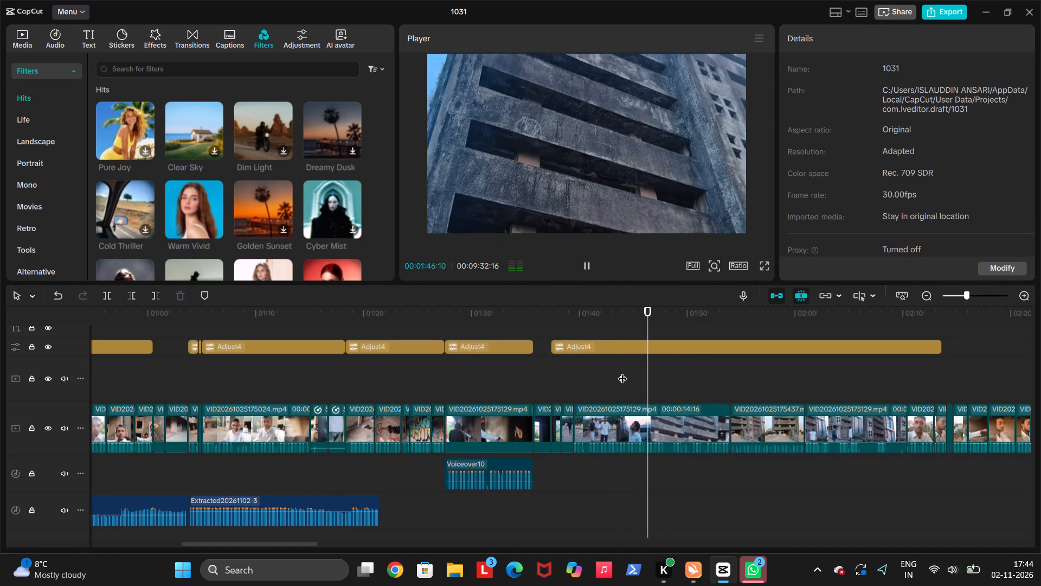
key("space")
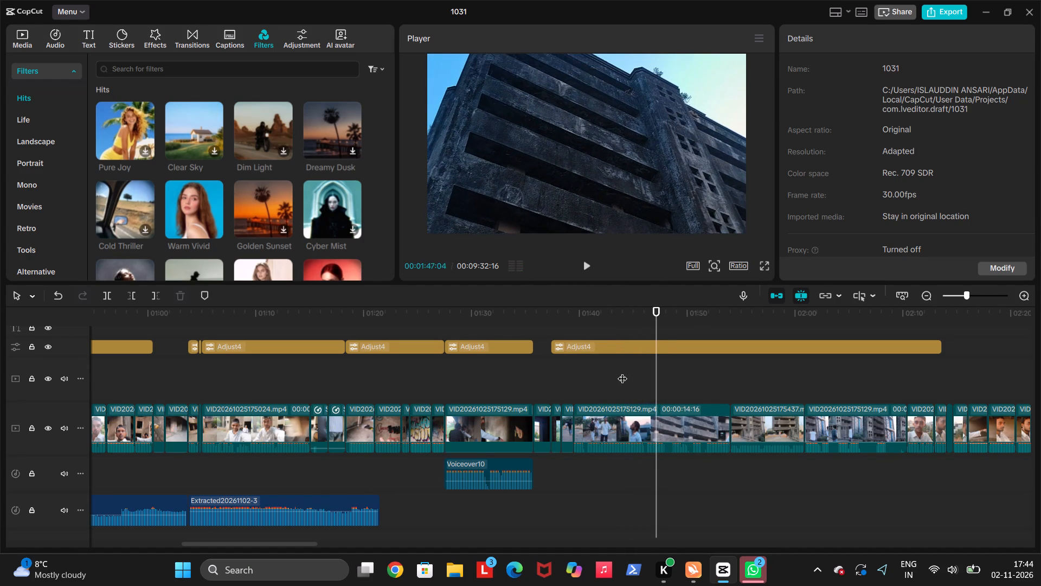
left_click(622, 372)
key("space")
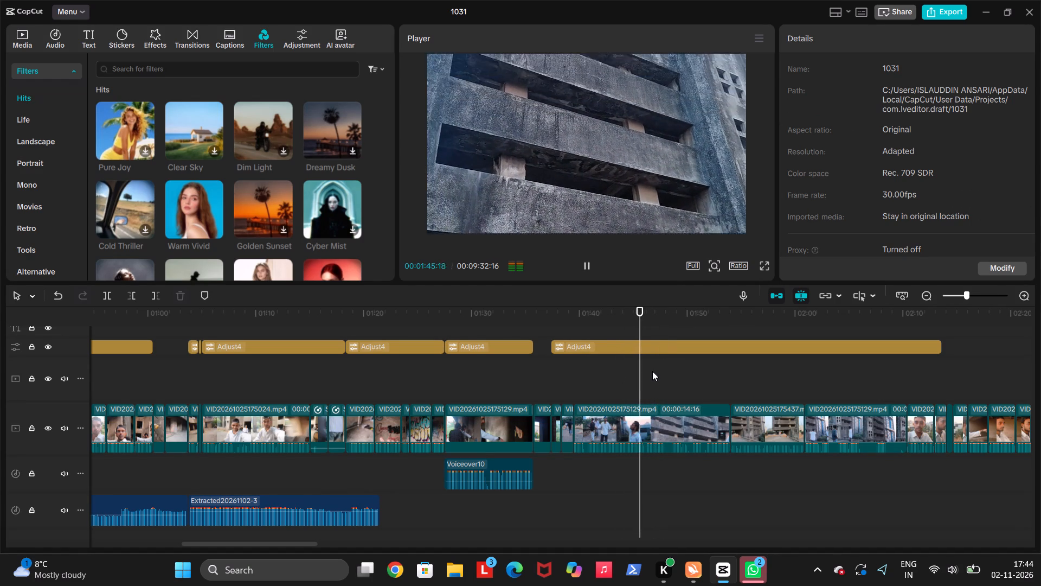
key("space")
key("space")
key("space")
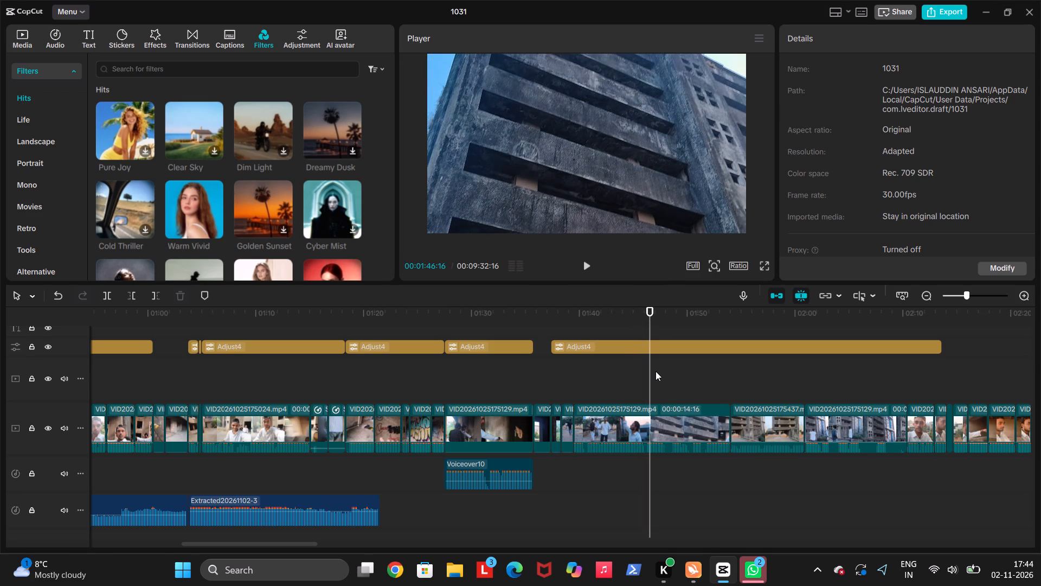
left_click(647, 377)
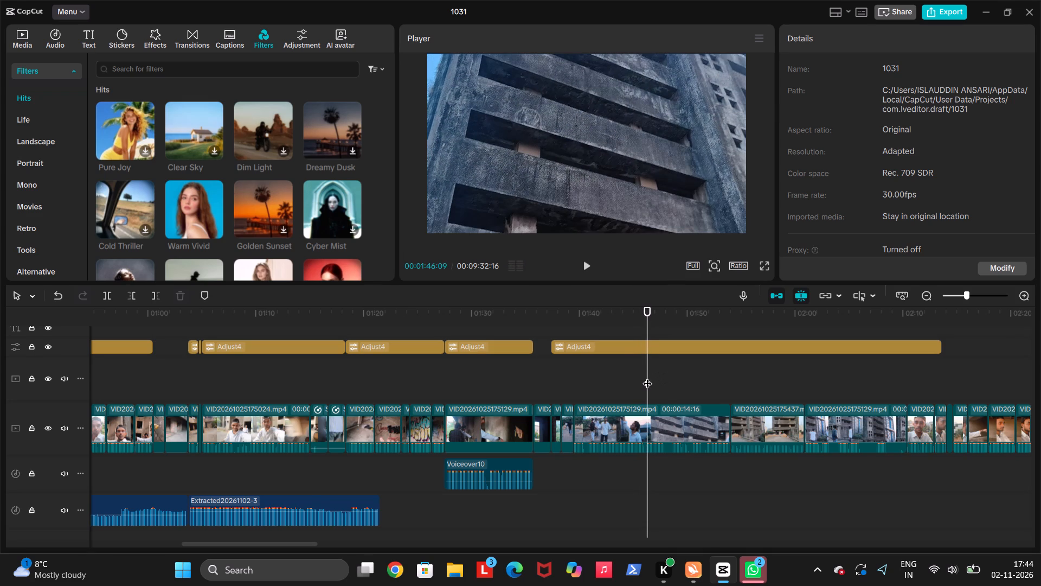
key("w")
Play across the new cut at 00:01:46:09 to check how the rooftop clip leads into the building shot.
left_click(610, 390)
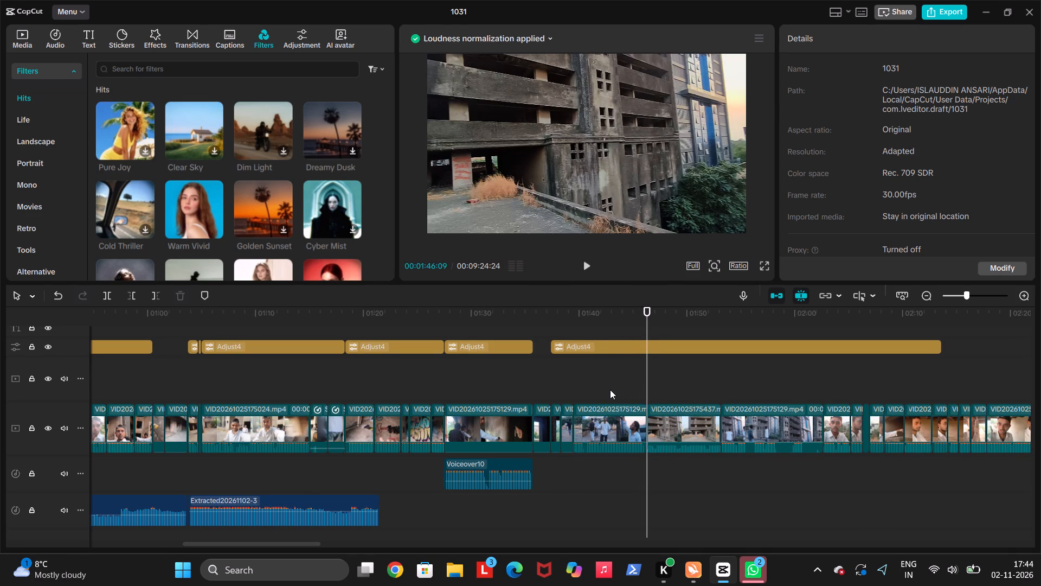
key("space")
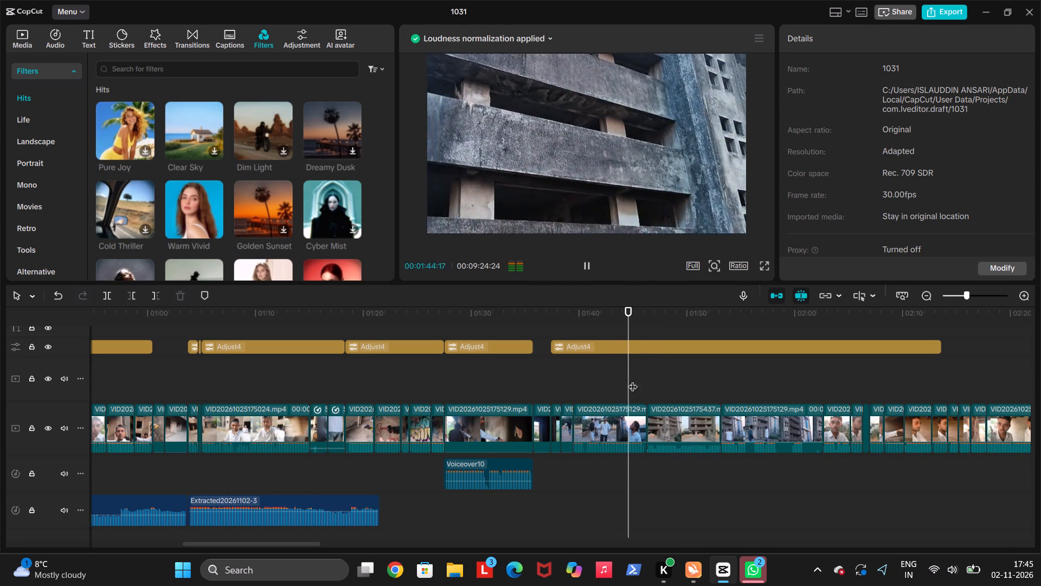
left_click(616, 378)
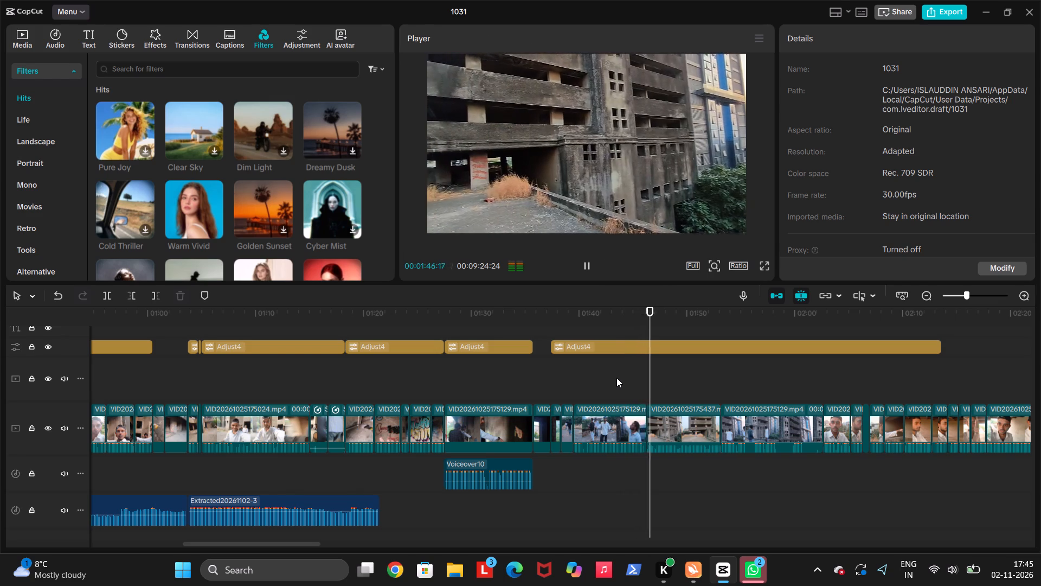
key("space")
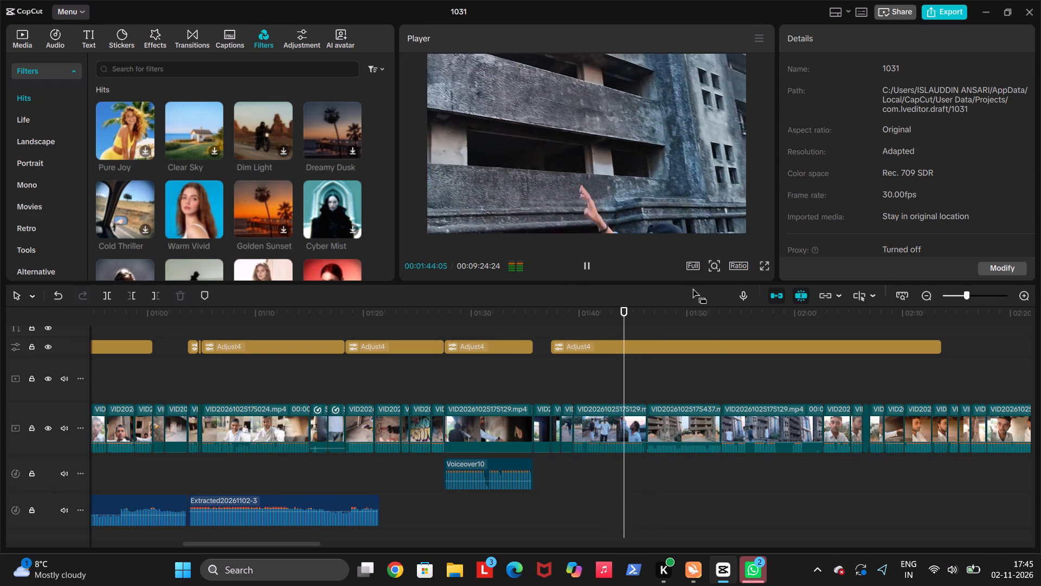
Find where the rooftop footage changes to the building and split the selected adjustment layer at 00:01:44:16.
key("Up")
left_click(644, 347)
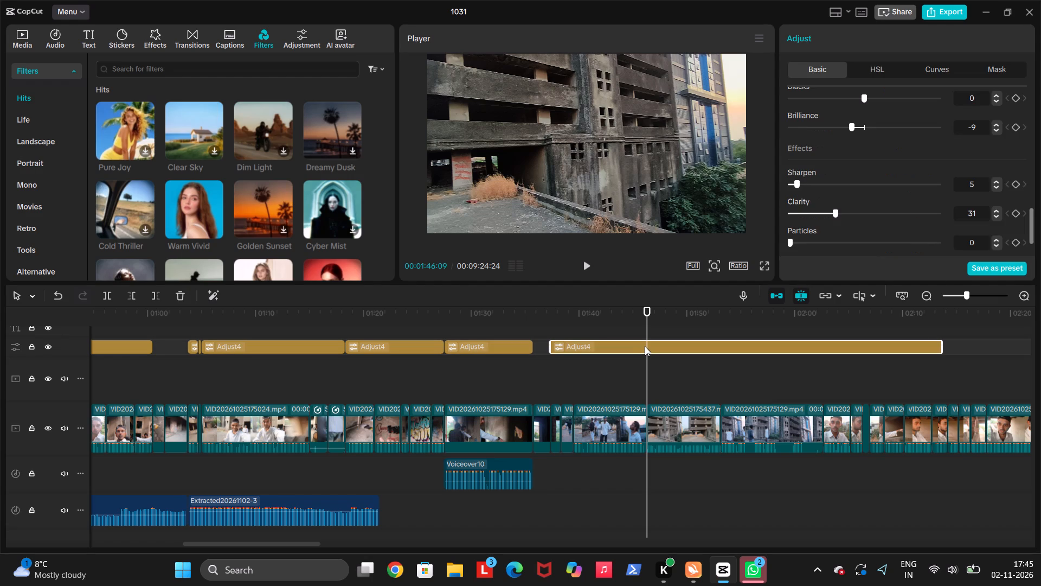
key("Up")
key("Down")
key("Up")
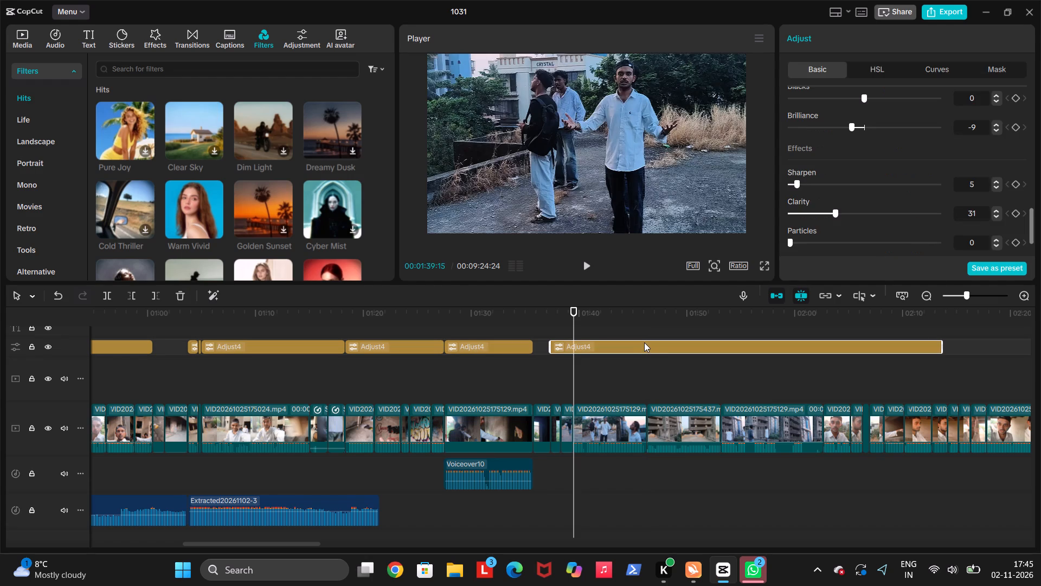
key("space")
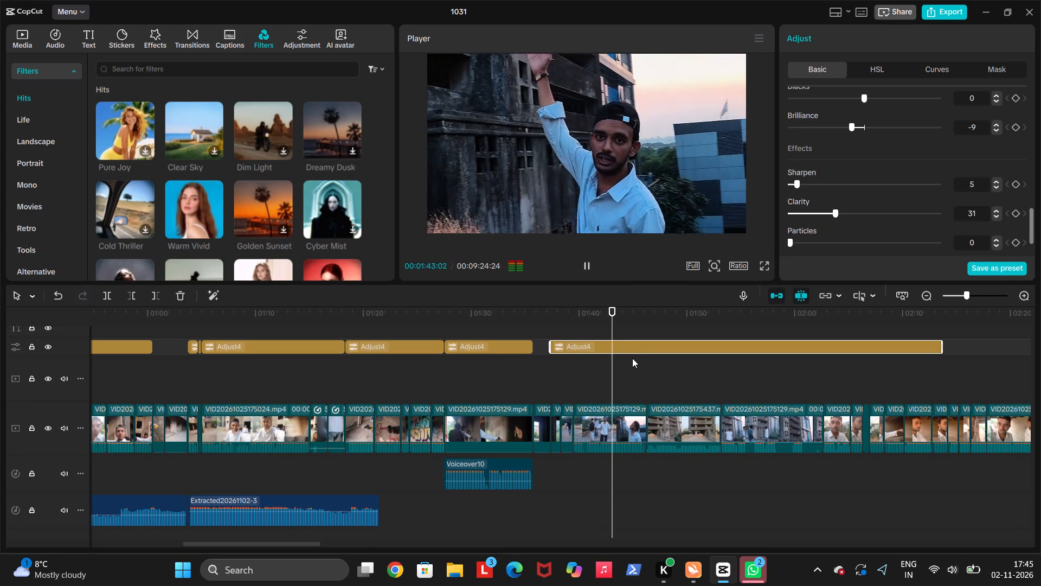
key("space")
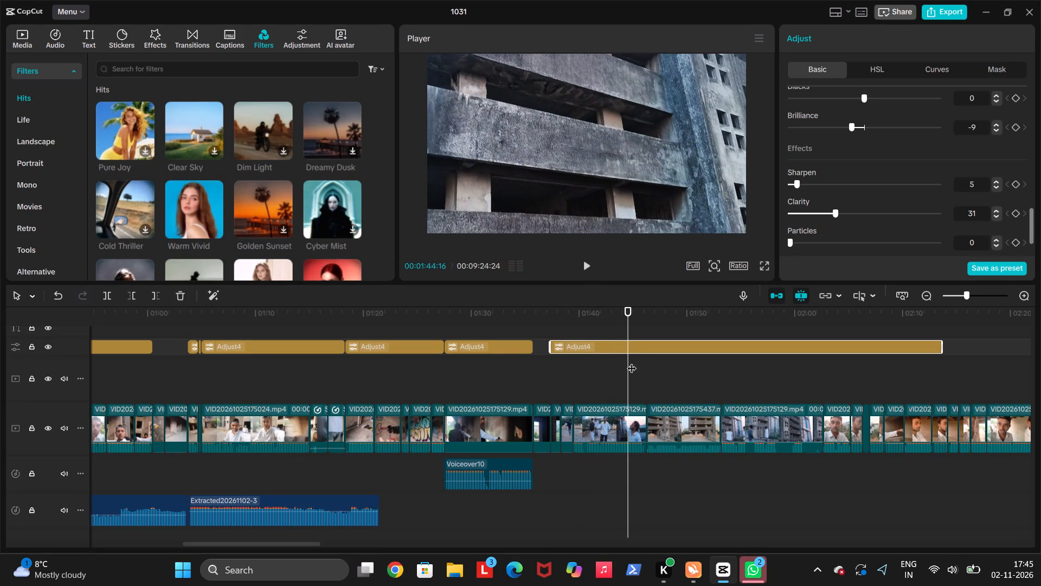
key("ctrl+b")
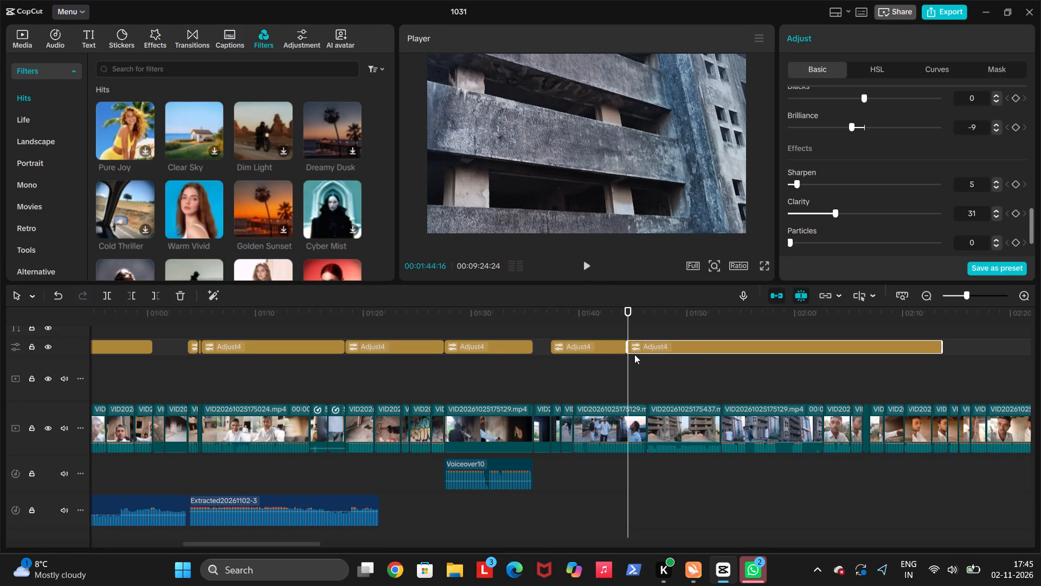
Grade the adjustment layer after the split with Exposure -16, Temp 5 and Saturation 11.
key("space")
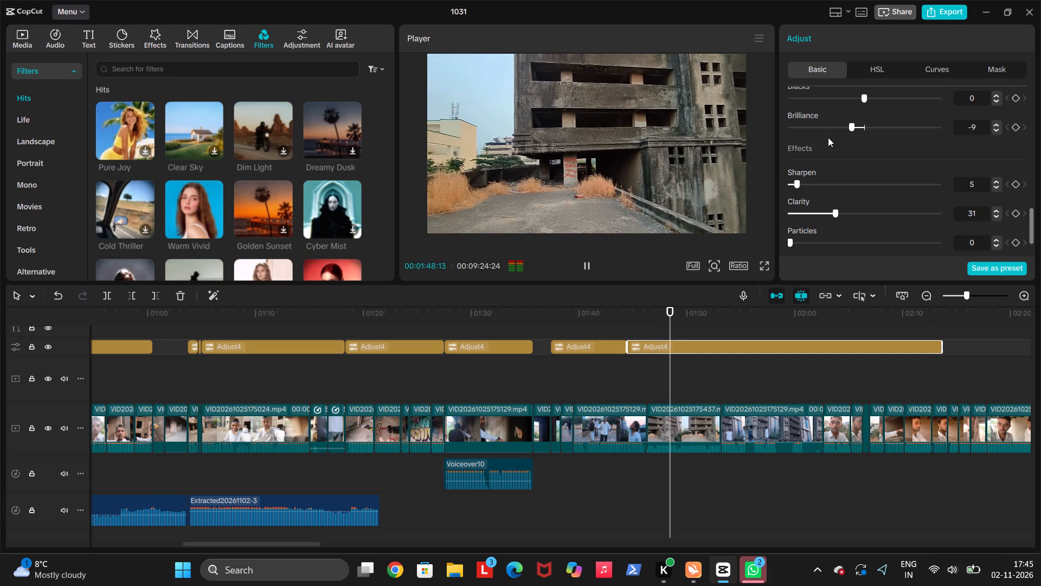
scroll(828, 137, "up", 1)
left_click(838, 138)
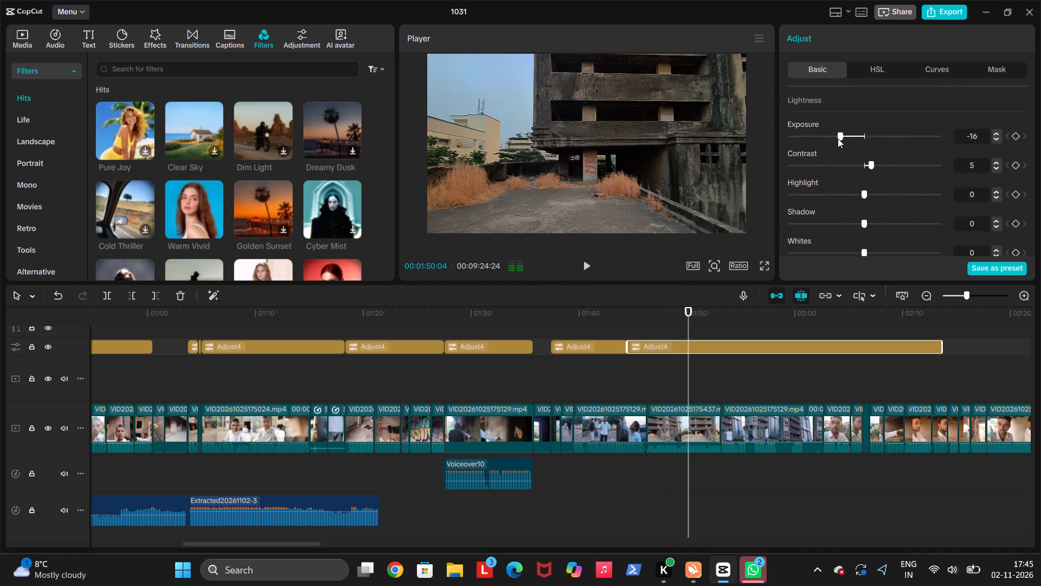
scroll(838, 138, "up", 1)
key("space")
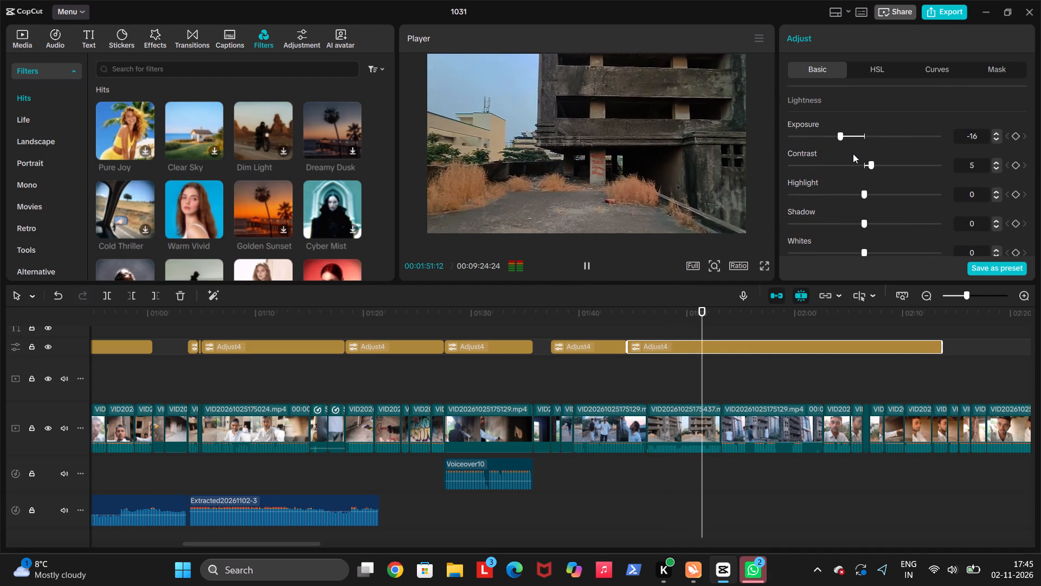
scroll(853, 154, "up", 1)
left_click(870, 152)
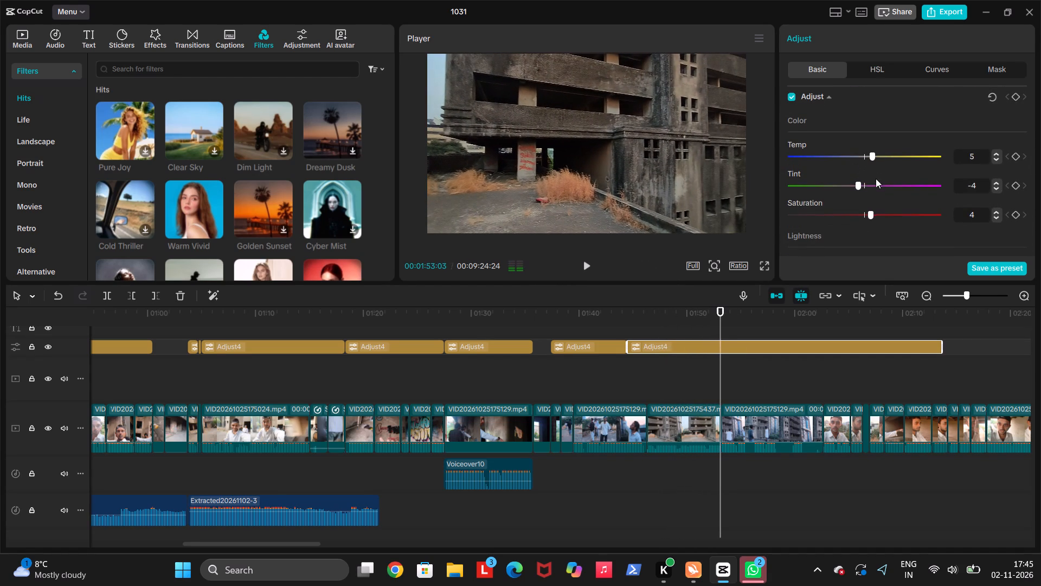
scroll(876, 200, "up", 1)
left_click(878, 210)
Play the graded building shots and split the adjustment layer at 00:02:02:20, where the selfie clip begins.
key("space")
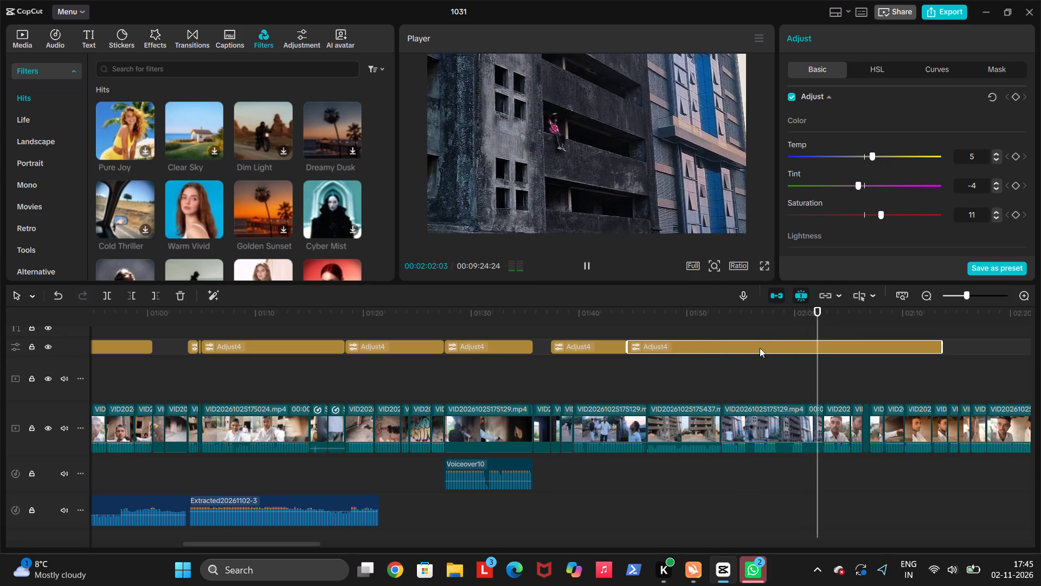
key("space")
key("space")
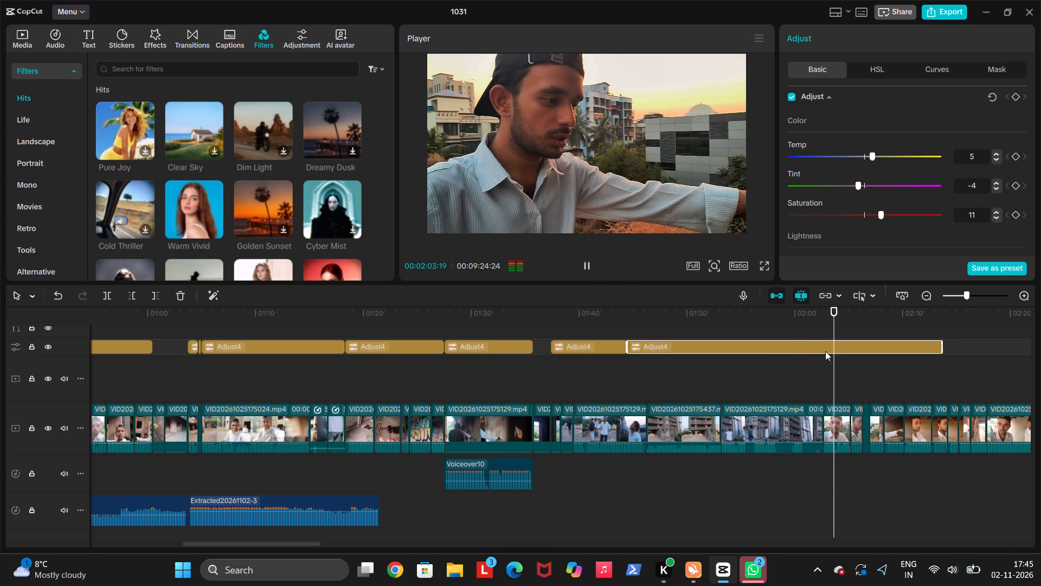
key("space")
key("Up")
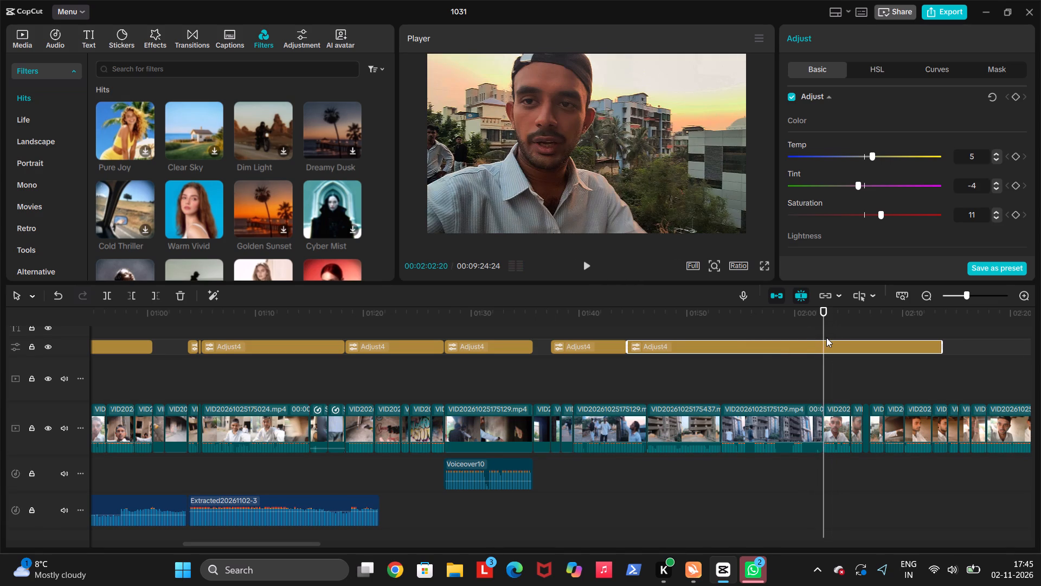
key("ctrl+b")
Extend the end of the selfie section's adjustment layer to about 00:02:24:25, where the dark clip starts.
key("space")
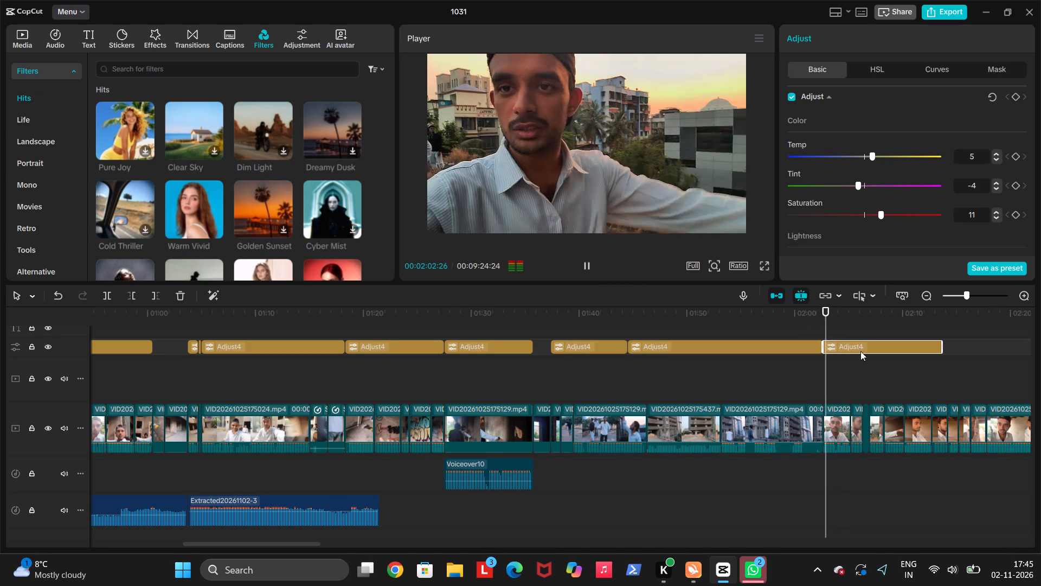
scroll(860, 351, "left", 1)
scroll(475, 322, "left", 1)
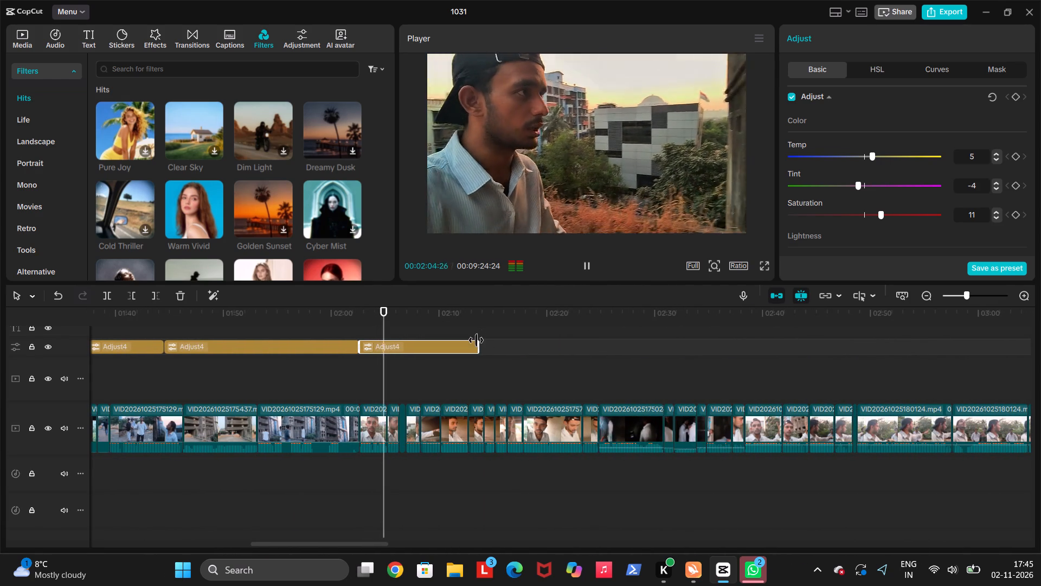
scroll(479, 342, "left", 1)
left_click_drag(479, 342, 593, 370)
scroll(539, 355, "left", 1)
scroll(592, 369, "left", 1)
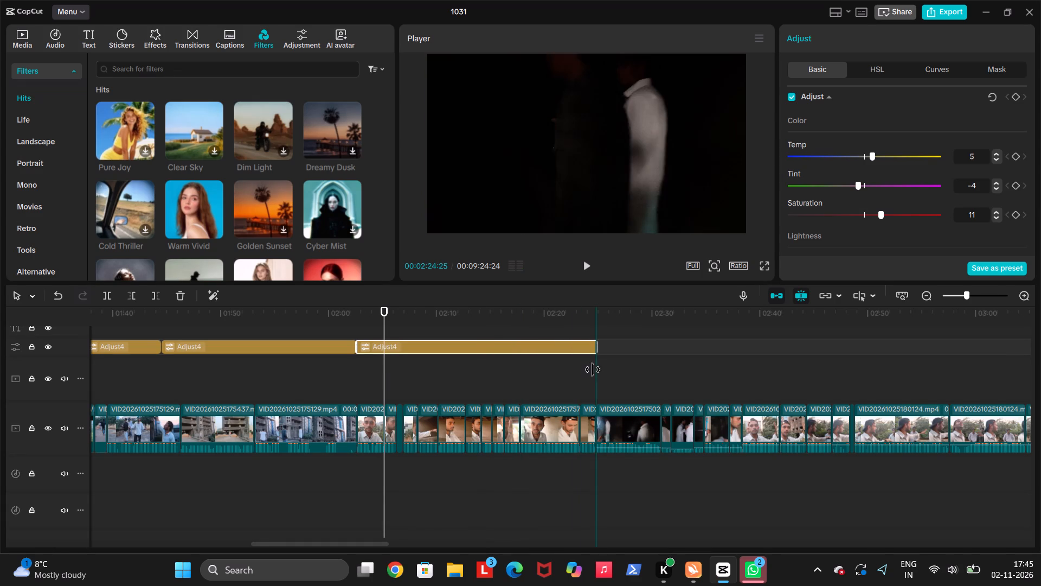
left_click_drag(593, 370, 593, 370)
scroll(593, 370, "left", 1)
At 00:02:05:14, set the selfie section's adjustment layer to Saturation 5 and Exposure -5.
key("space")
key("space")
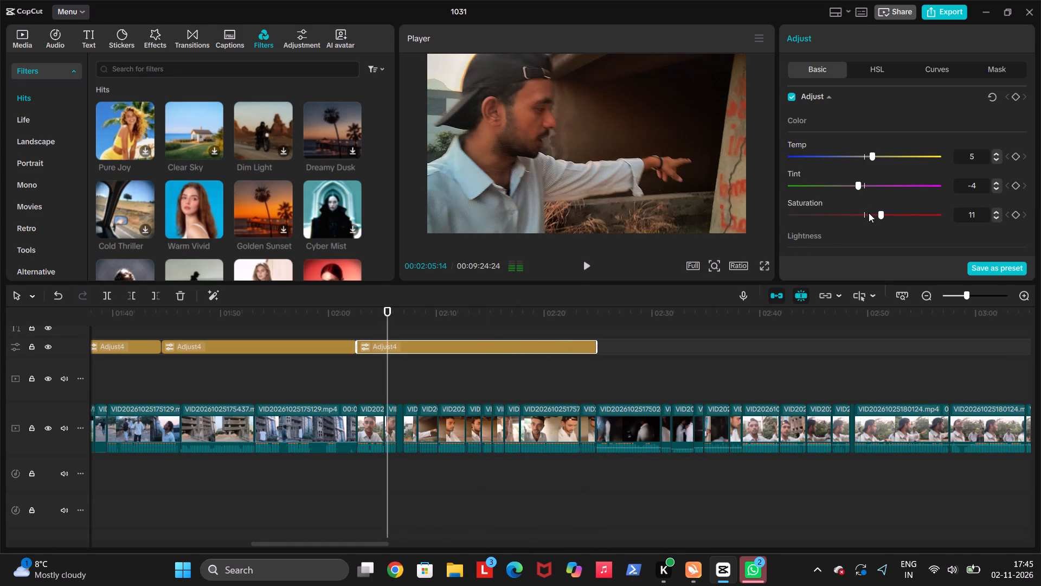
left_click(869, 213)
scroll(839, 237, "down", 1)
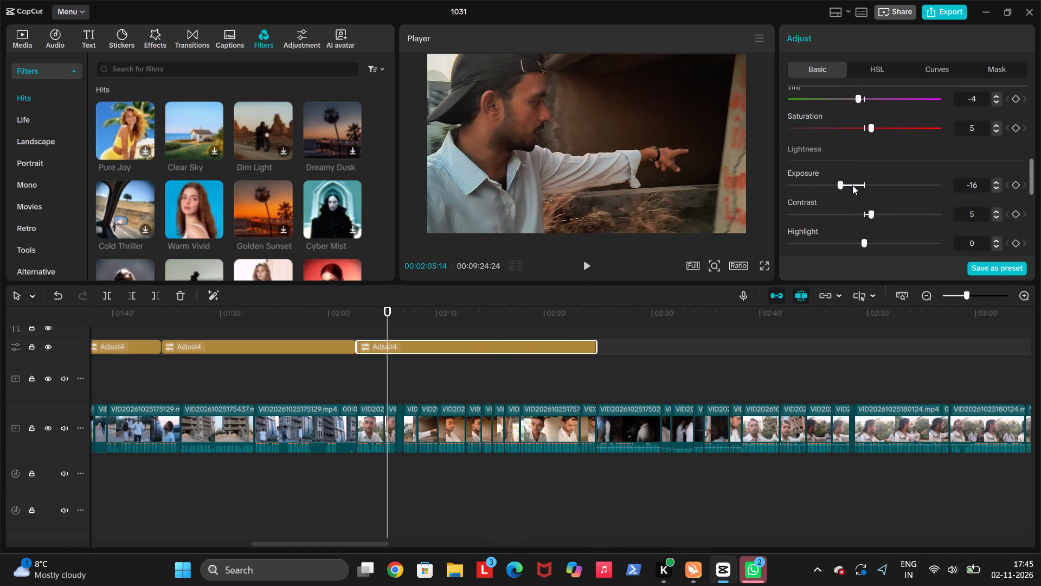
scroll(852, 185, "down", 1)
left_click(852, 185)
left_click(850, 185)
scroll(852, 186, "down", 1)
left_click(854, 186)
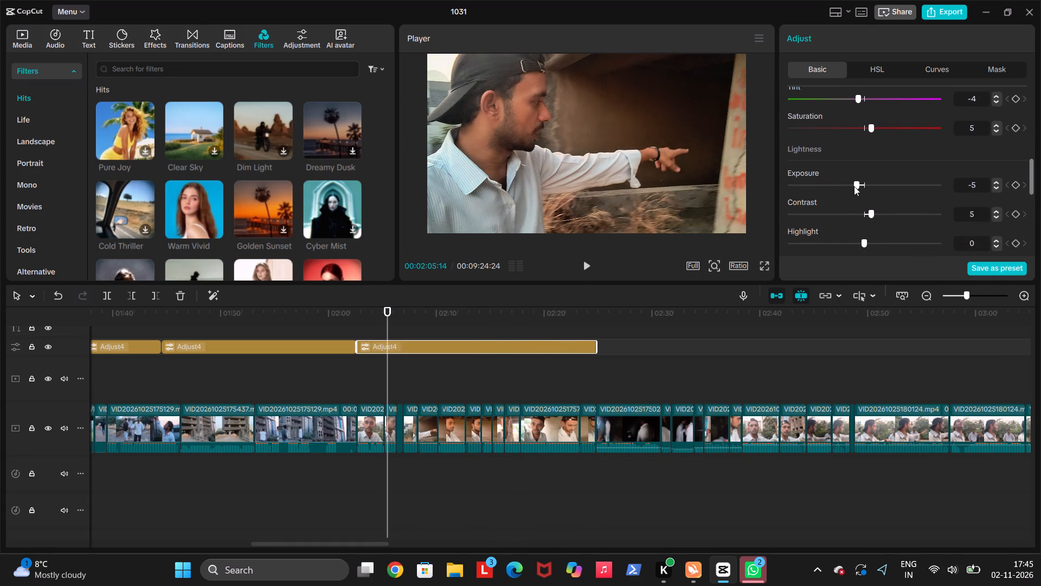
Set the same adjustment layer's Brilliance to -6, Clarity to 41 and Sharpen to 2.
scroll(859, 189, "down", 1)
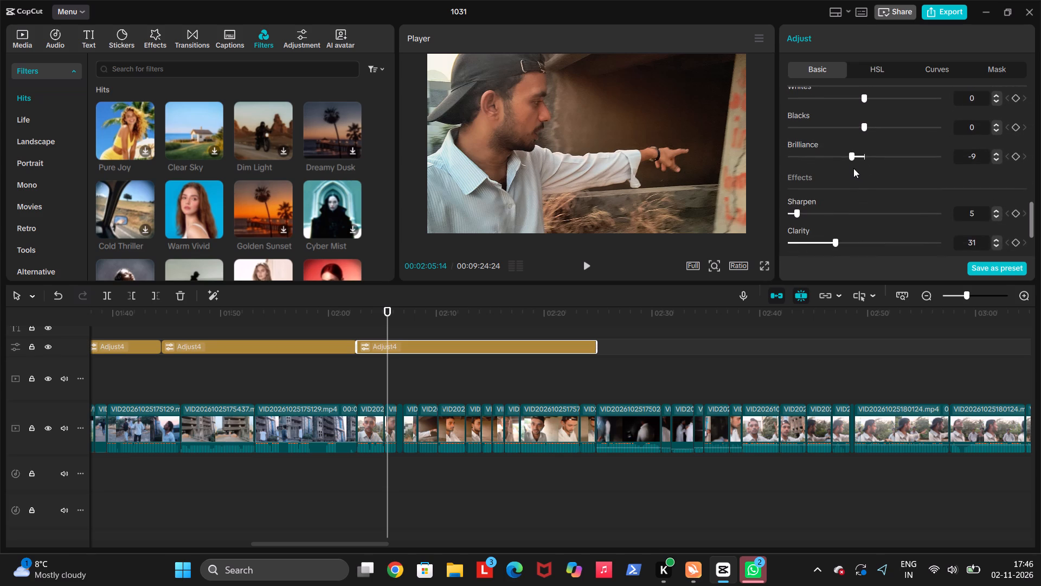
scroll(853, 168, "down", 1)
left_click(852, 162)
left_click(848, 242)
scroll(848, 242, "down", 1)
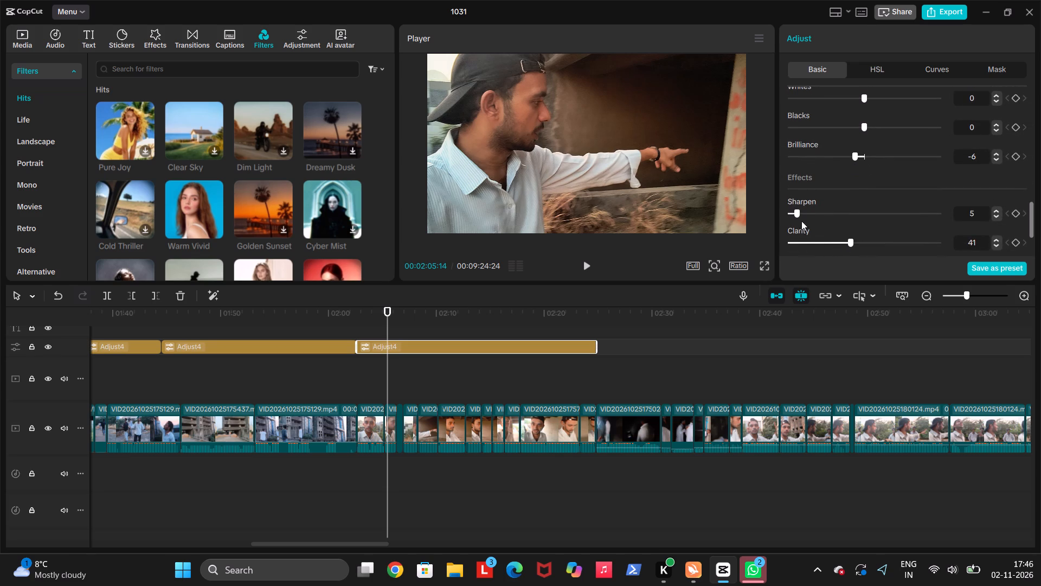
left_click(793, 214)
scroll(792, 206, "down", 2)
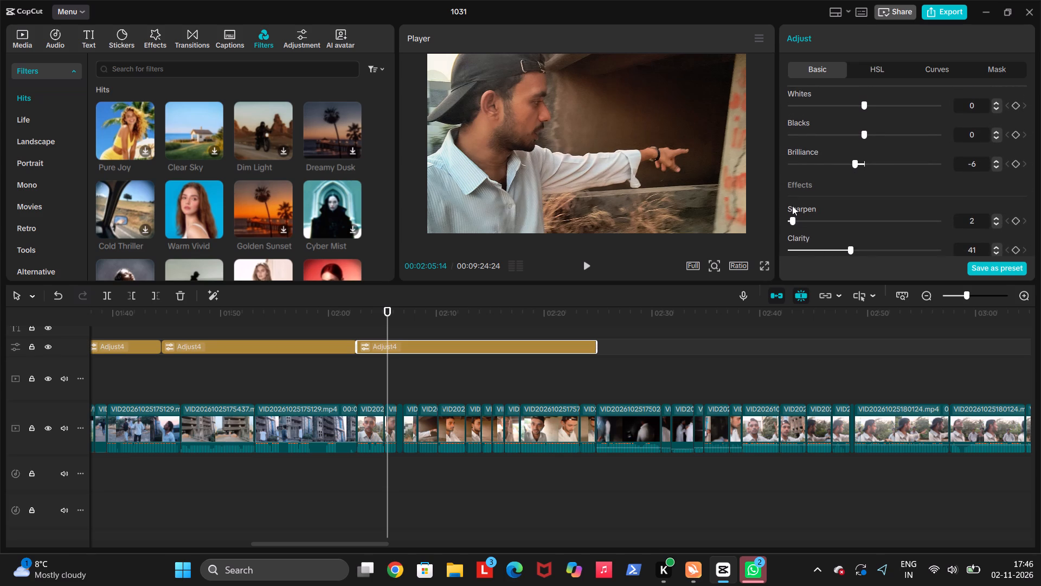
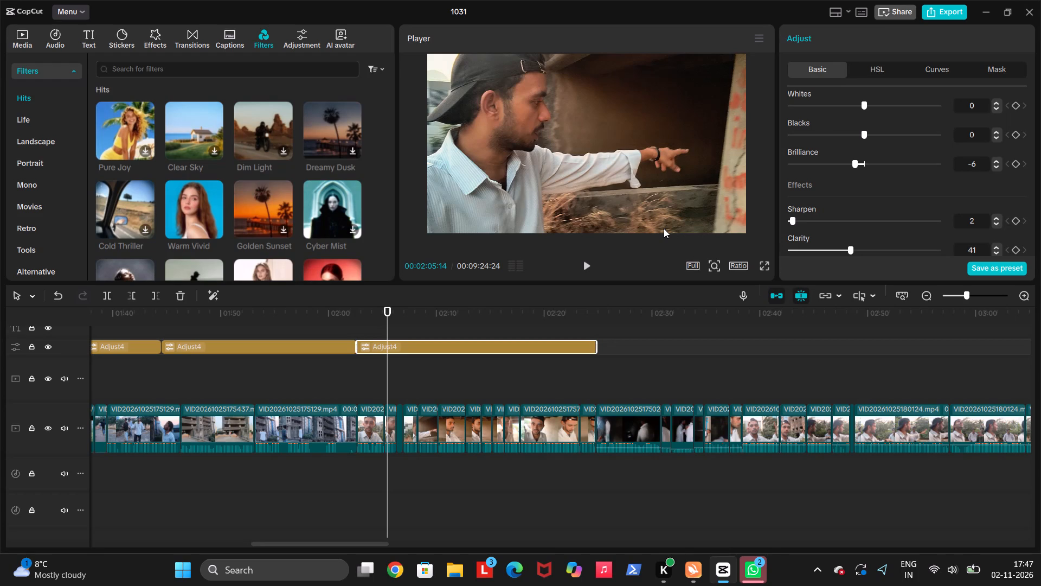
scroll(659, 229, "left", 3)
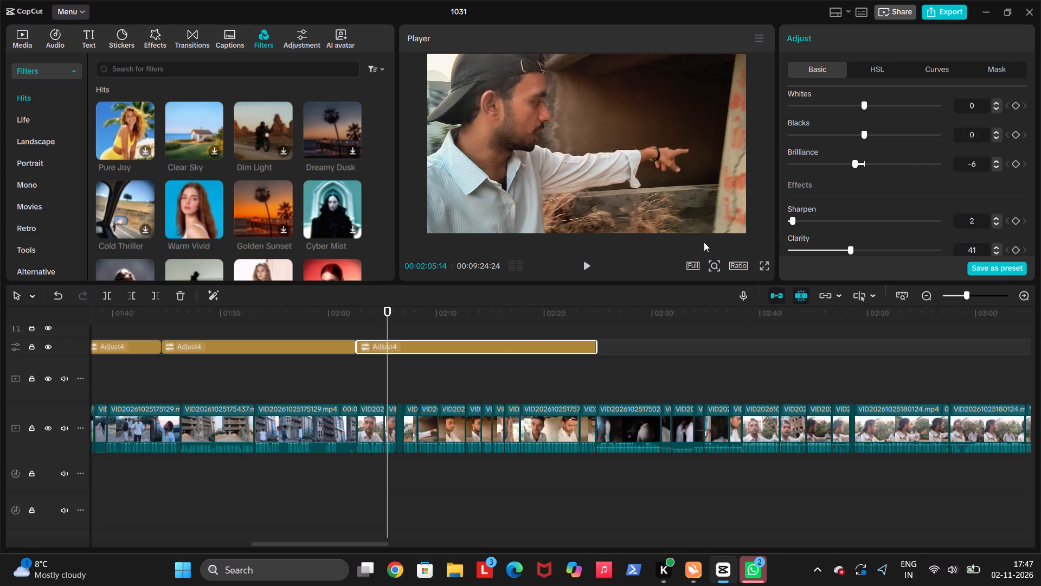
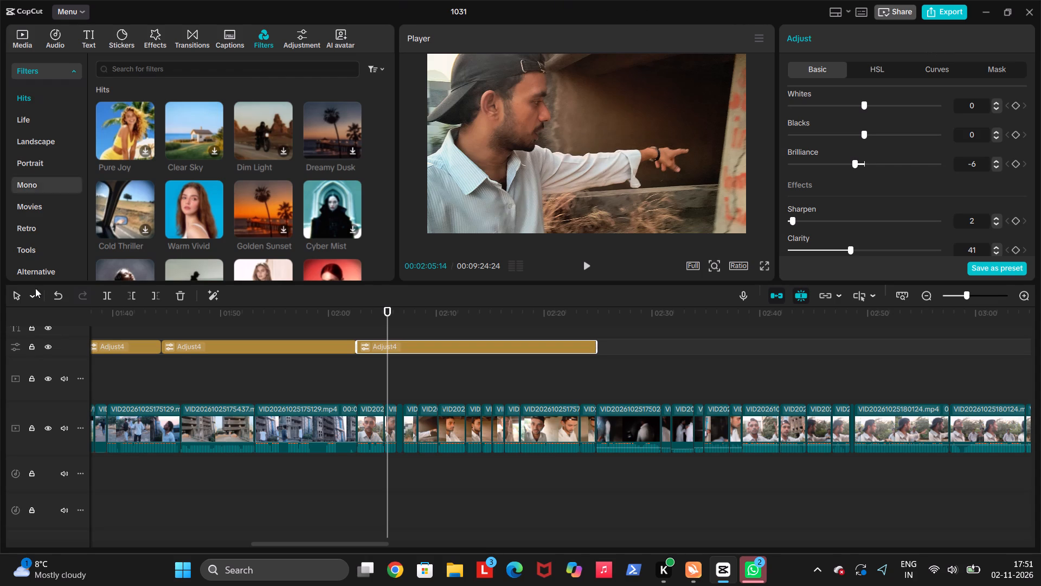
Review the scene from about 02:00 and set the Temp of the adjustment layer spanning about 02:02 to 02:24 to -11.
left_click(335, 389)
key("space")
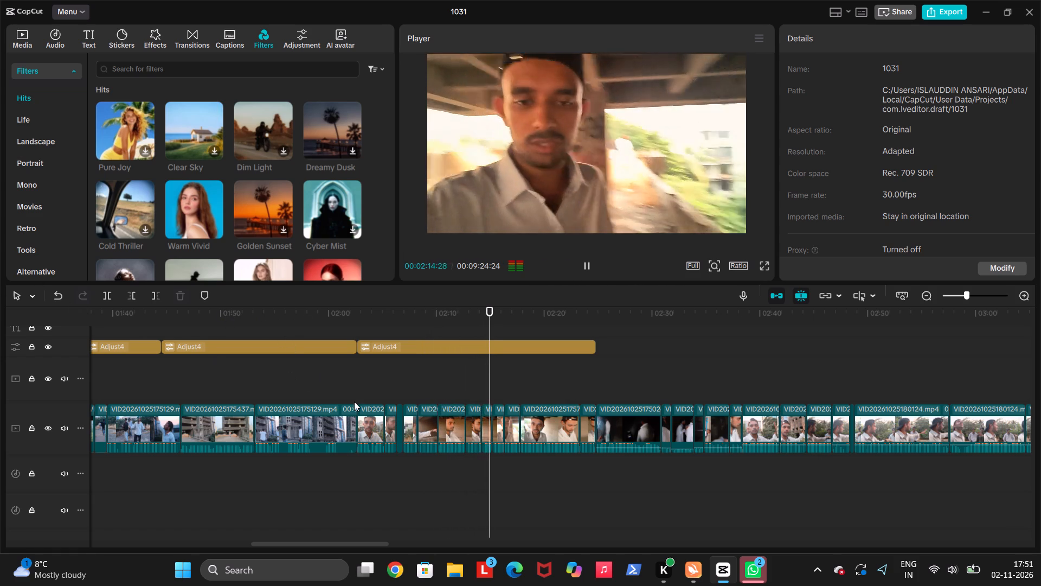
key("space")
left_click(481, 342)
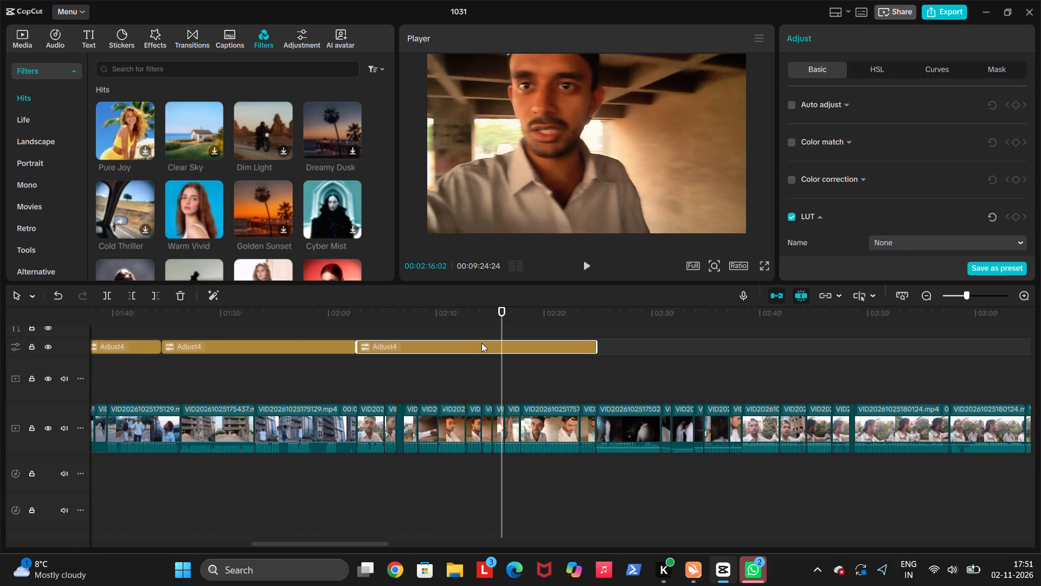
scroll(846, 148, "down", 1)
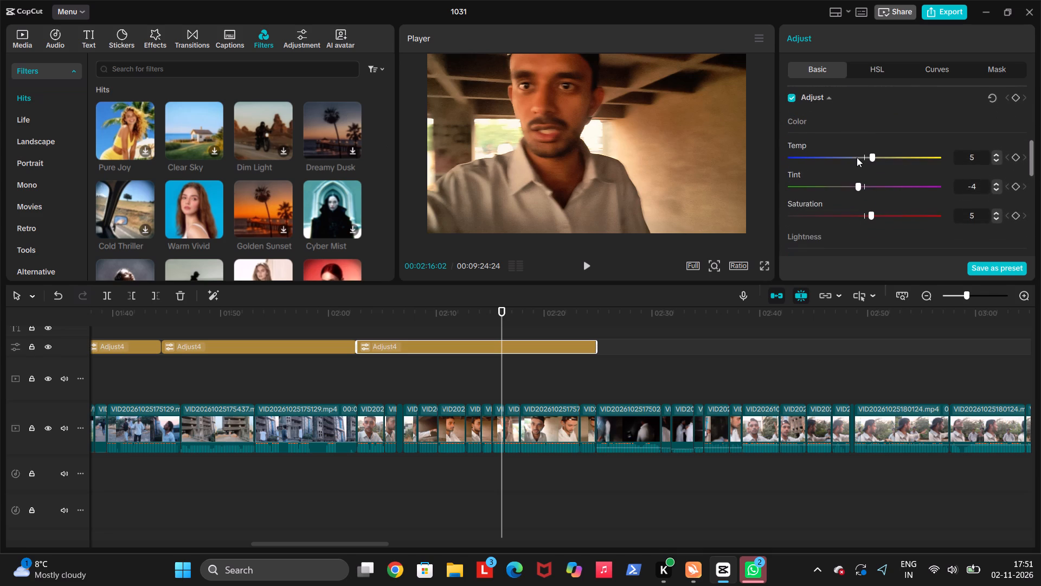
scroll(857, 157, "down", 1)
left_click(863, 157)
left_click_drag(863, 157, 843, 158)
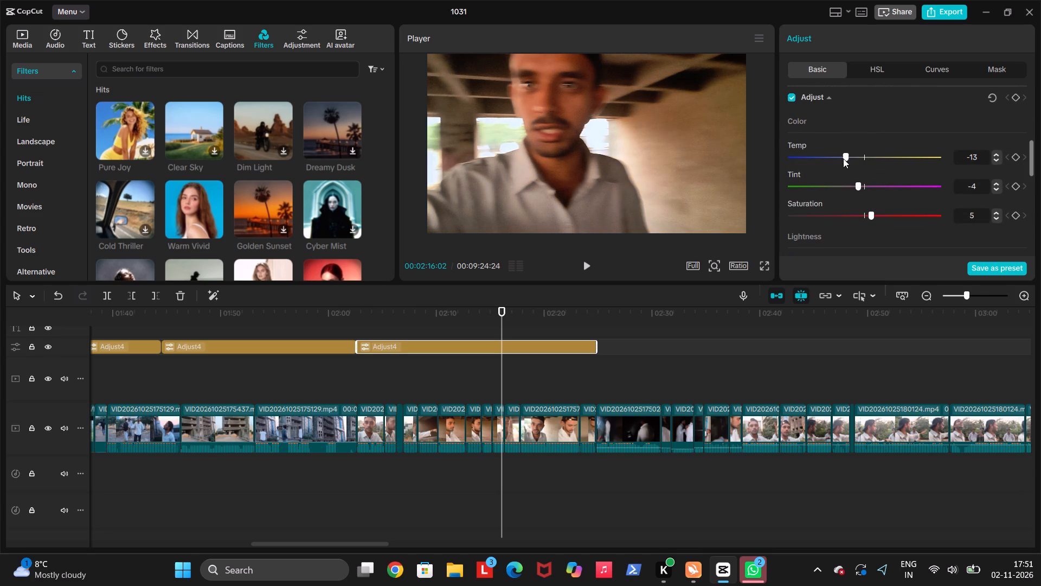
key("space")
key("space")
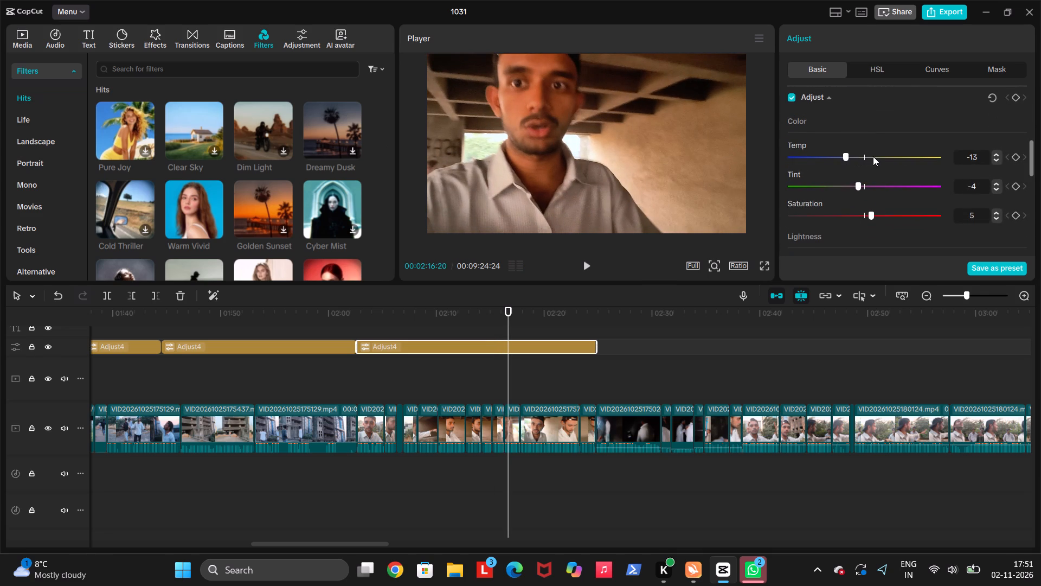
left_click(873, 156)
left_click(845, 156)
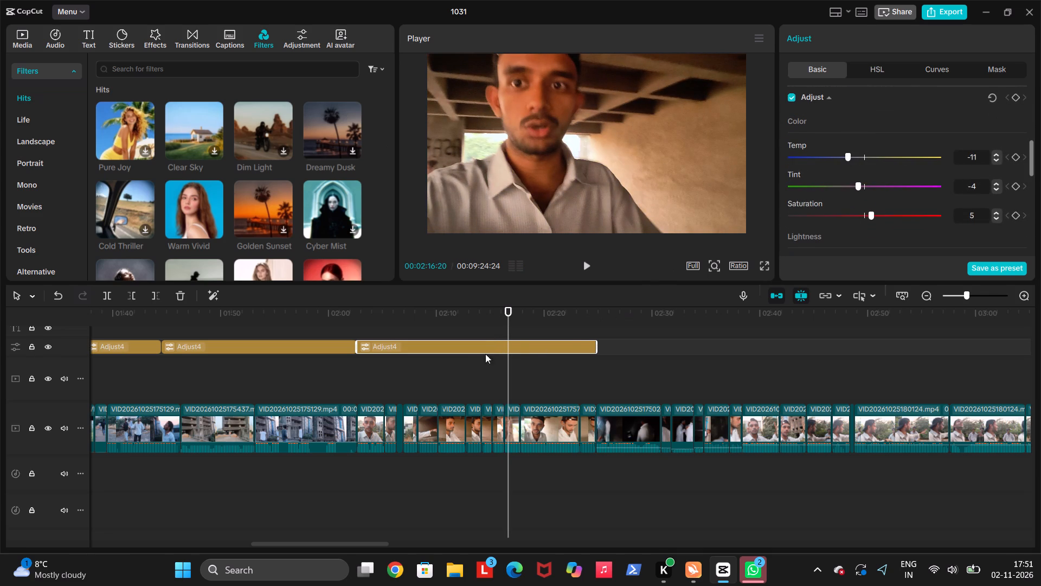
Replay parts of the scene between 02:09 and 02:14 and set the same adjustment layer's Temp to -7.
left_click(460, 373)
key("space")
left_click(491, 343)
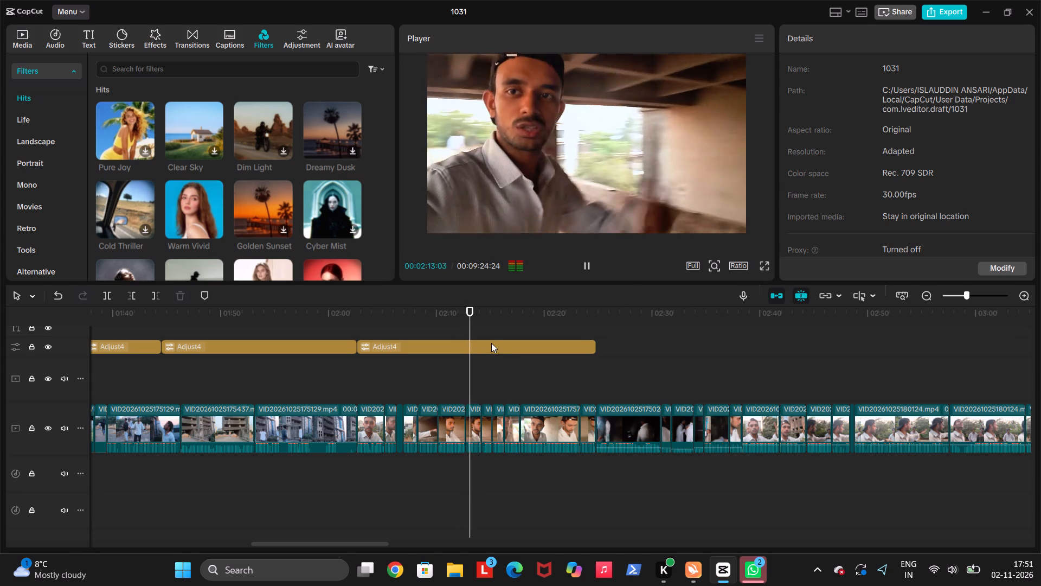
key("space")
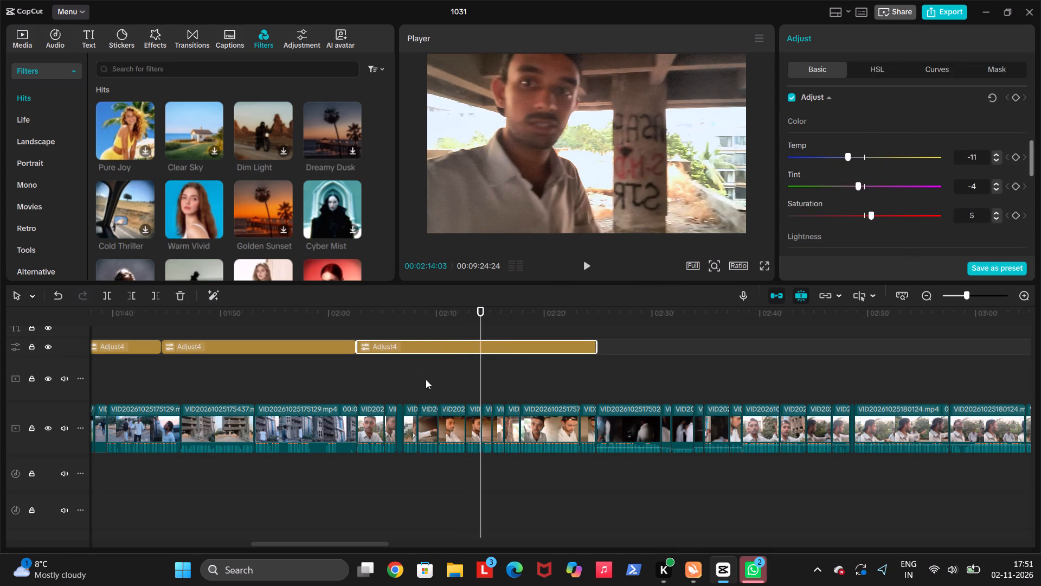
left_click(435, 384)
key("space")
key("space")
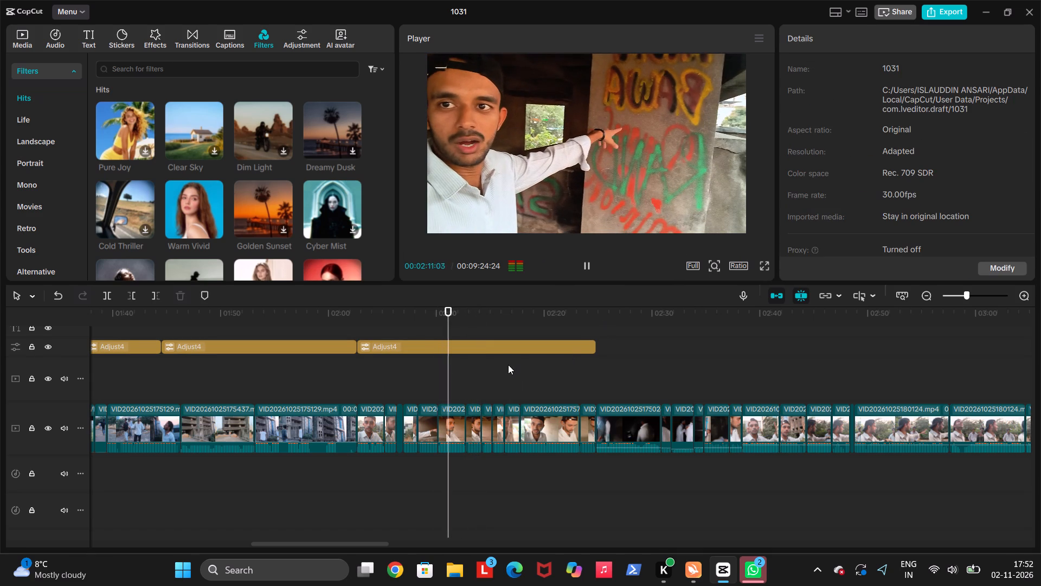
left_click(497, 349)
left_click(883, 157)
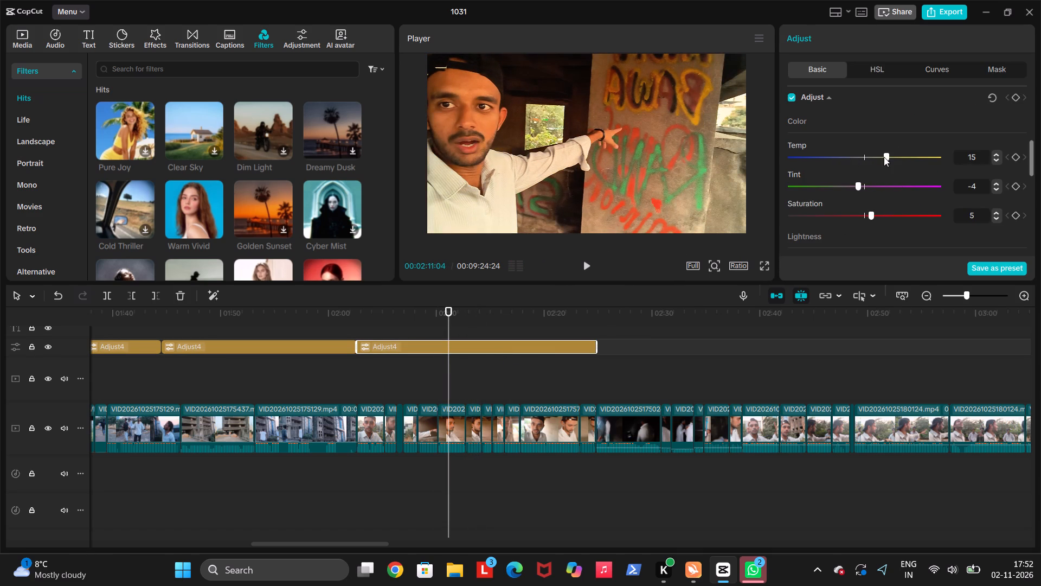
left_click(850, 157)
left_click(851, 157)
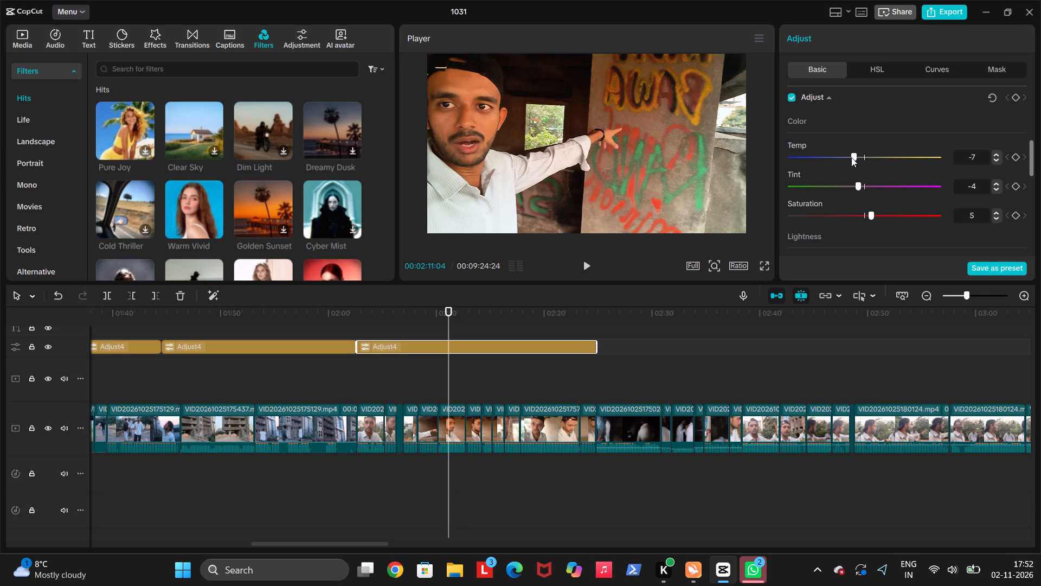
Set the same adjustment layer's Saturation to 5 and Exposure to -9.
left_click(883, 215)
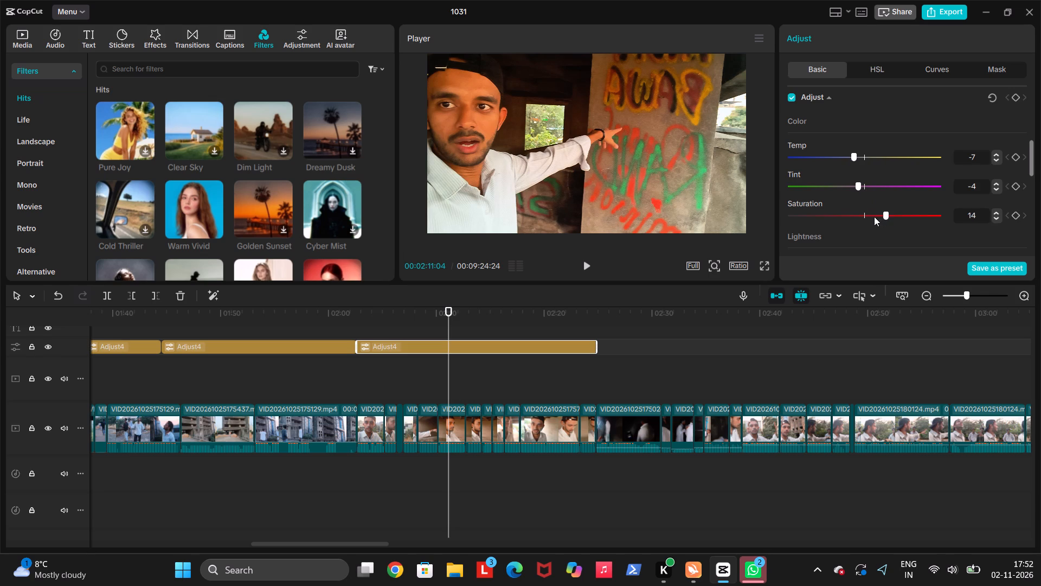
left_click(873, 216)
scroll(873, 216, "down", 1)
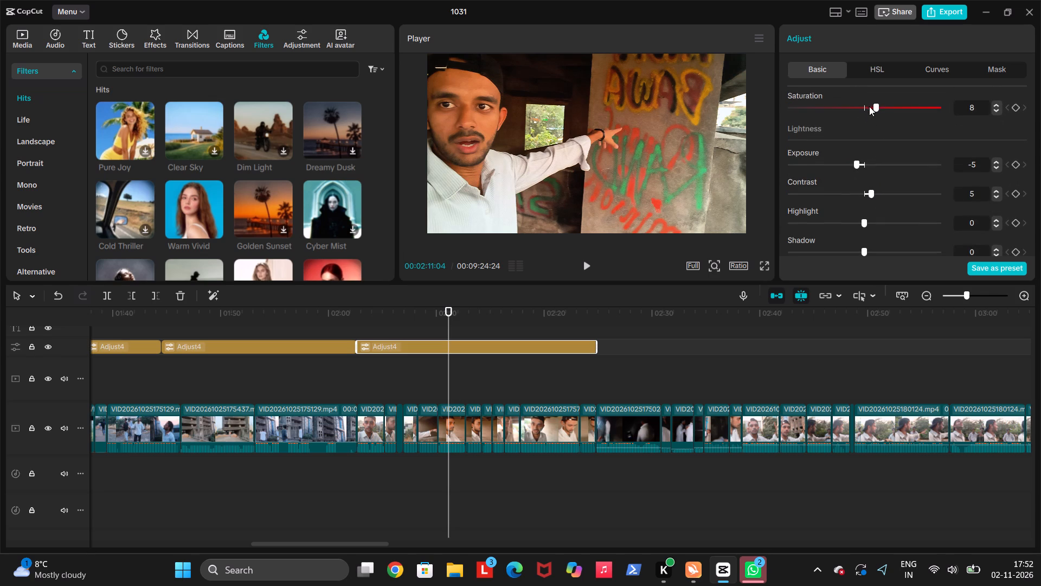
left_click(870, 106)
scroll(870, 106, "down", 1)
scroll(868, 168, "down", 1)
left_click(849, 165)
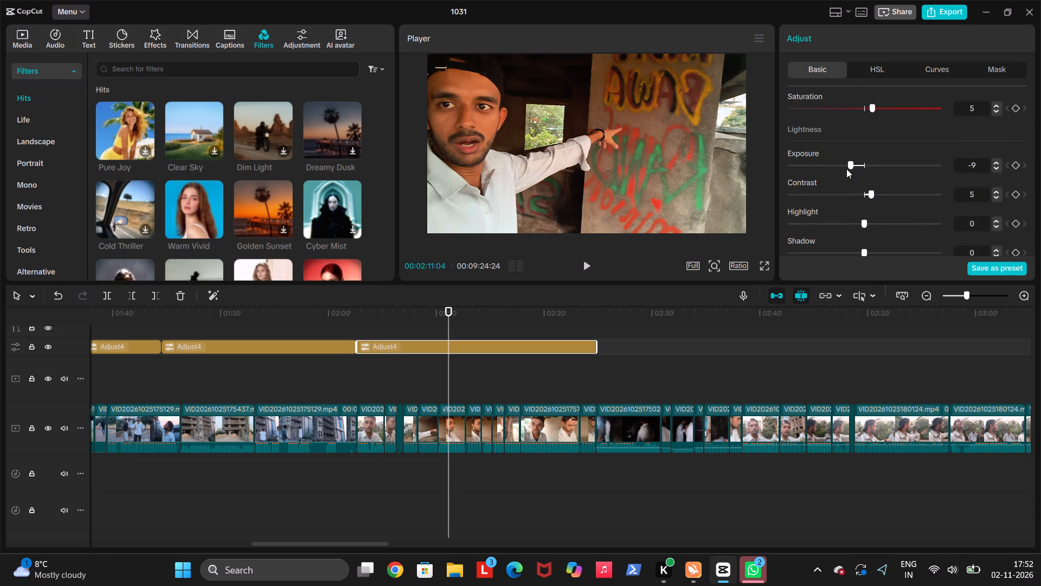
scroll(859, 194, "down", 1)
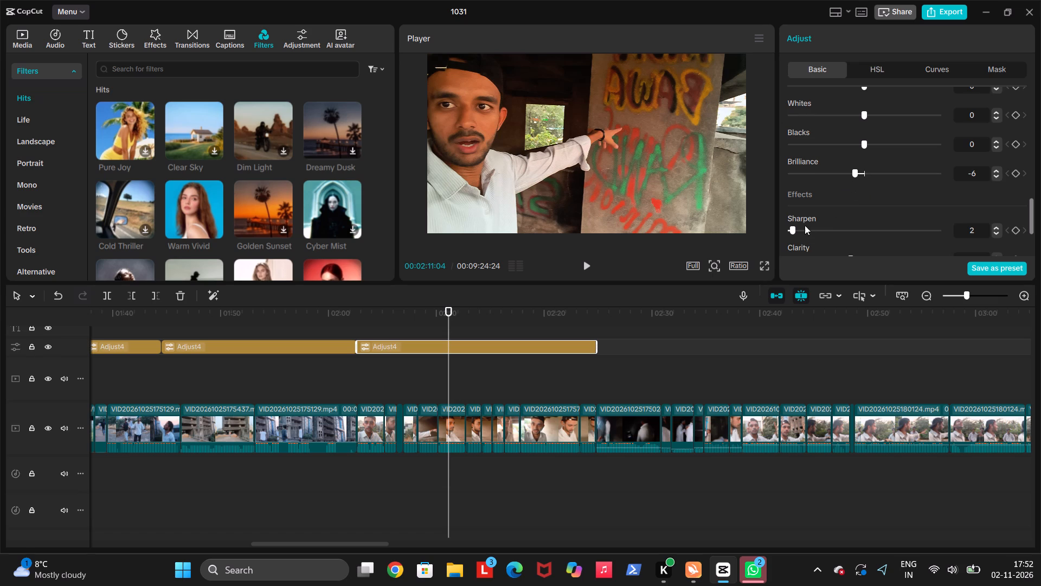
scroll(805, 225, "down", 1)
Play on into the dark doorway scene, copy the adjustment layer to 02:30:26 and shorten the copy to end at about 02:37.
key("space")
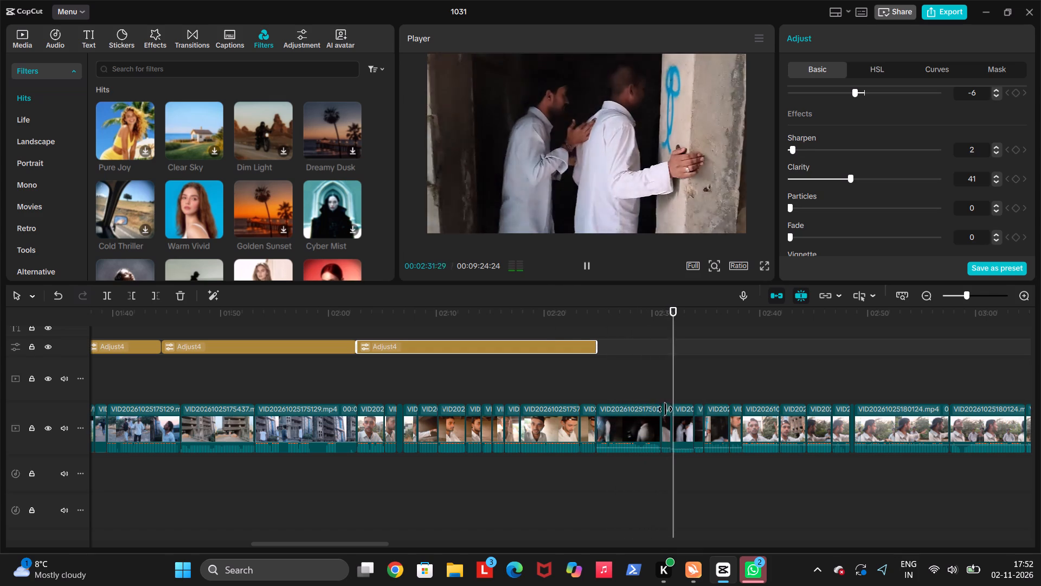
key("space")
left_click(540, 341)
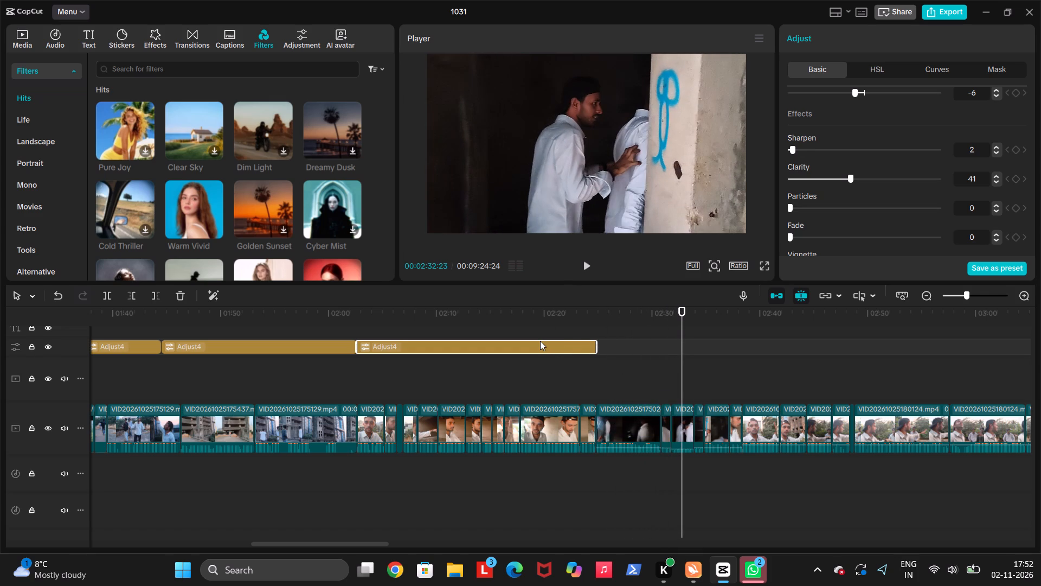
key("ctrl+c")
left_click(658, 372)
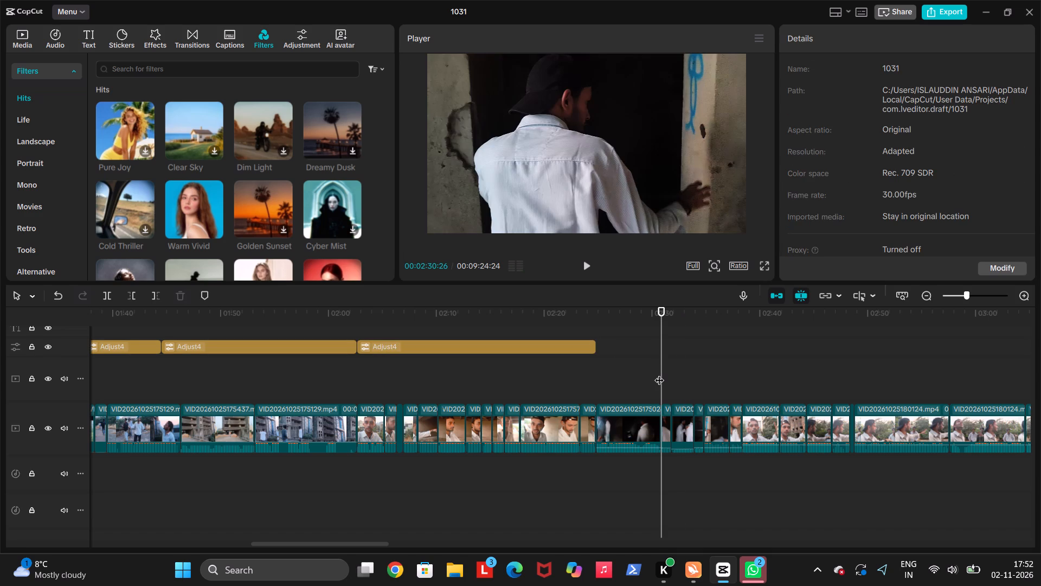
key("ctrl+v")
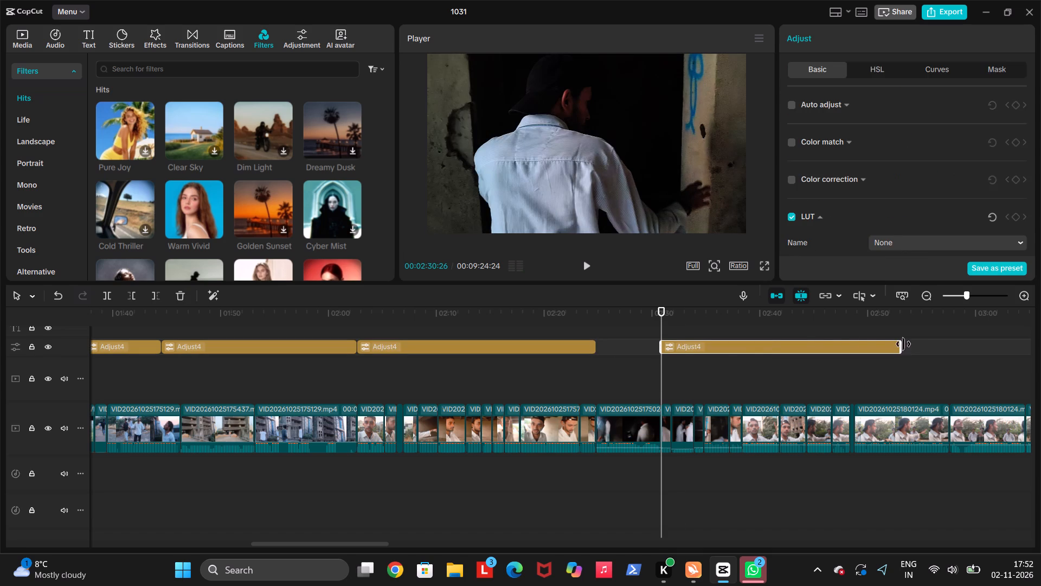
left_click_drag(900, 344, 725, 362)
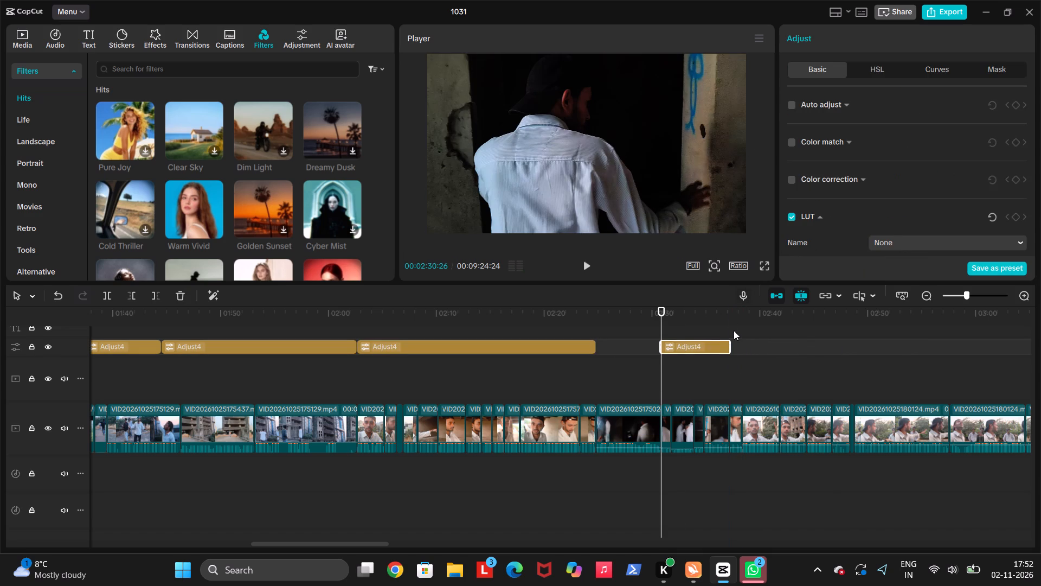
Tune the short adjustment layer over the doorway scene to Temp 15, Saturation 12 and Exposure -16.
left_click(711, 340)
left_click(700, 346)
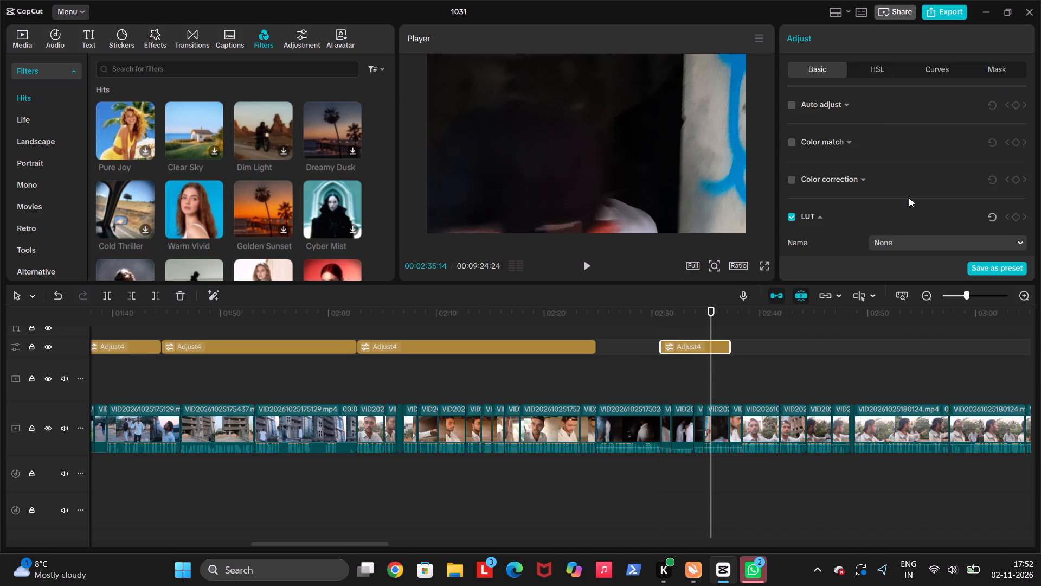
scroll(909, 198, "down", 2)
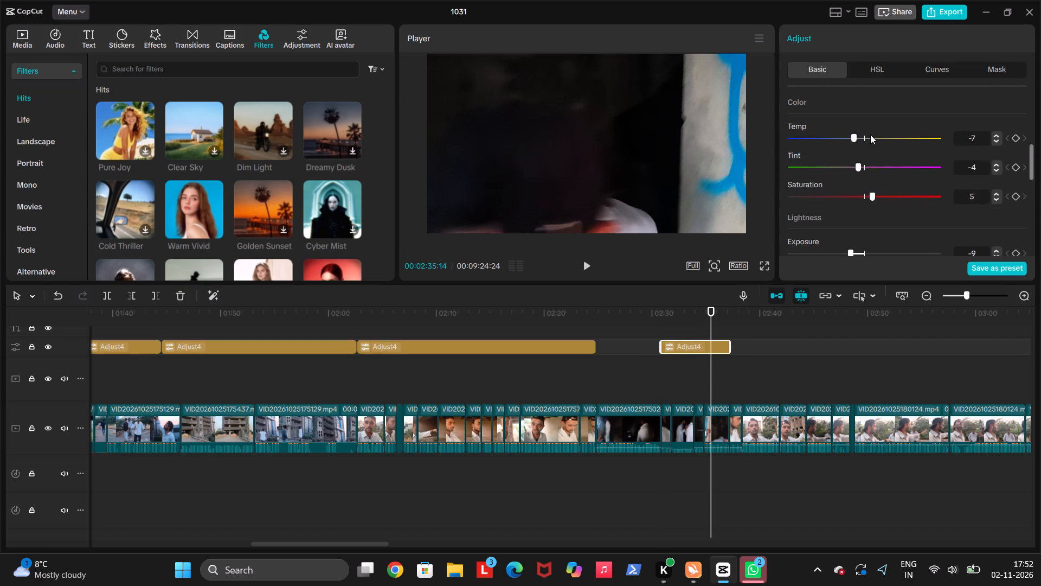
scroll(870, 135, "down", 1)
left_click(870, 136)
left_click(884, 140)
scroll(886, 185, "down", 2)
left_click(879, 200)
scroll(879, 200, "down", 1)
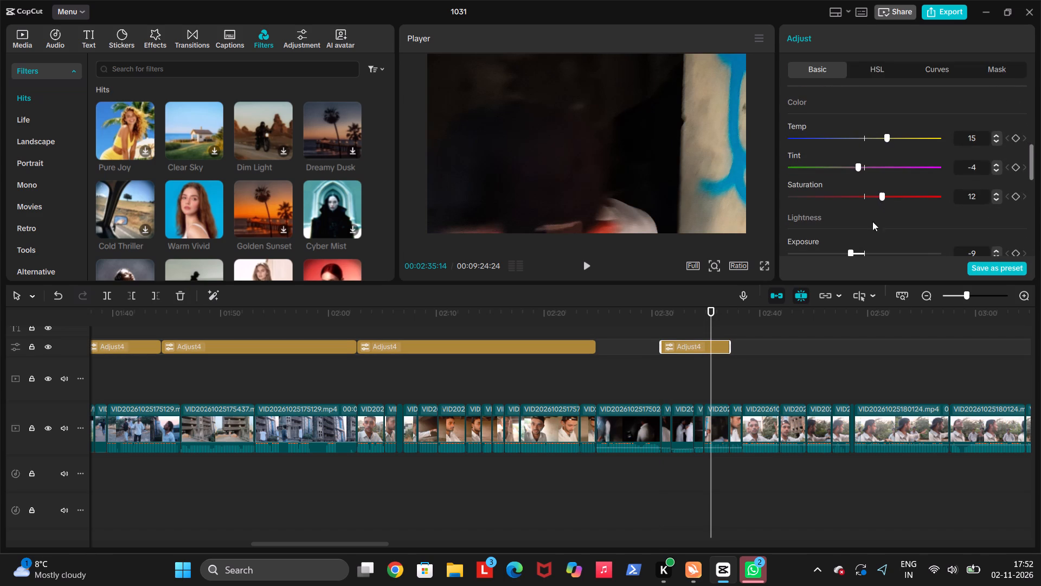
scroll(872, 221, "down", 1)
left_click(838, 185)
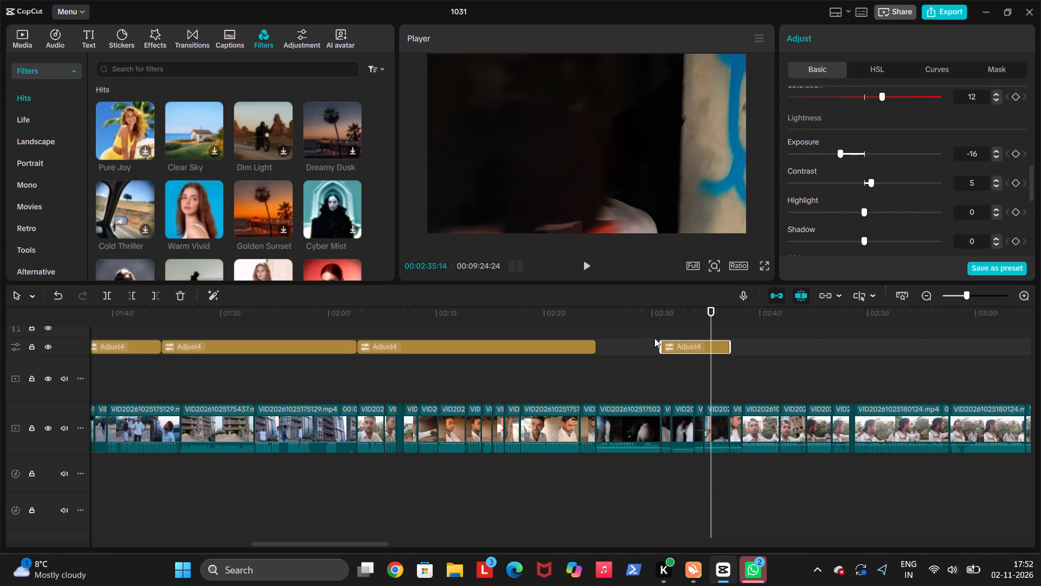
Preview the doorway scene and lower its adjustment layer's Exposure to -24.
left_click(645, 335)
key("space")
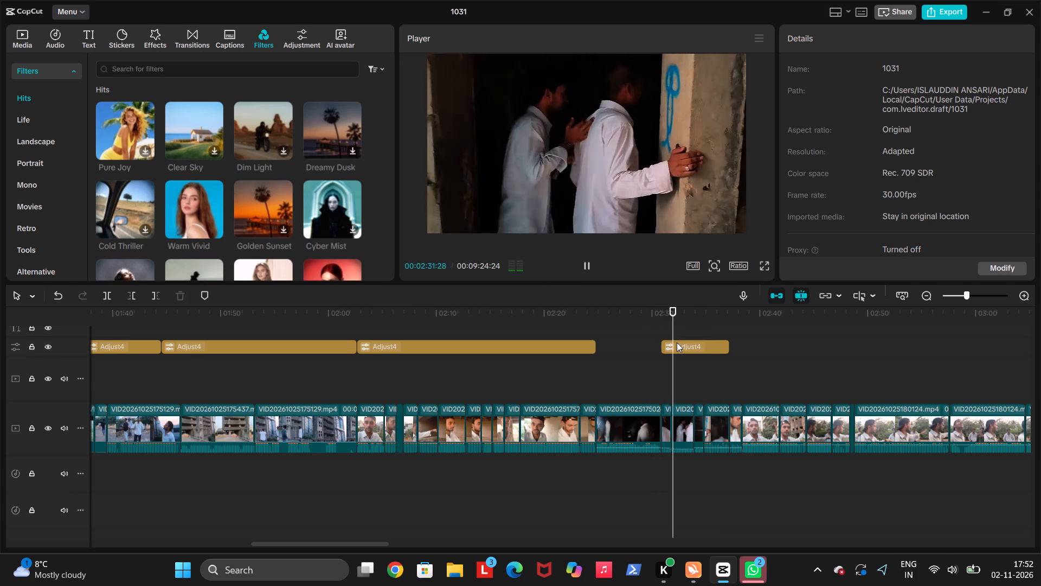
left_click(685, 343)
key("space")
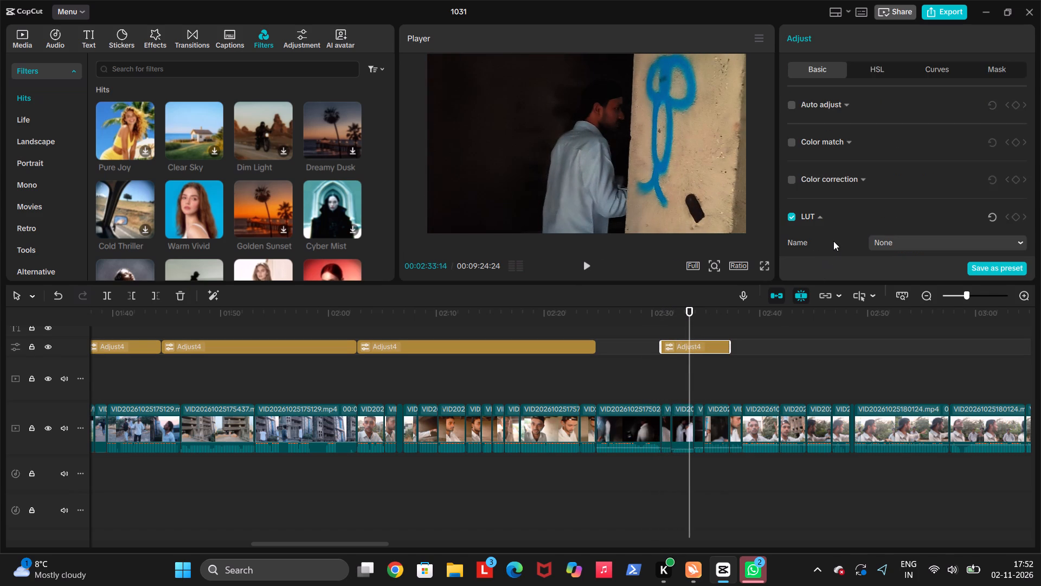
scroll(834, 239, "down", 1)
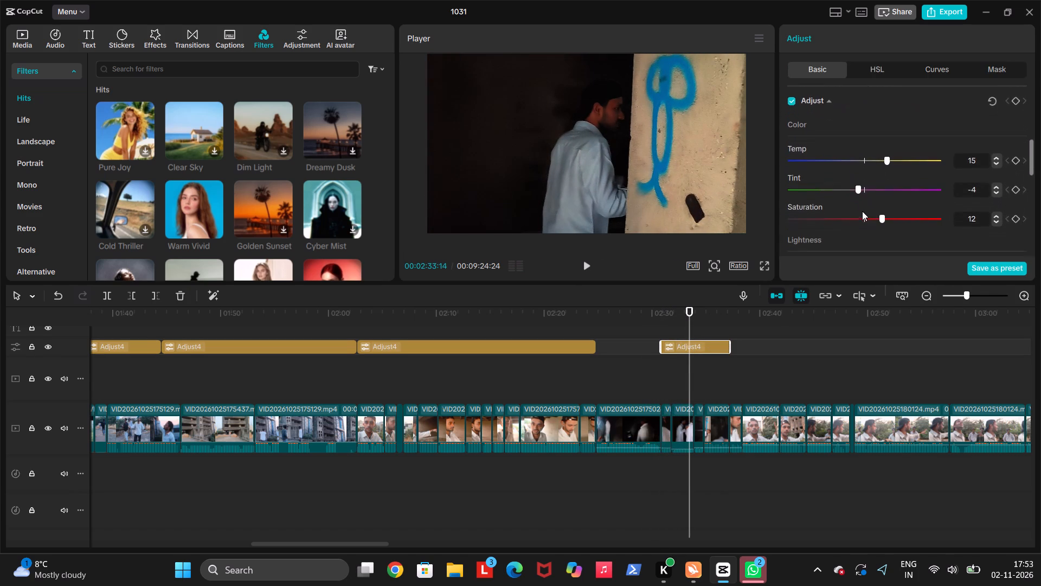
scroll(862, 211, "down", 2)
left_click(826, 180)
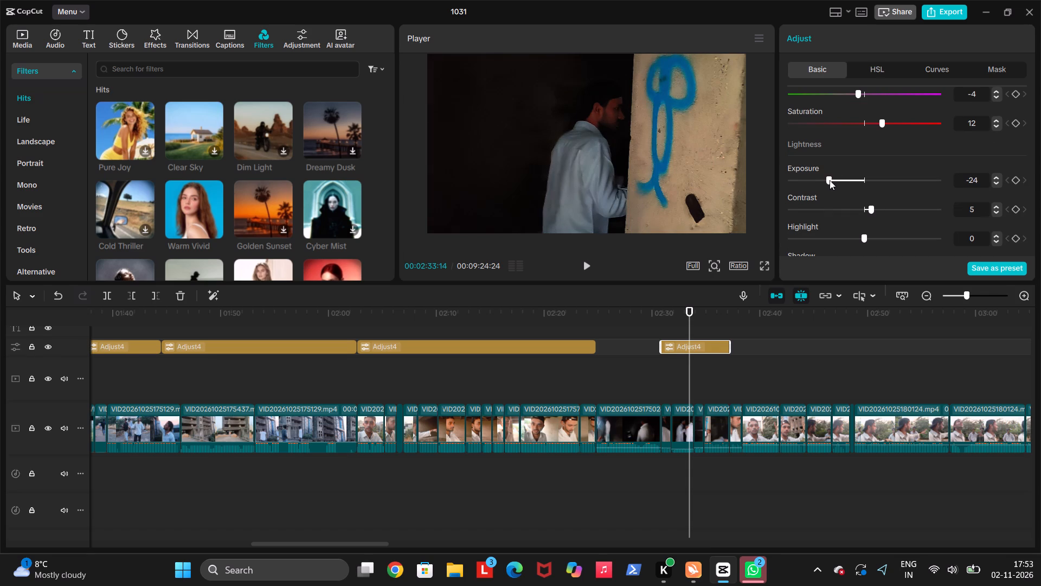
scroll(830, 180, "down", 1)
Play on past the doorway scene and paste a copy of the long adjustment layer ending near 02:24 at 02:37:06.
scroll(709, 328, "up", 1)
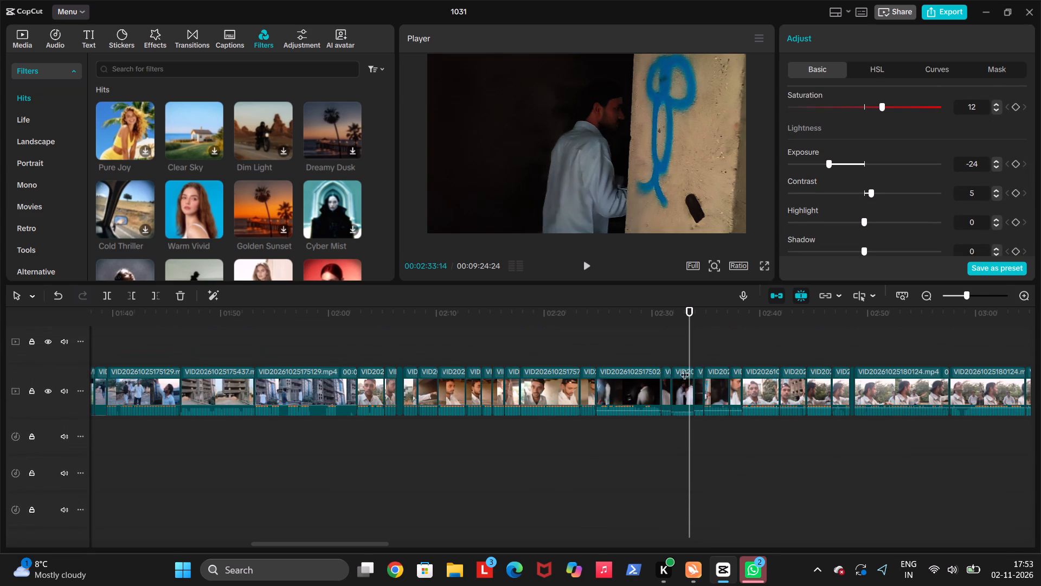
scroll(685, 368, "up", 1)
key("space")
scroll(679, 378, "up", 1)
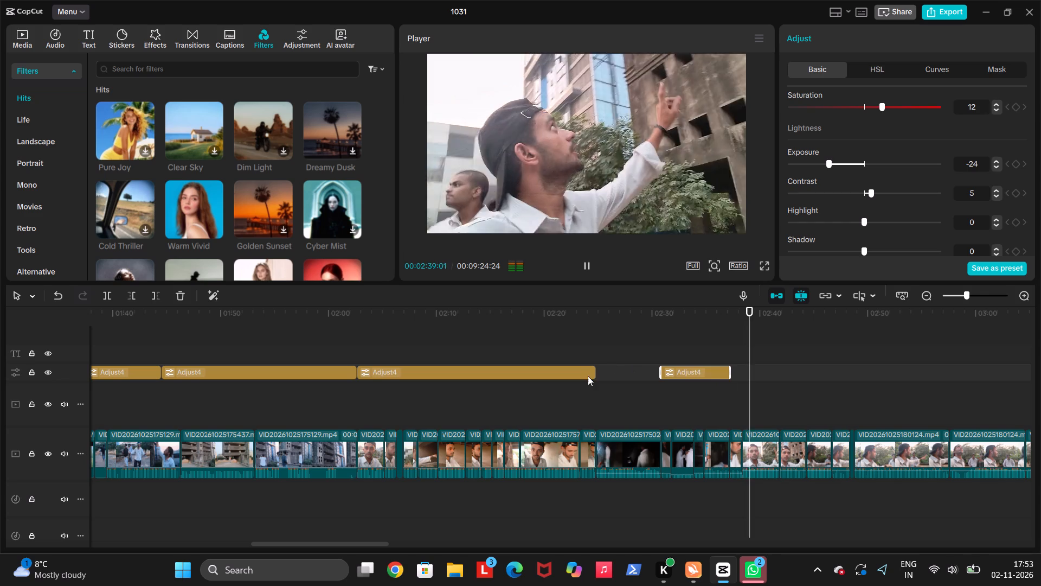
left_click(580, 377)
key("ctrl+c")
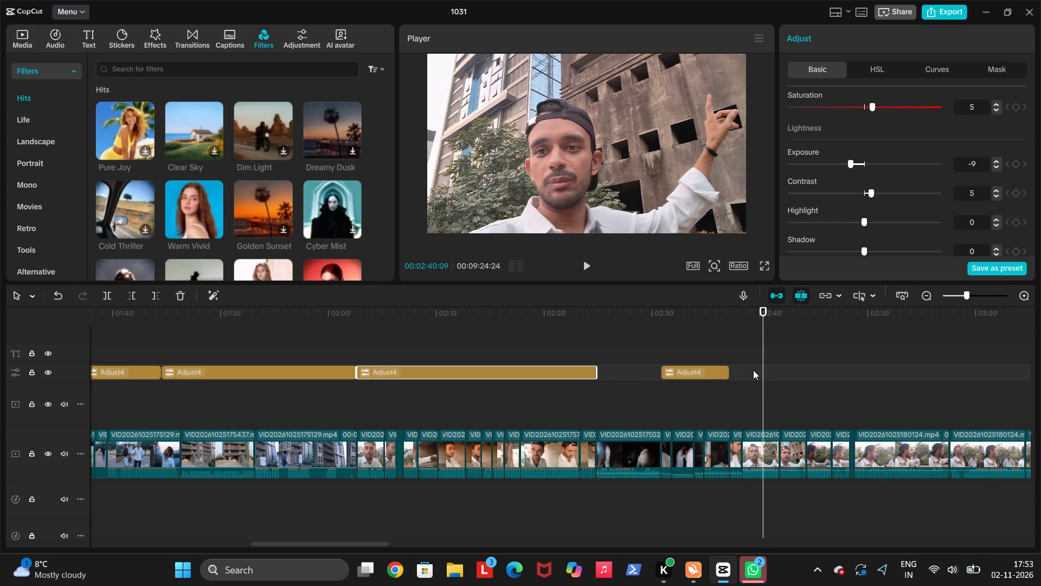
left_click(737, 359)
left_click(730, 358)
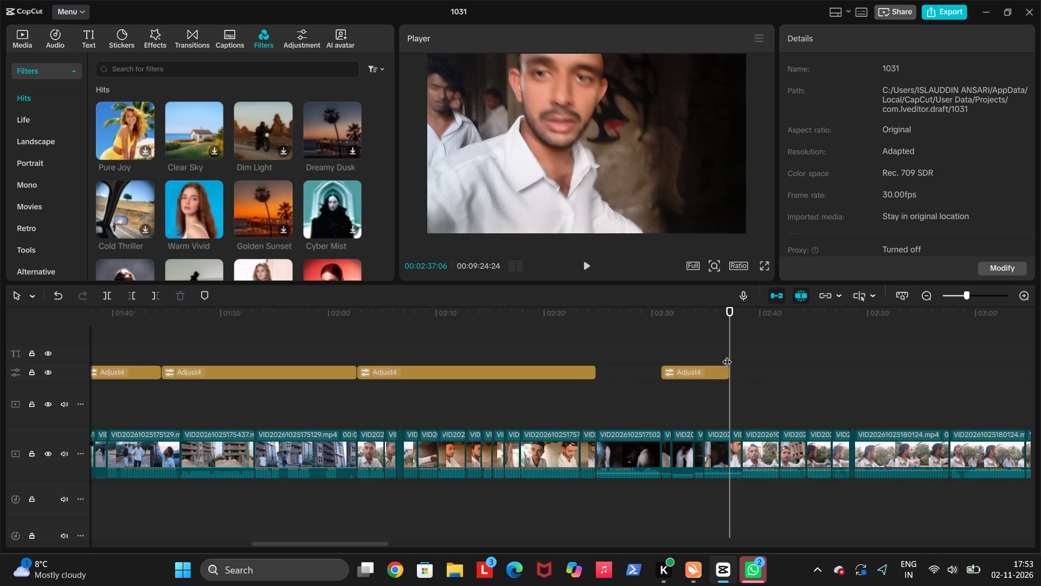
key("ctrl+v")
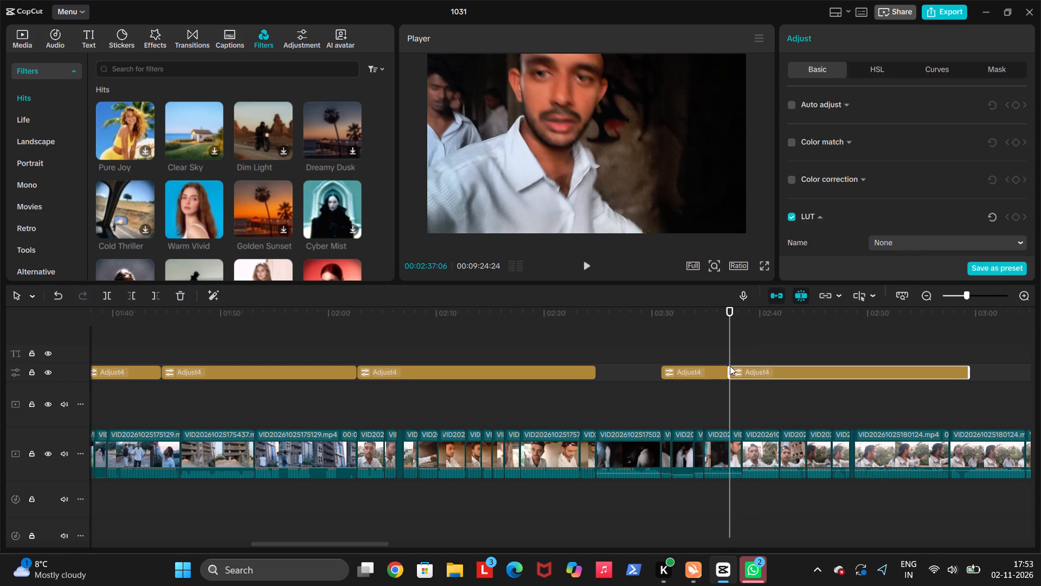
Preview the outdoor scene and set the Exposure of the adjustment layer starting at 02:37 to -10.
key("space")
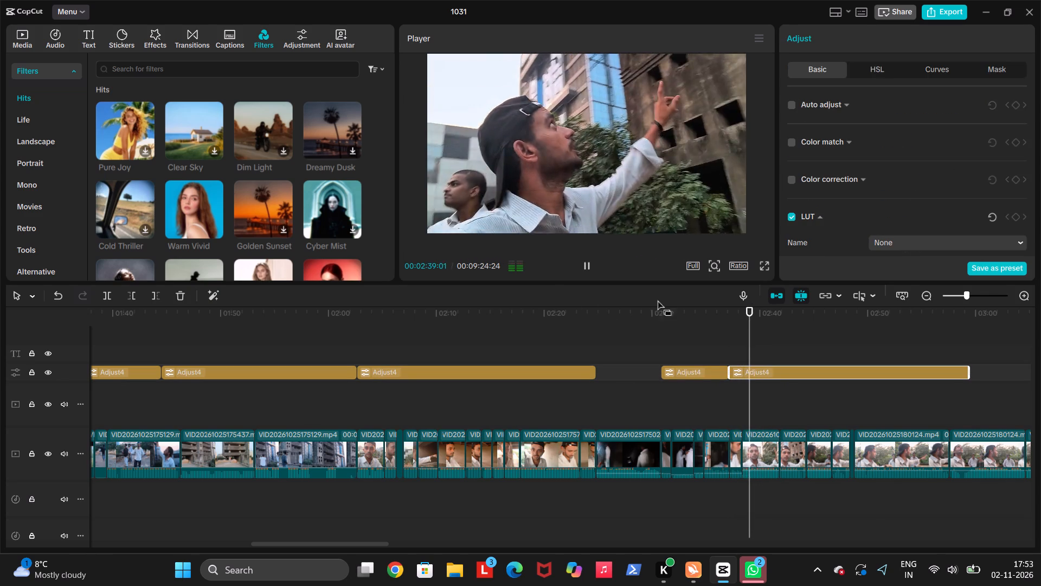
left_click(837, 372)
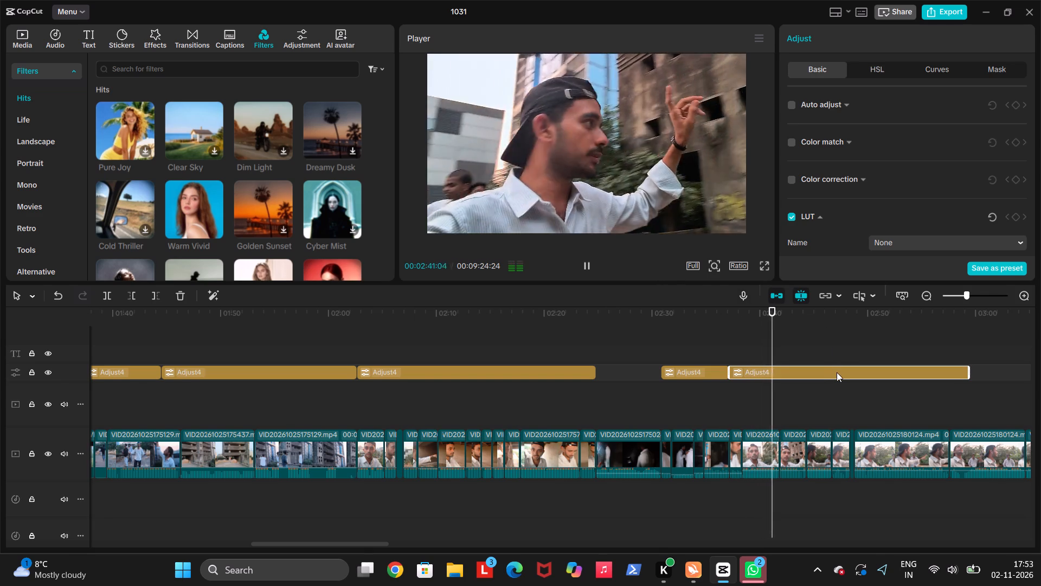
scroll(885, 207, "down", 1)
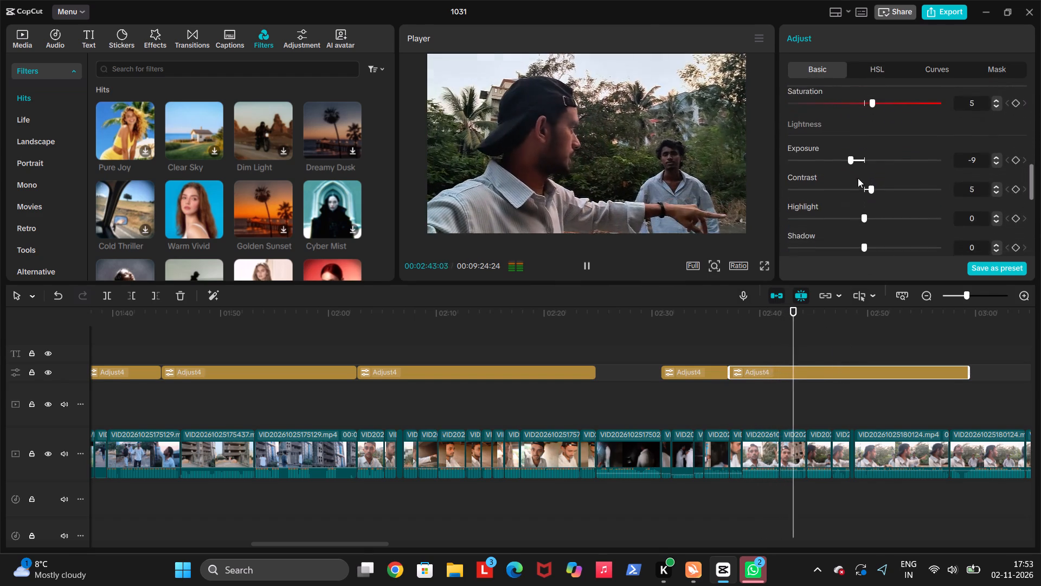
scroll(858, 178, "down", 1)
left_click(837, 154)
scroll(839, 155, "down", 1)
left_click(843, 156)
scroll(843, 156, "down", 1)
key("space")
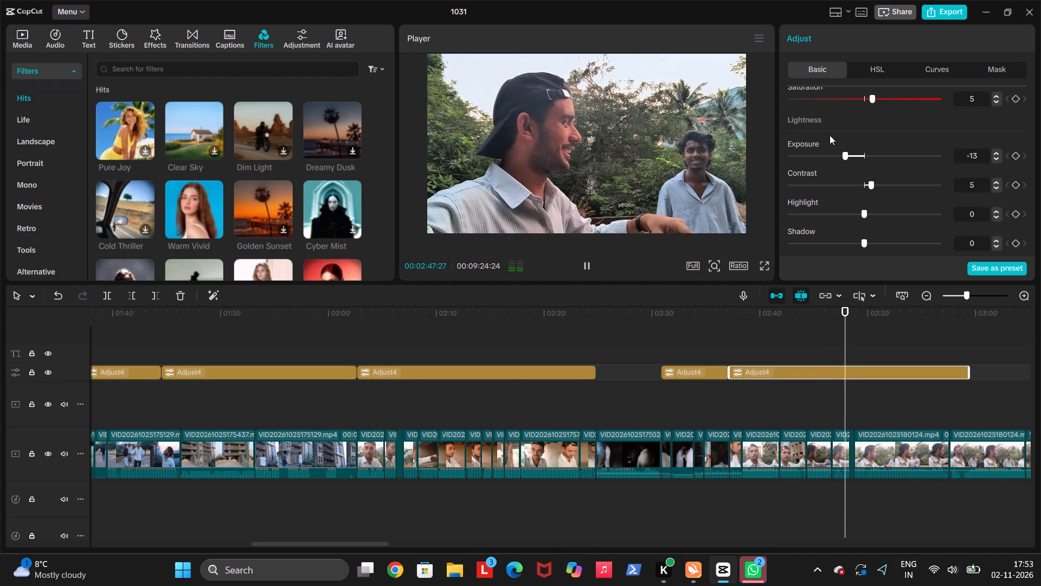
left_click(846, 153)
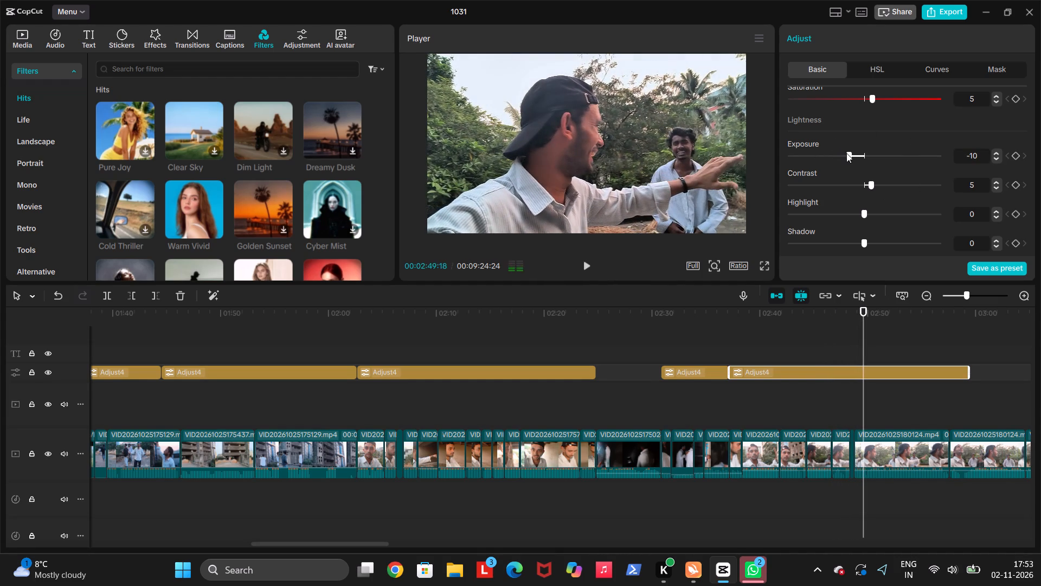
Play on and set the Brilliance of the same outdoor adjustment layer to -8.
key("space")
scroll(860, 171, "down", 1)
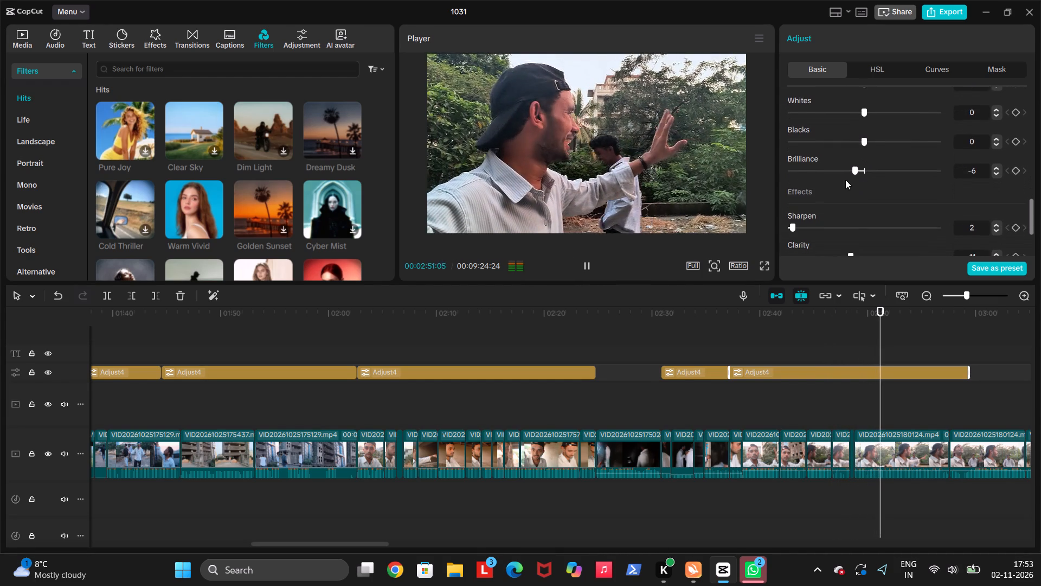
scroll(845, 180, "down", 1)
left_click(844, 171)
scroll(824, 202, "down", 1)
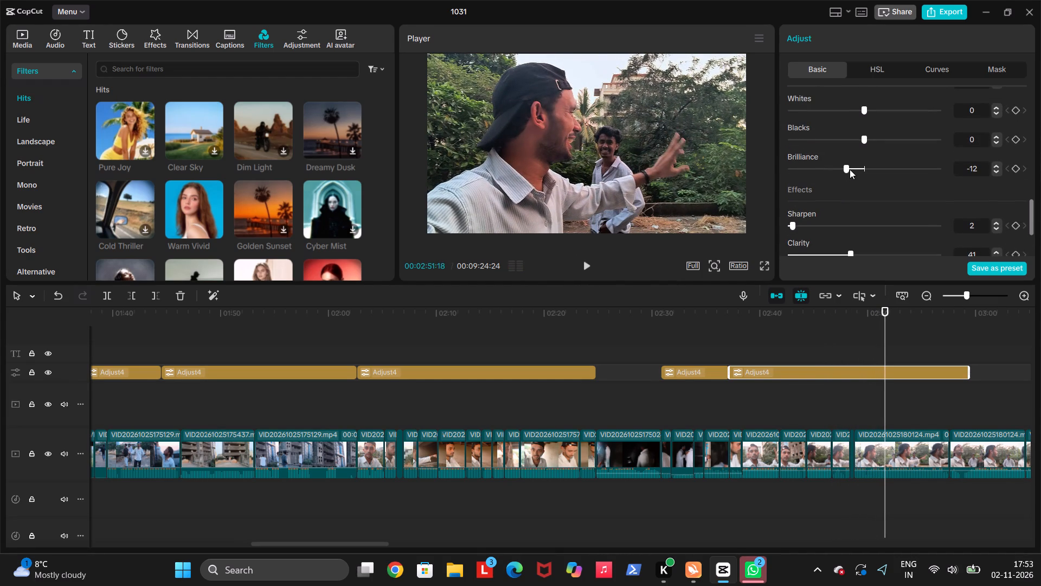
left_click(850, 169)
scroll(850, 169, "down", 1)
key("space")
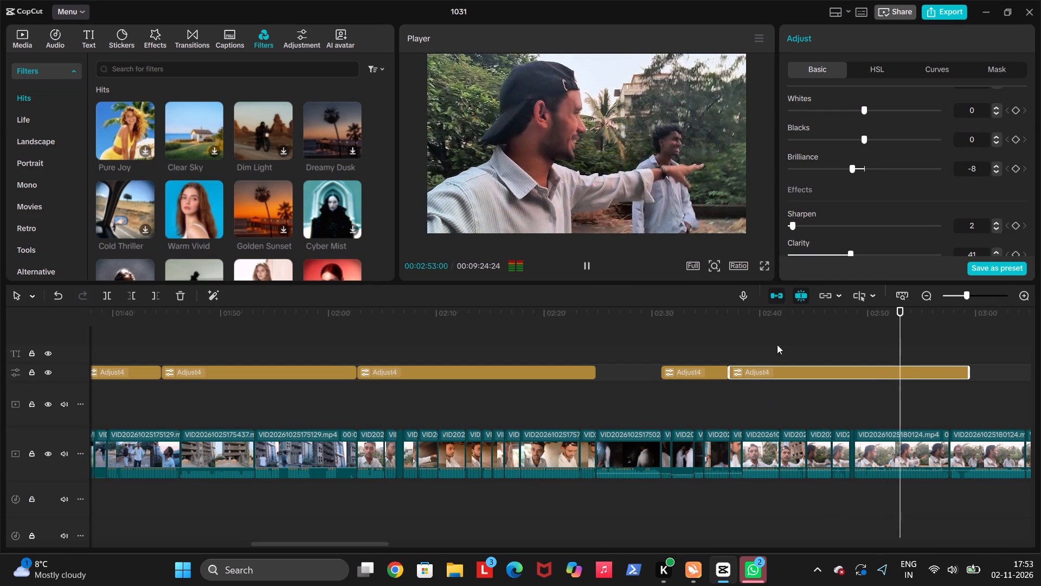
Extend the end of the outdoor scene's adjustment layer along the timeline to about 03:48.
scroll(702, 391, "left", 2)
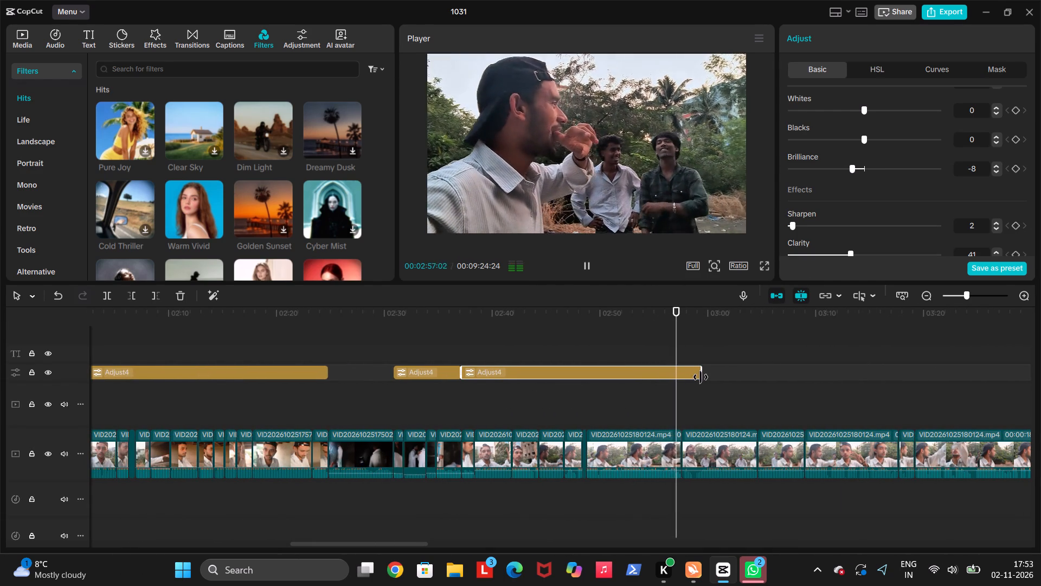
left_click_drag(701, 377, 919, 394)
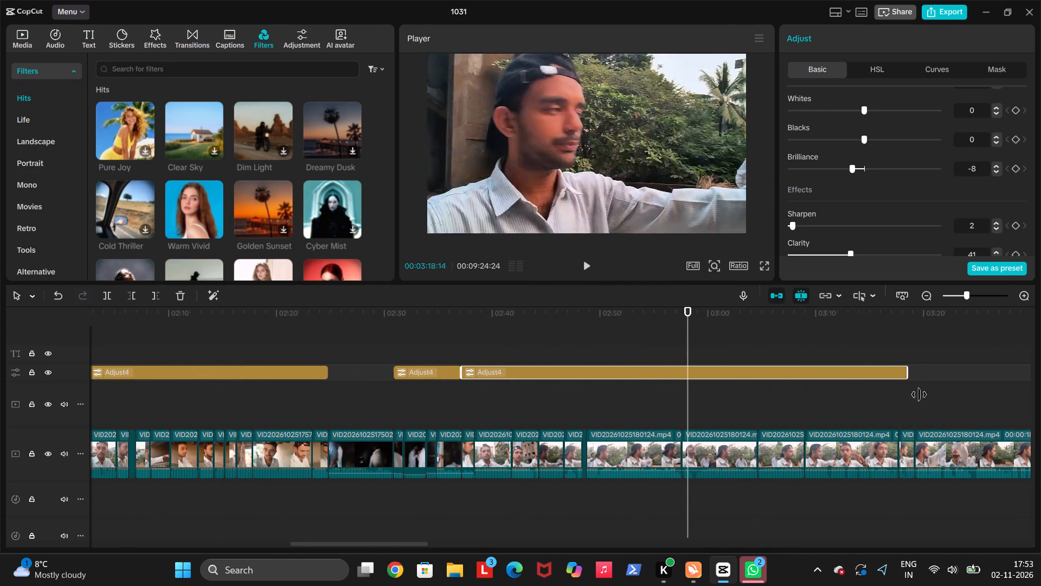
left_click_drag(919, 394, 926, 397)
key("space")
scroll(532, 344, "left", 1)
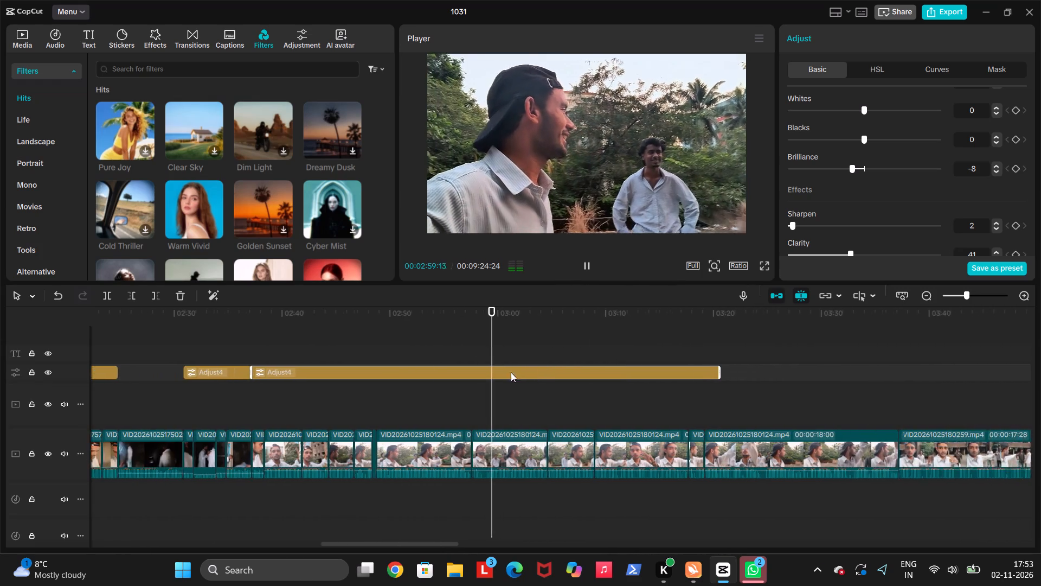
scroll(511, 372, "left", 2)
left_click_drag(499, 371, 647, 387)
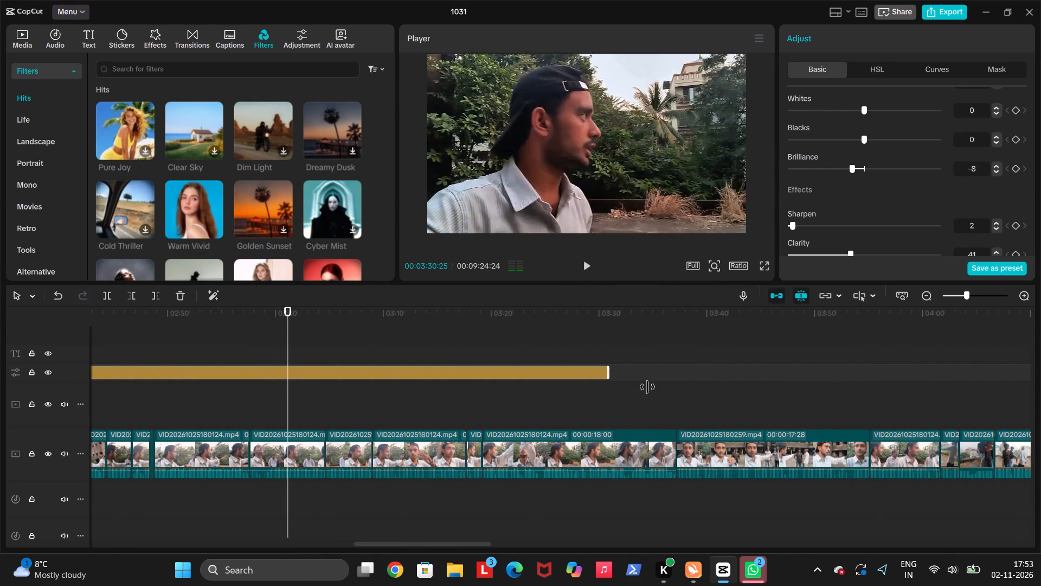
left_click_drag(647, 387, 801, 410)
key("space")
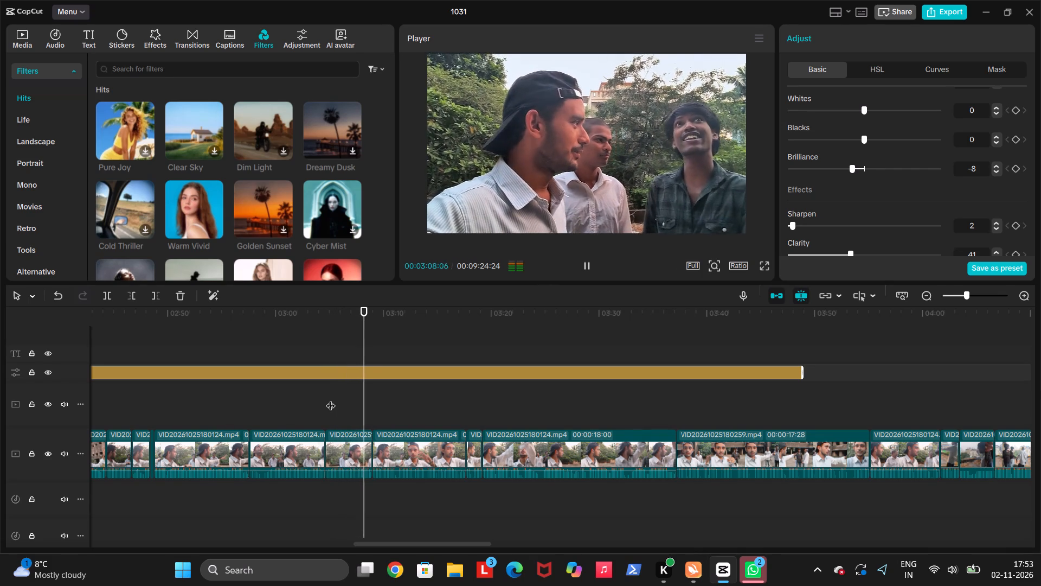
Preview the extended adjustment layer around 03:10 and set its Temp to -6.
left_click(421, 377)
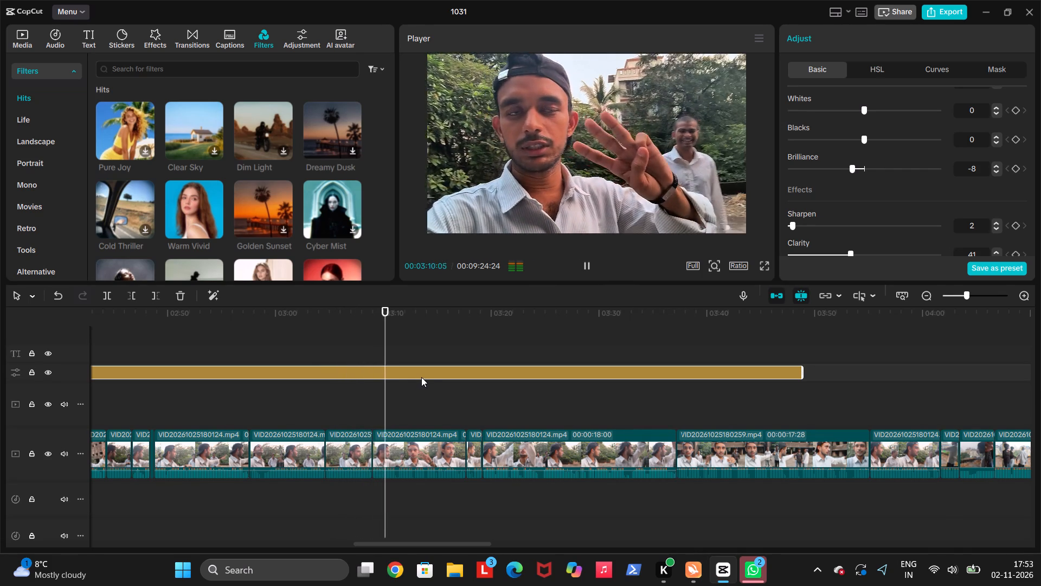
scroll(800, 180, "left", 1)
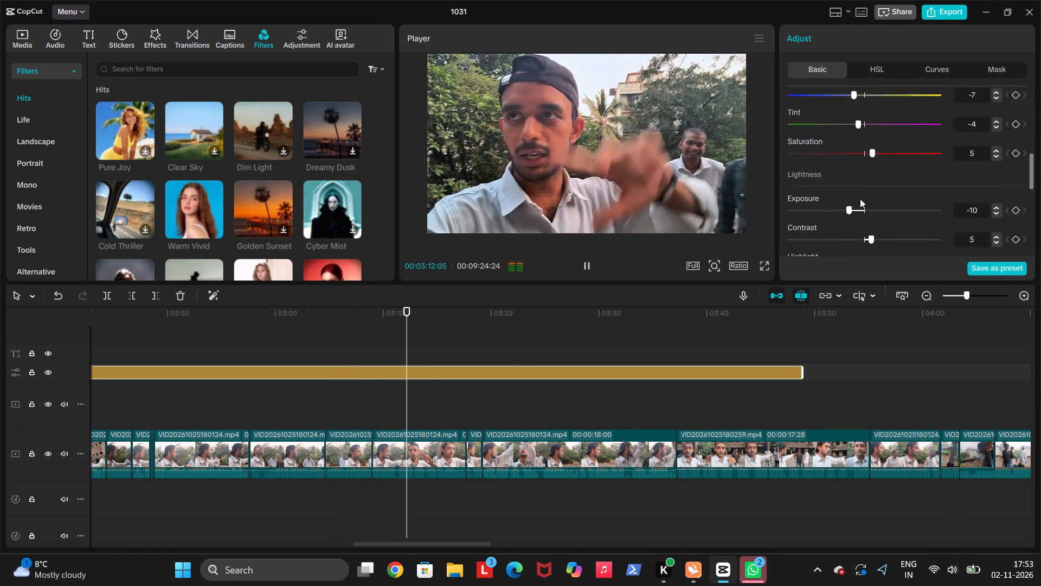
scroll(860, 199, "left", 2)
left_click(871, 189)
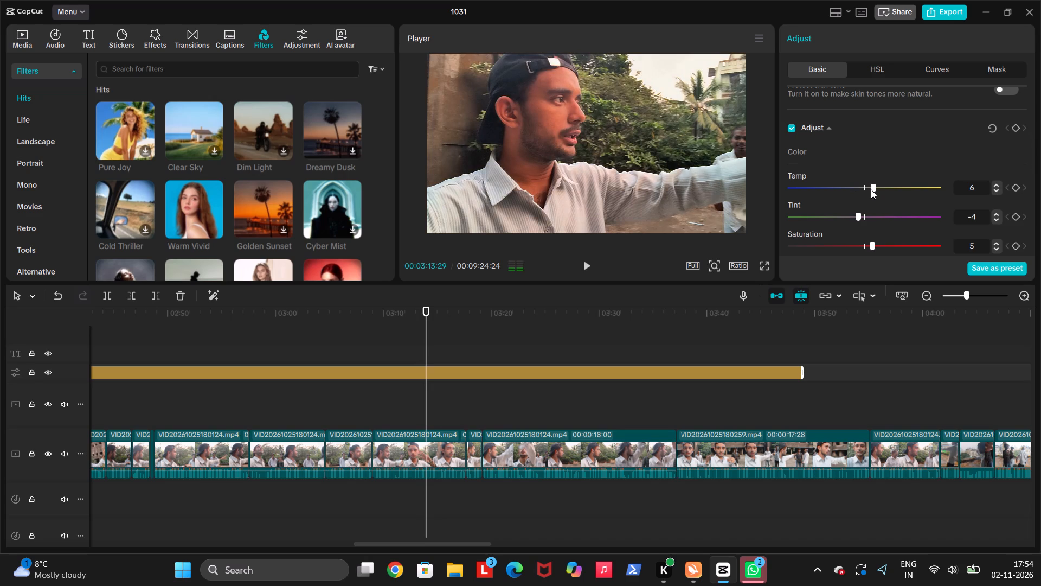
left_click(853, 187)
scroll(863, 202, "left", 1)
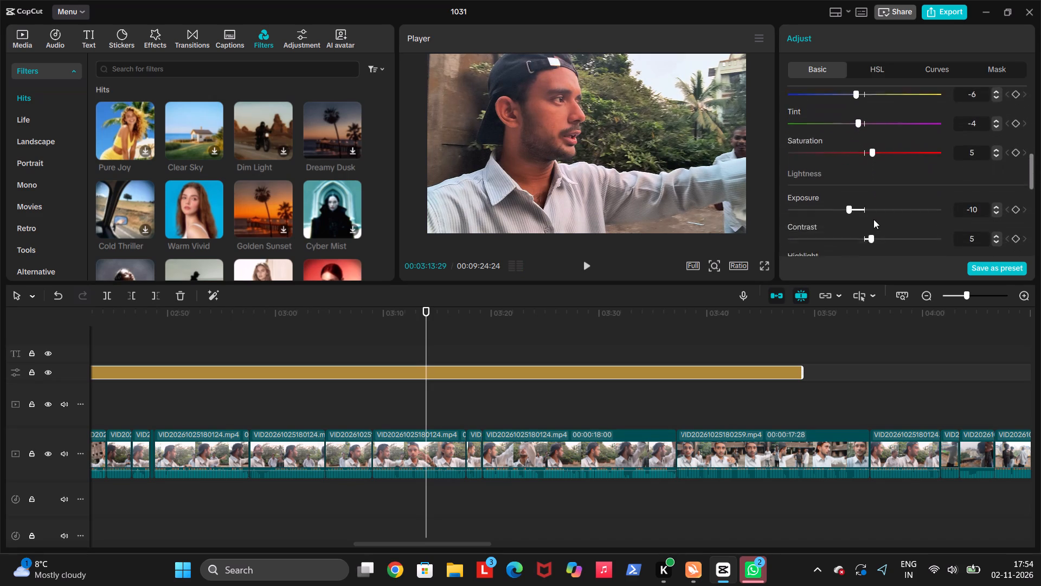
scroll(873, 219, "left", 1)
key("space")
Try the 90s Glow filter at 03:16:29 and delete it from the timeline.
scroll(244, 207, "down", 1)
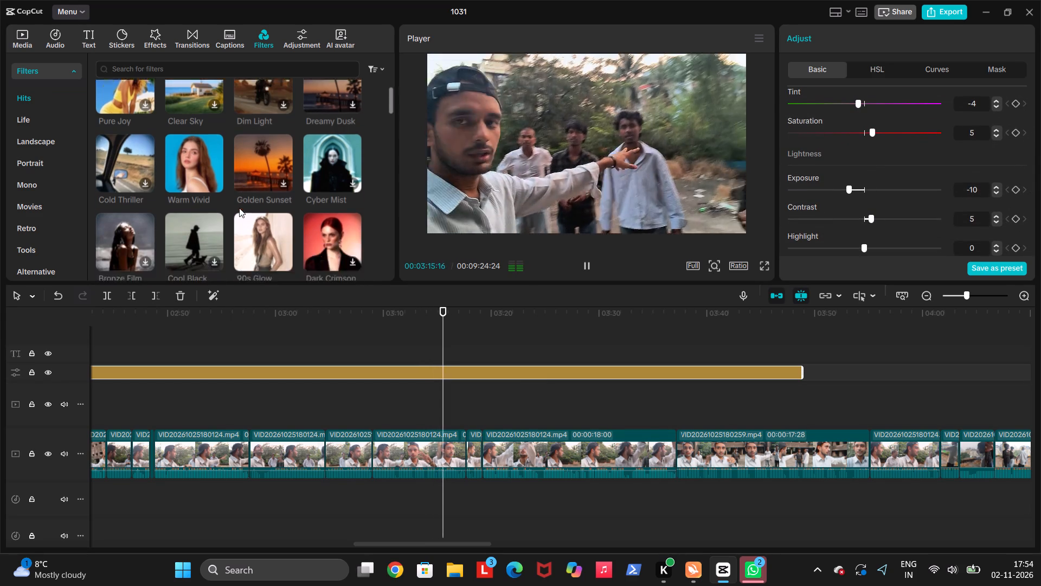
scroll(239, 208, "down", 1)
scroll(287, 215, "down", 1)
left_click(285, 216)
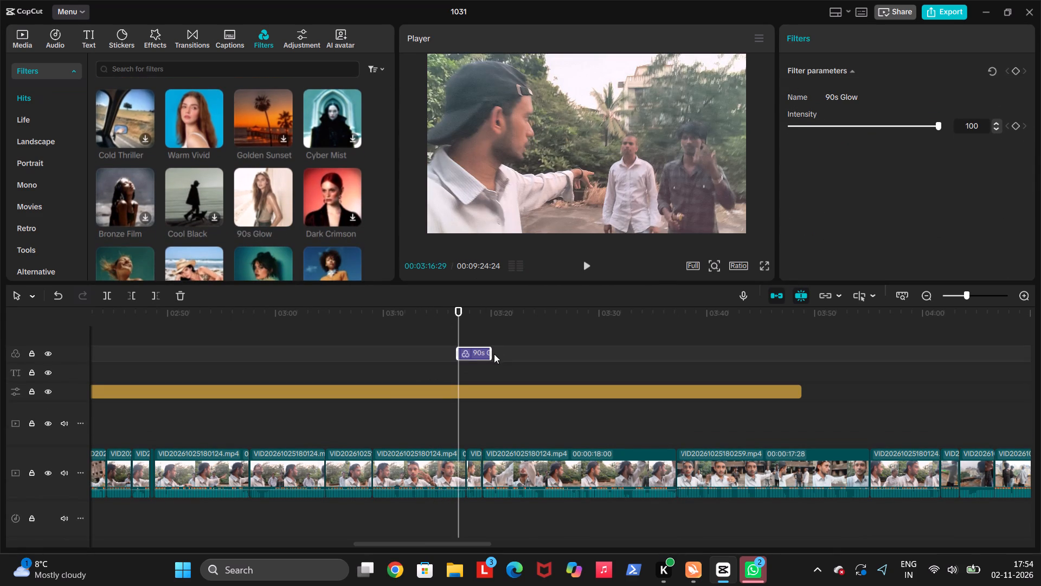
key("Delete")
Replay the footage around 03:23 to find the cut point and split the 18-second main video clip at 03:23:20.
key("space")
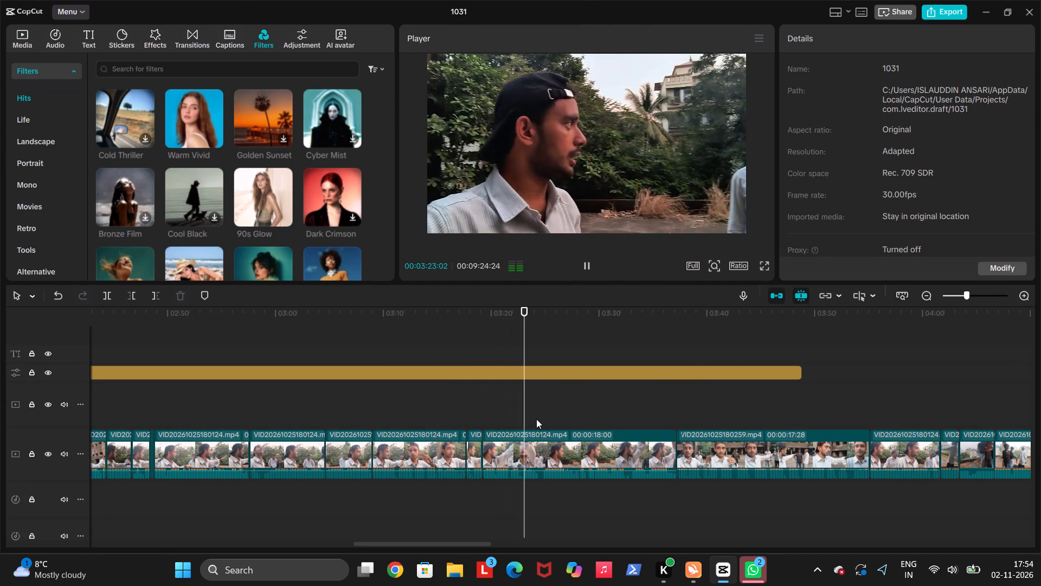
key("space")
key("space")
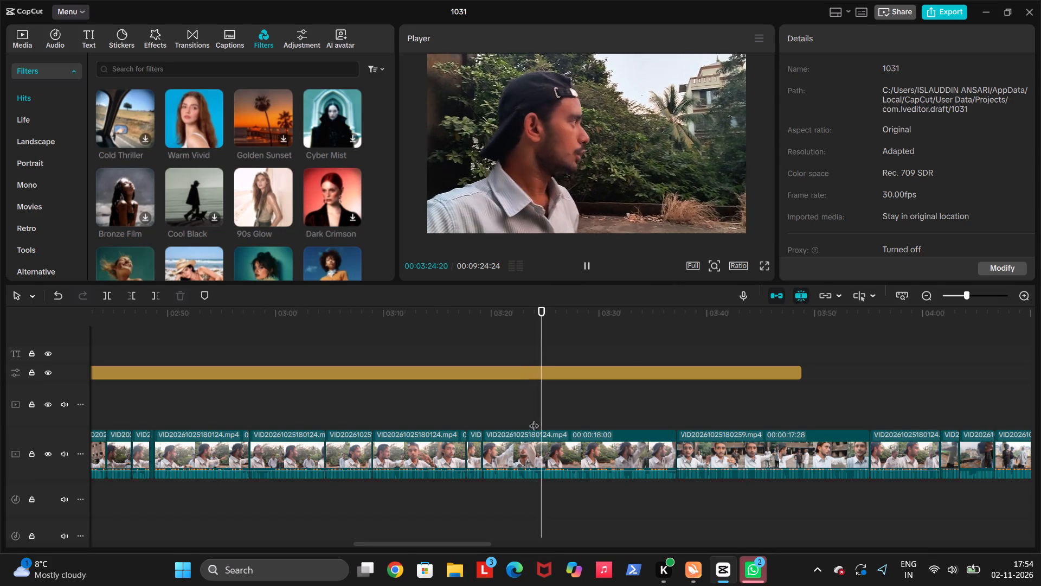
left_click(504, 415)
key("space")
key("space")
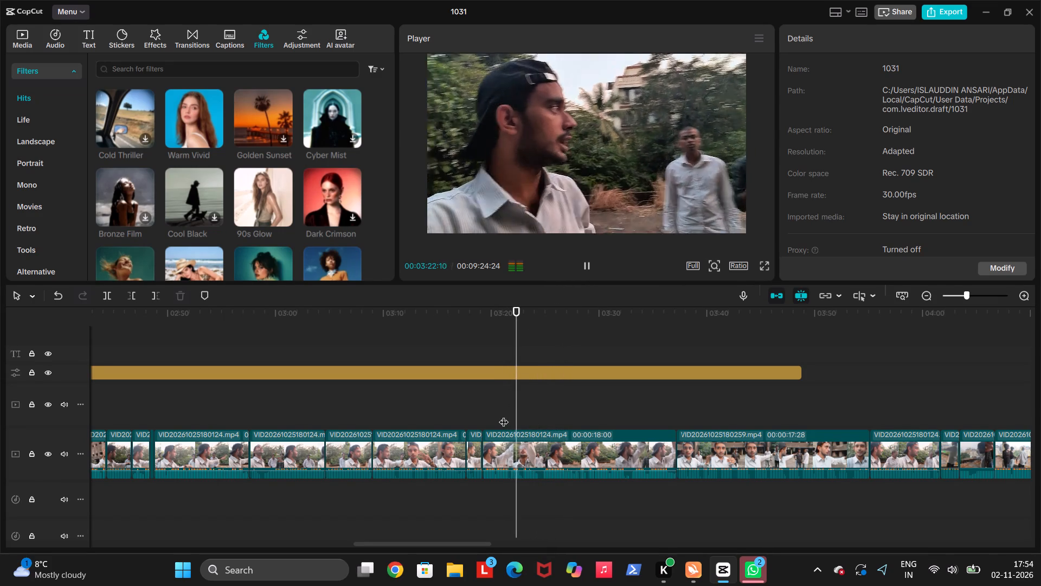
key("space")
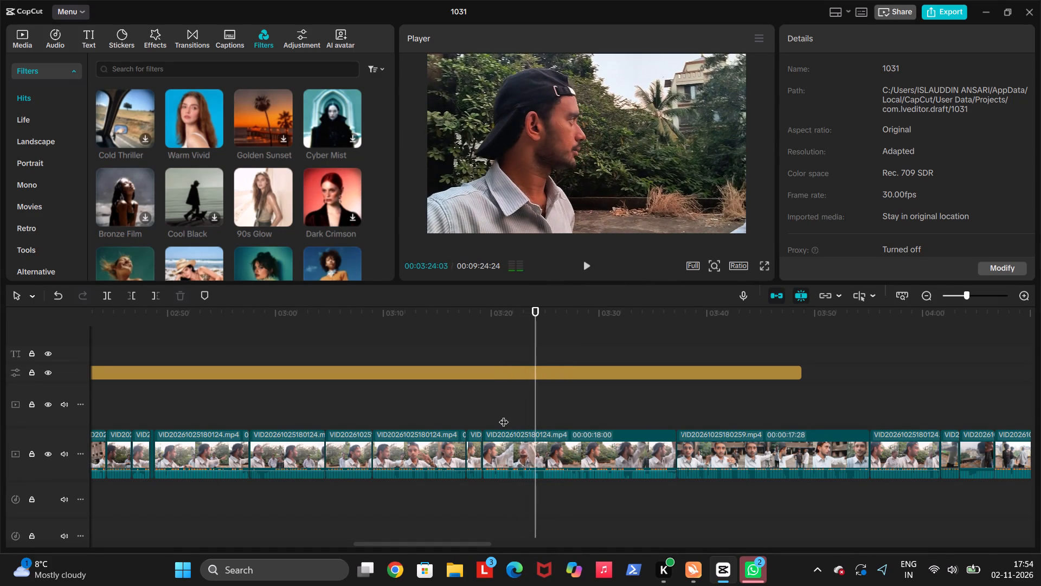
left_click(507, 416)
key("space")
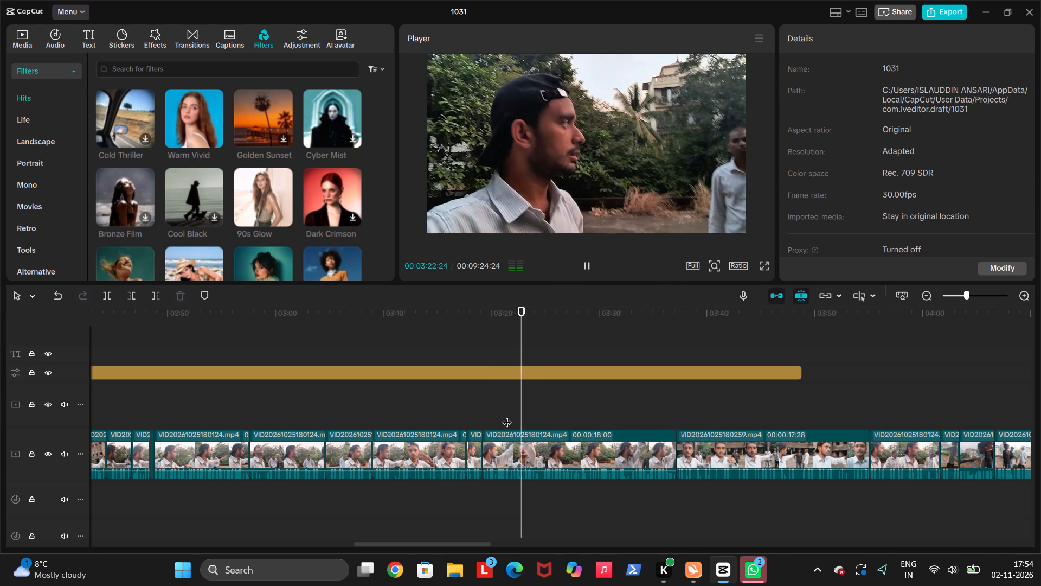
key("space")
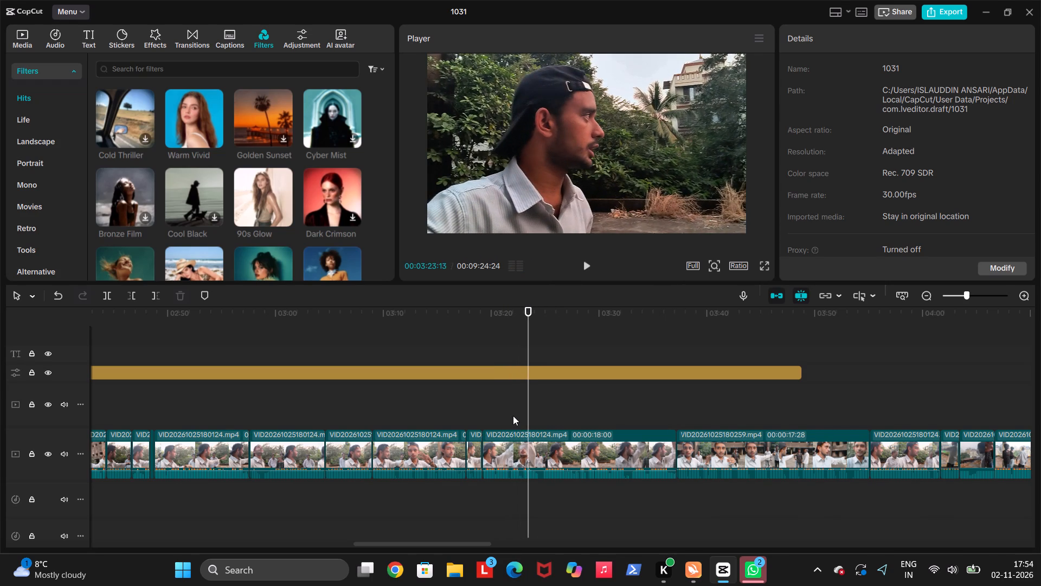
key("space")
key("space")
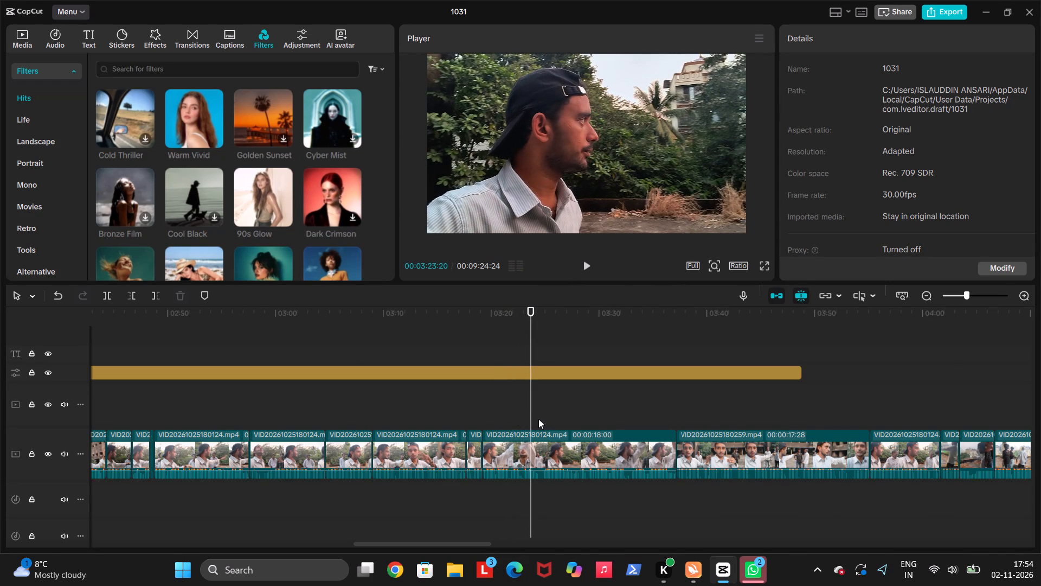
key("ctrl+b")
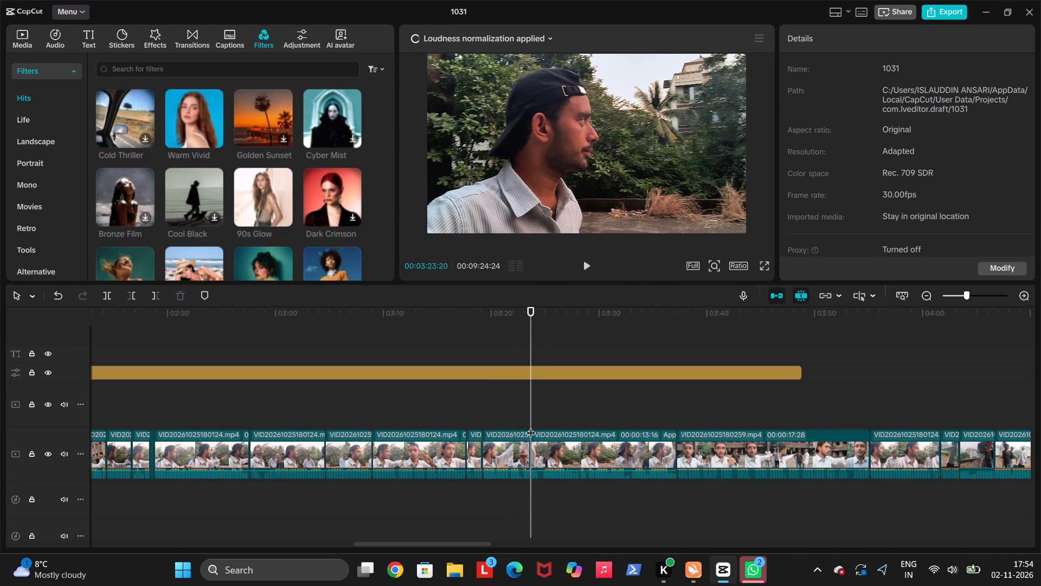
Play and step through the raised-arm moment to find its end and split the main video clip again at 03:26:03.
key("space")
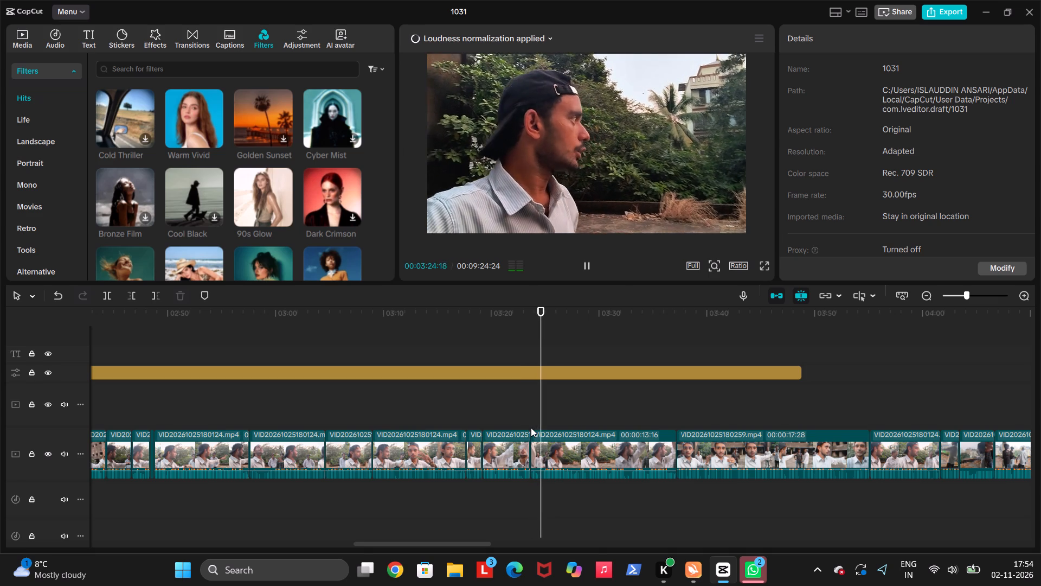
key("space")
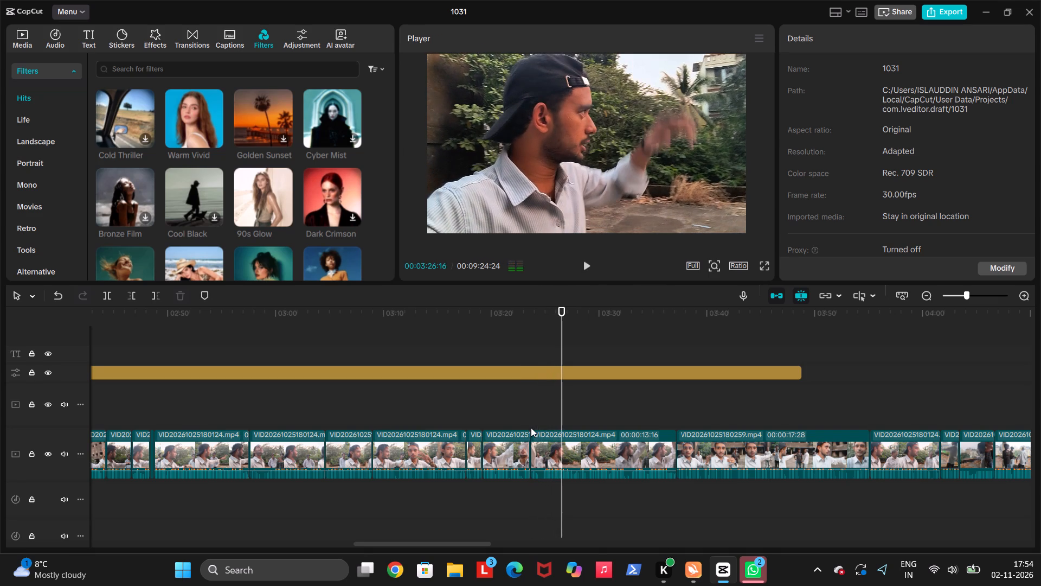
key("Left")
key("Left")
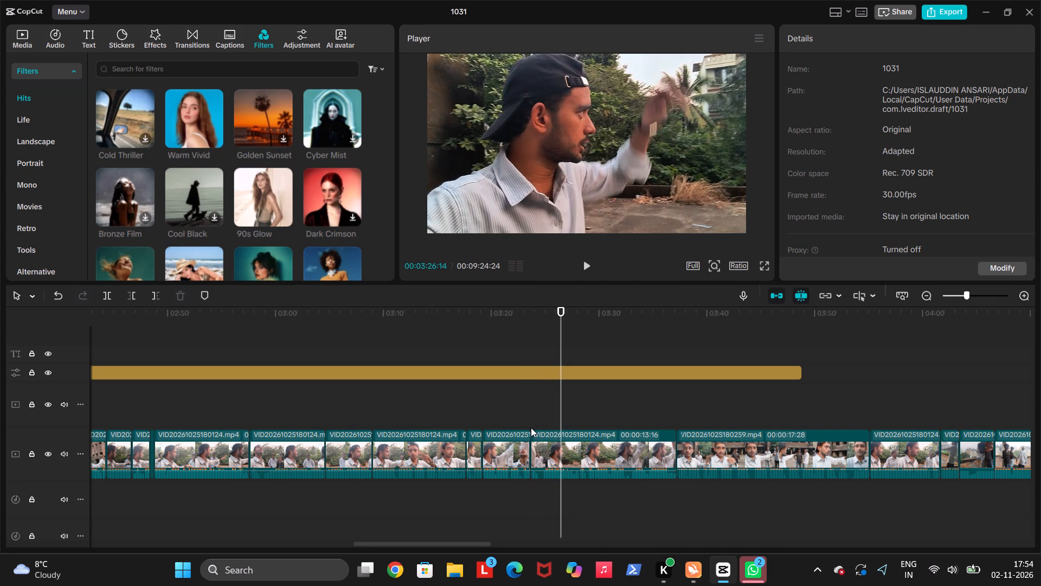
key("Left")
key("Left")
key("Left")
key("Left")
key("Left")
key("Left")
key("space")
key("space")
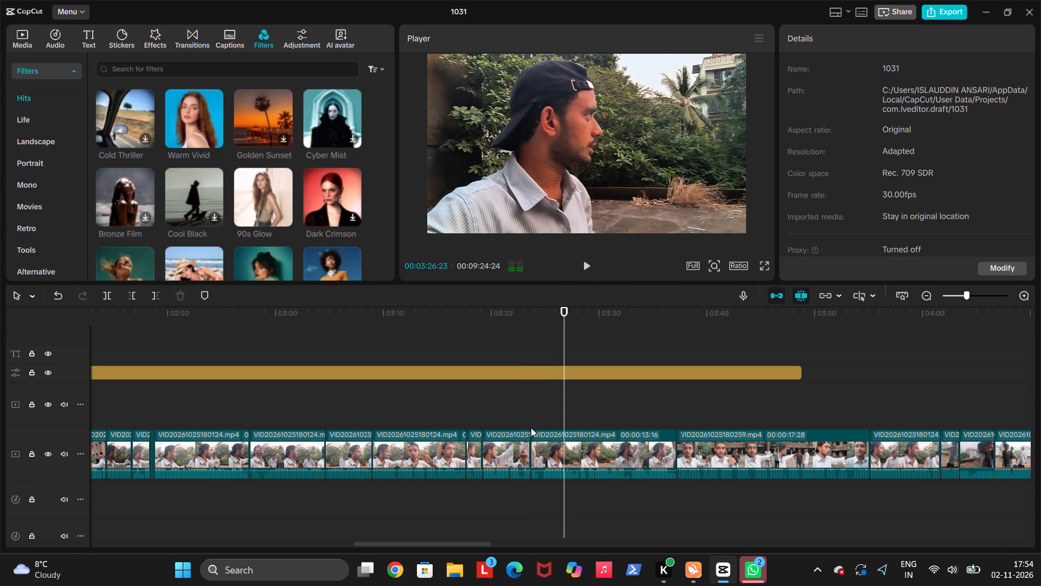
left_click(543, 421)
key("space")
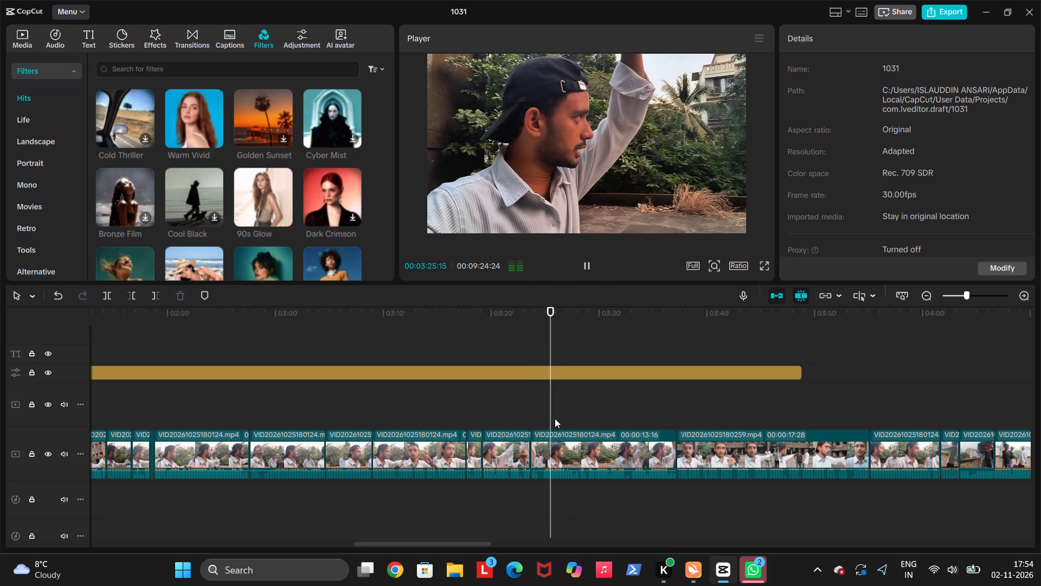
key("space")
key("space")
key("space")
key("space")
key("space")
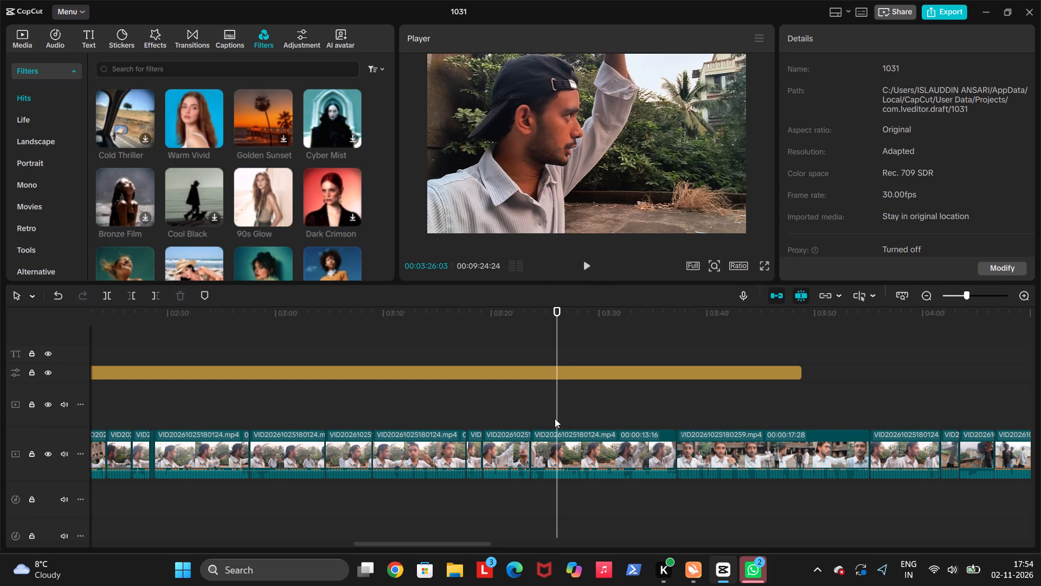
key("ctrl+b")
Play past the second cut and delete the short raised-arm section split out between 03:23:20 and 03:26:03.
key("space")
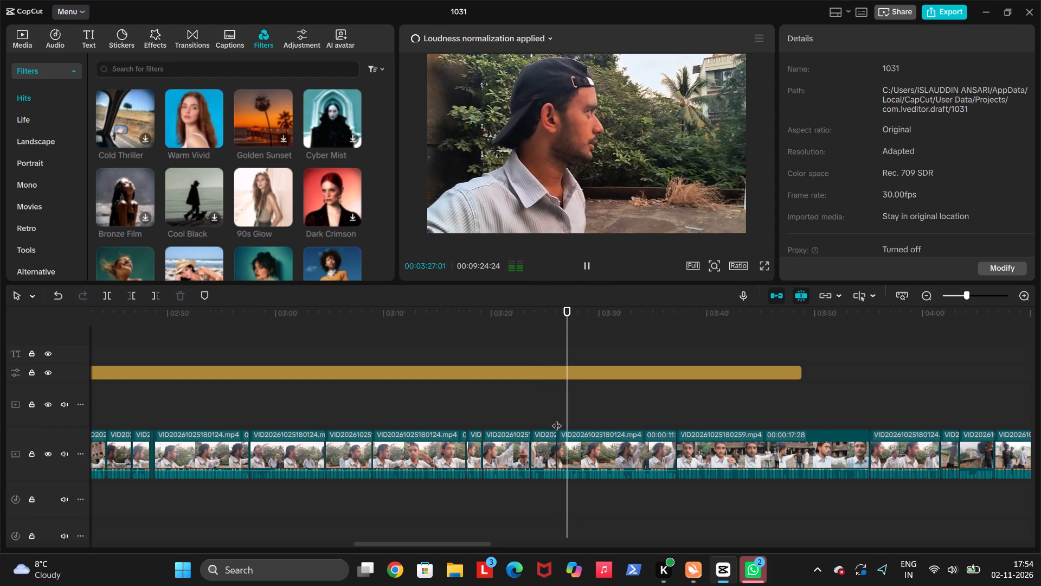
left_click(532, 448)
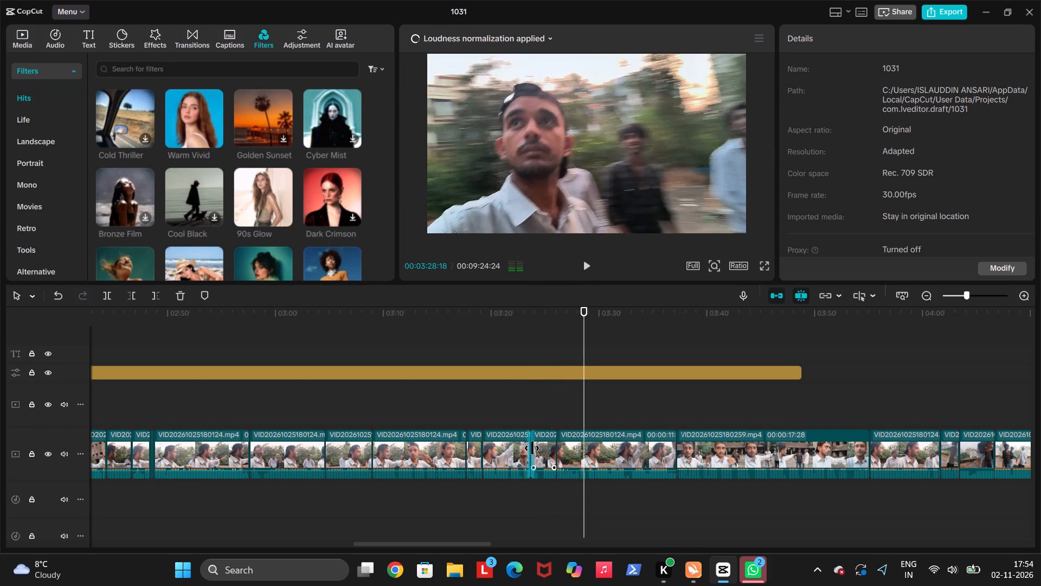
left_click(543, 456)
key("Delete")
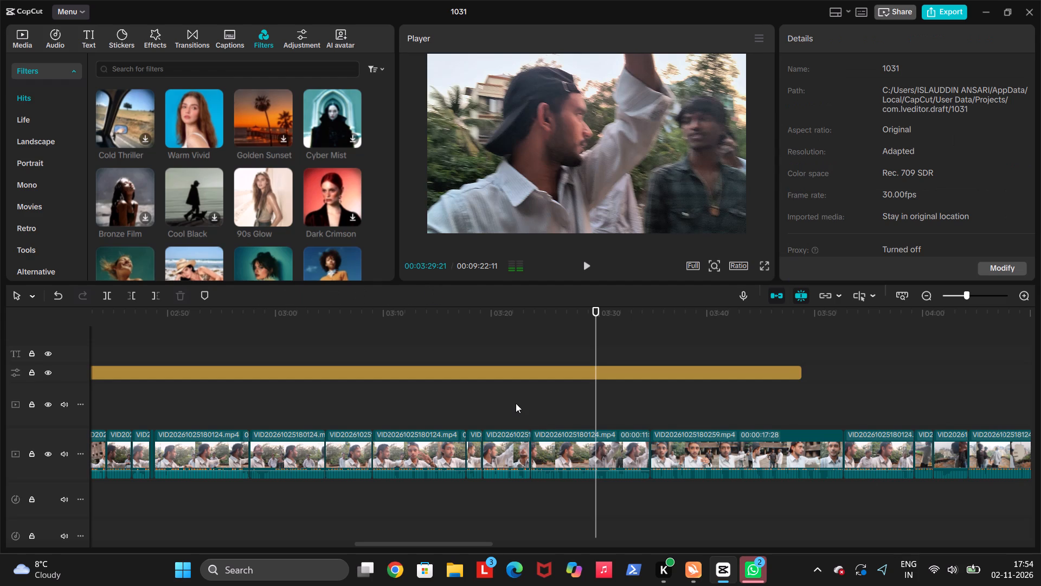
Replay the new join around 03:23 and trim the end of the preceding clip back to 03:23:14.
left_click(516, 403)
key("space")
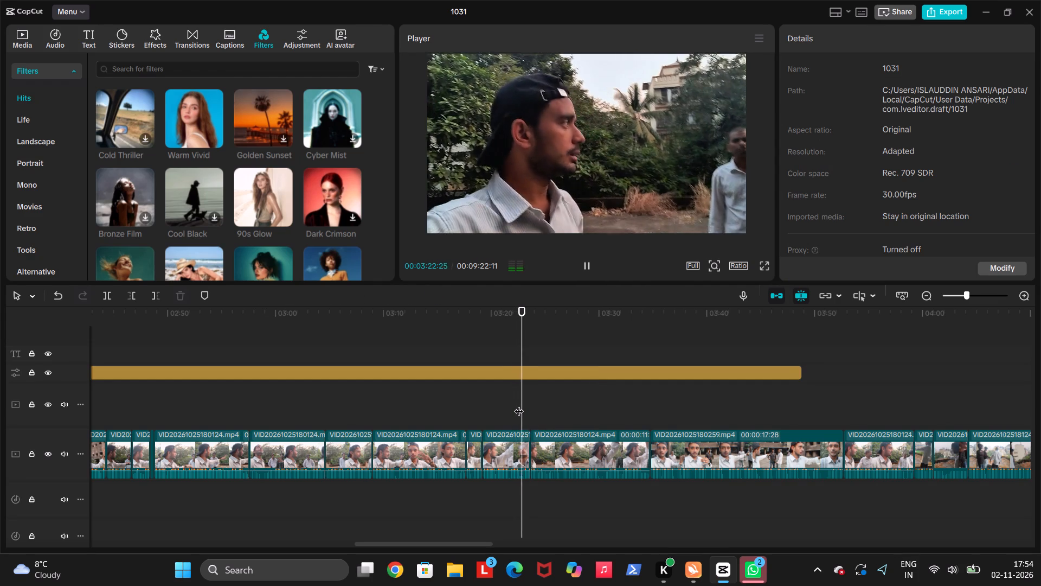
key("space")
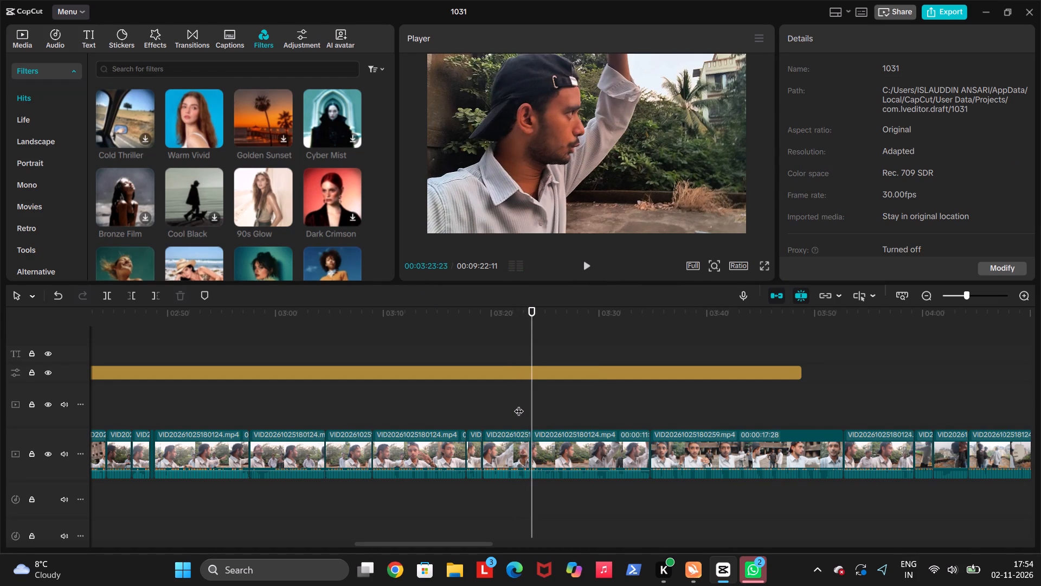
key("Up")
key("Up")
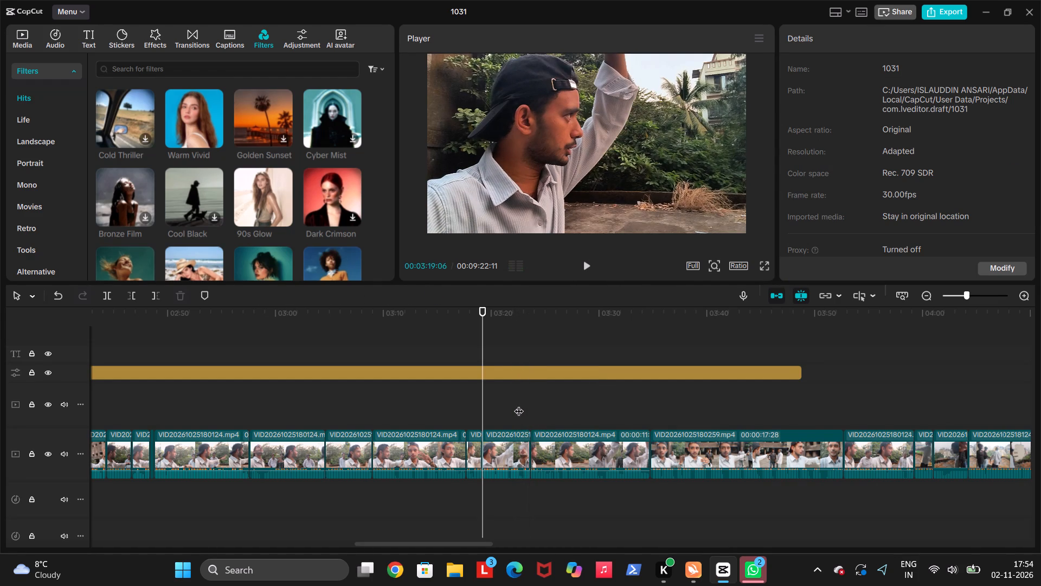
key("space")
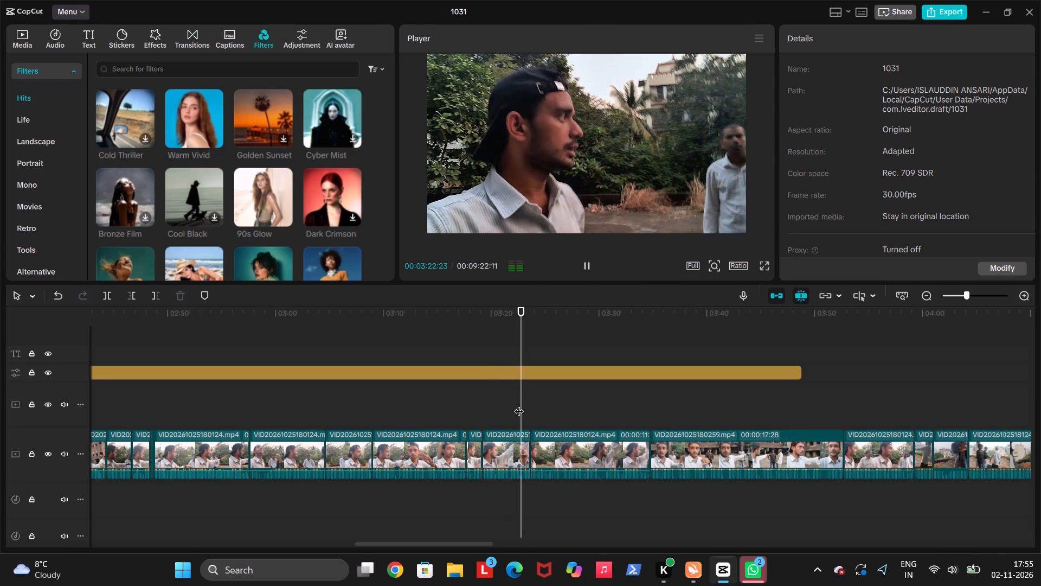
key("space")
key("w")
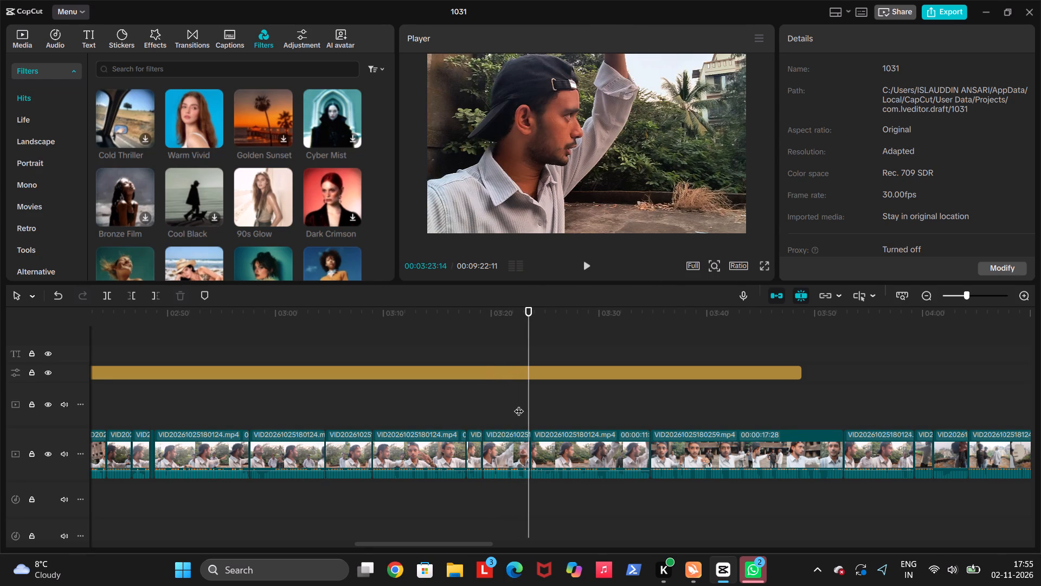
left_click(528, 403)
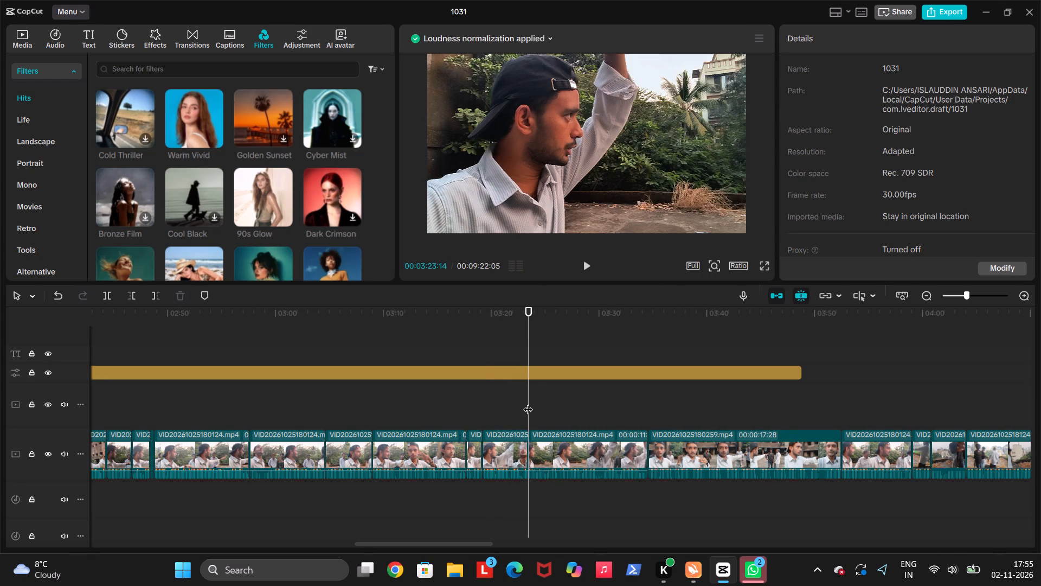
Replay the join at 03:23:14 again and trim the start of the following clip by about 6 frames.
left_click(518, 403)
key("space")
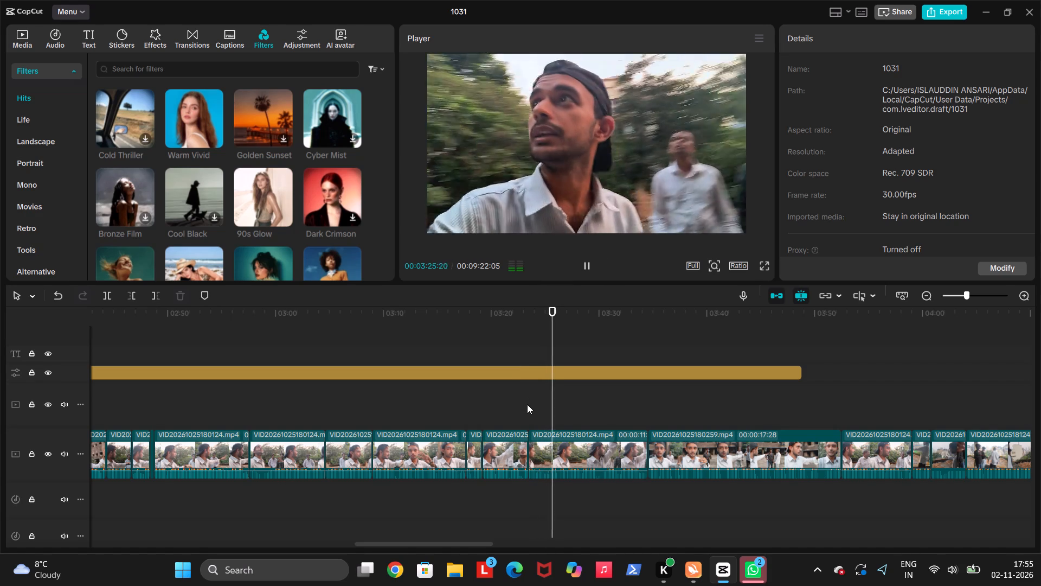
left_click(527, 404)
left_click(523, 404)
key("space")
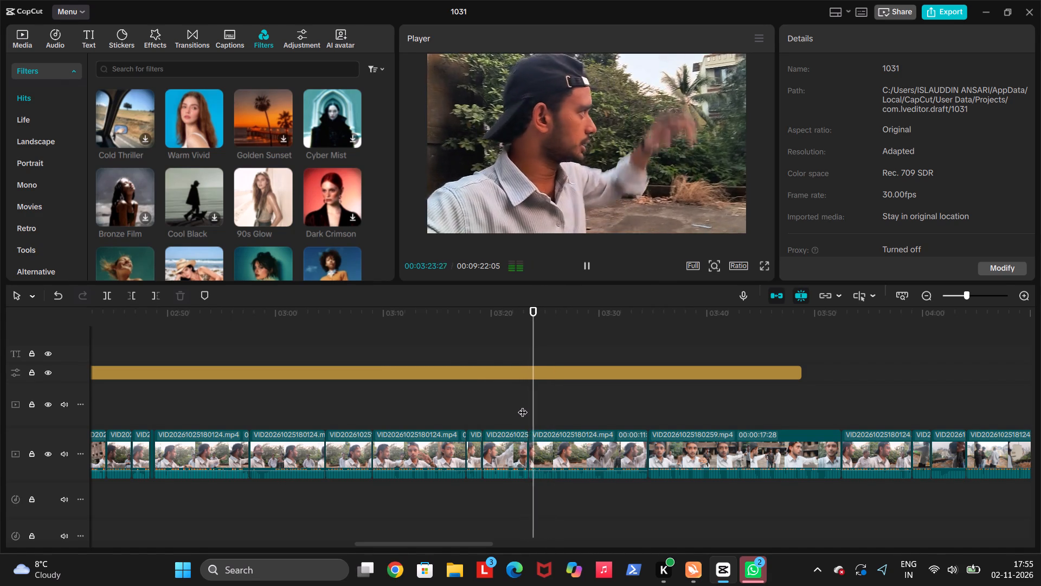
left_click(530, 411)
key("space")
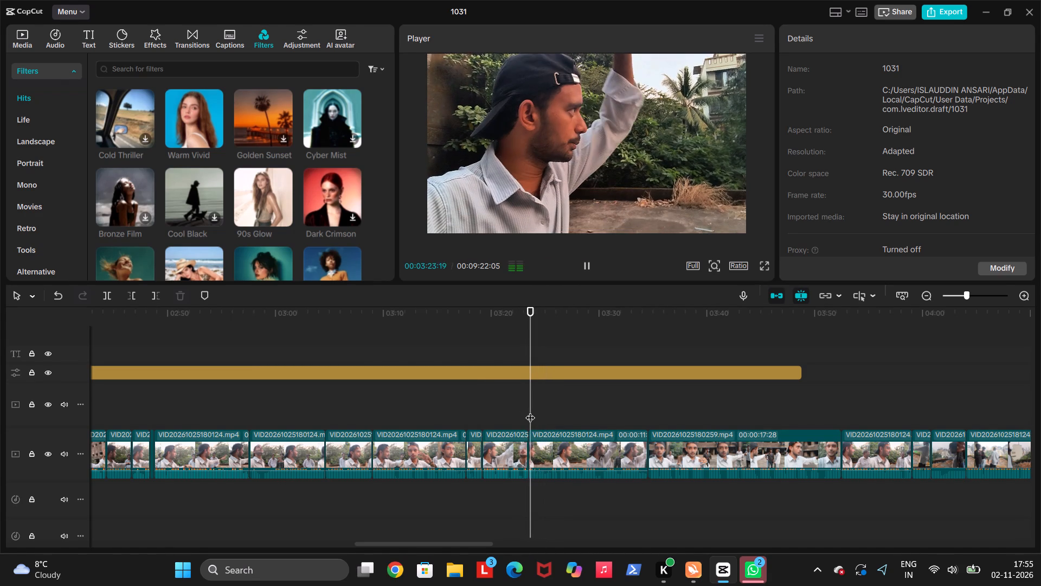
key("space")
type("q")
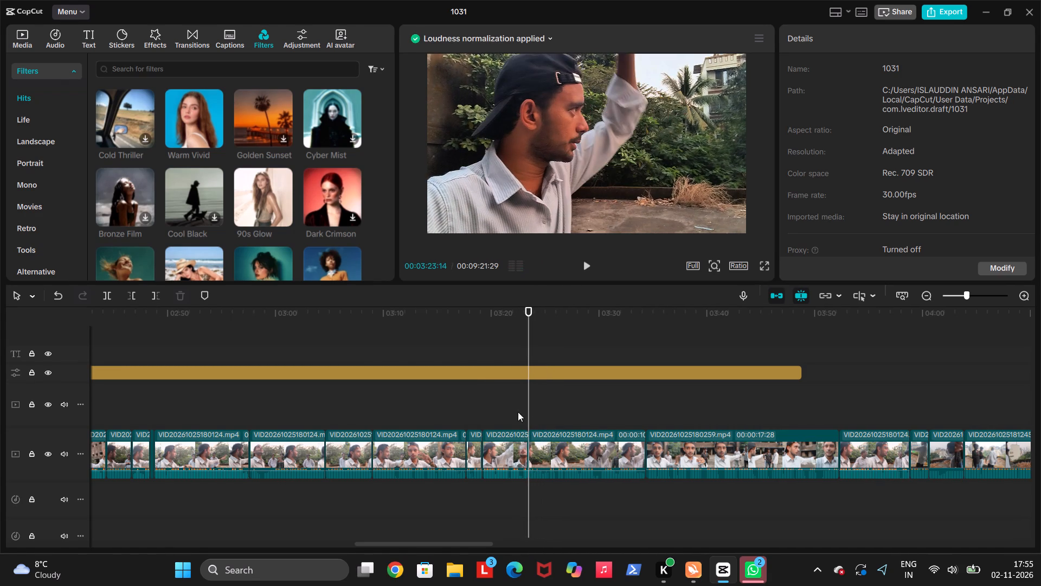
Play on from the join to about 03:48 and extend the adjustment layer's end to about 04:00.
left_click(518, 412)
key("space")
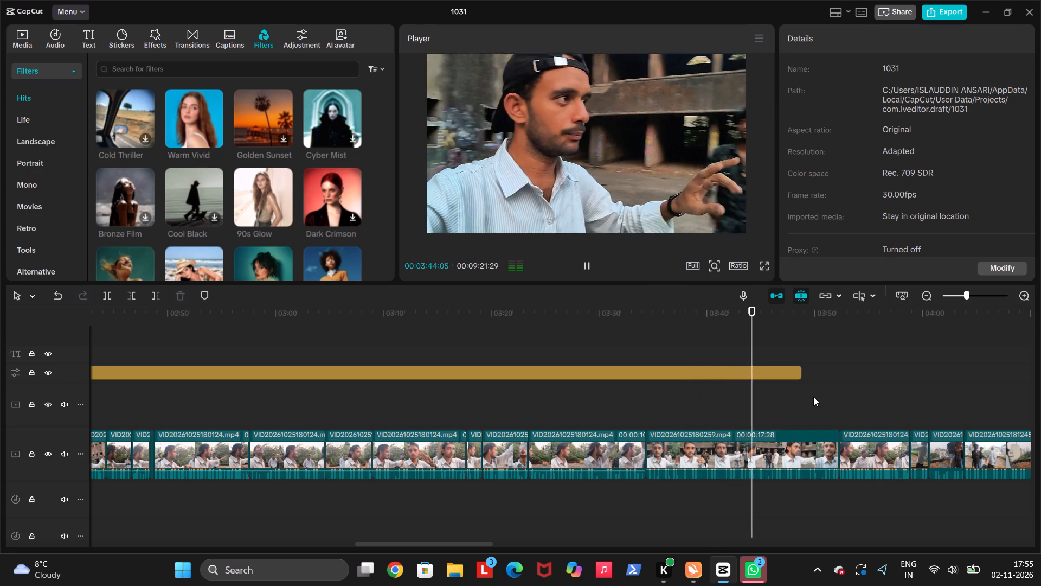
scroll(803, 403, "left", 1)
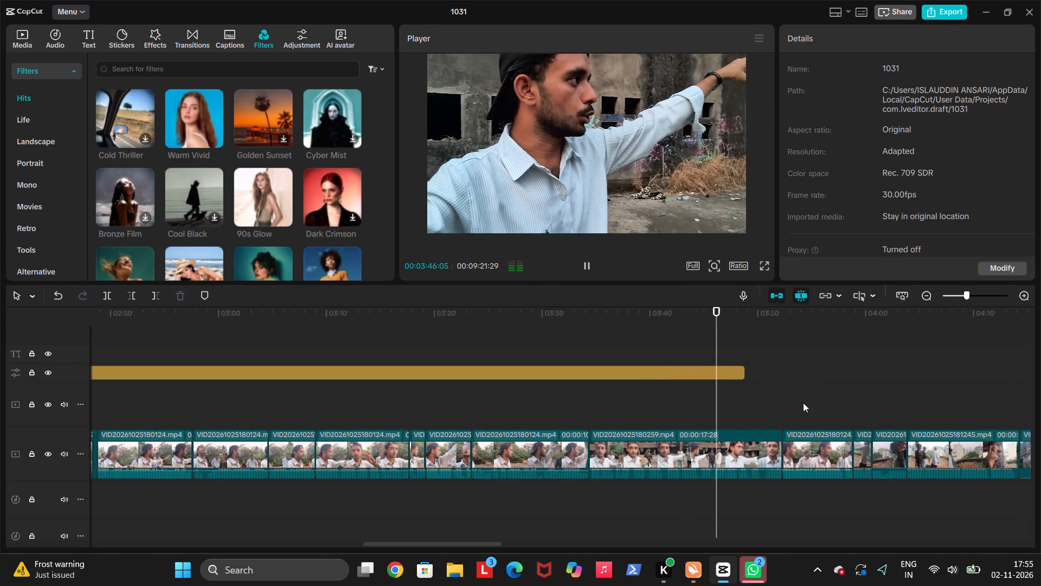
scroll(803, 403, "left", 1)
left_click_drag(705, 385, 690, 369)
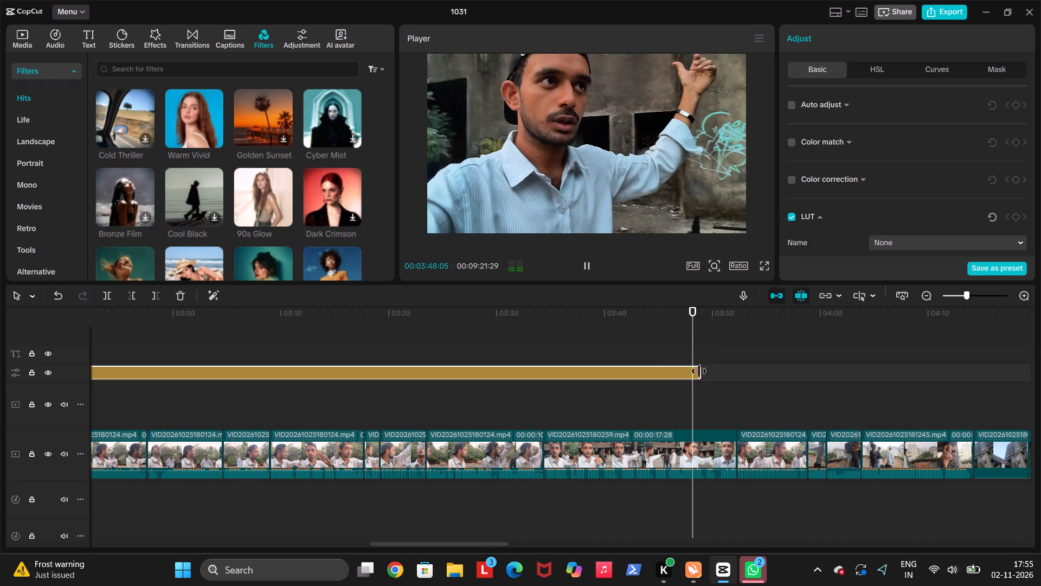
left_click_drag(702, 371, 829, 372)
Replay the footage around 03:50 to find the cut point and trim the end of the 17-second clip, leaving it 15:21 long.
key("space")
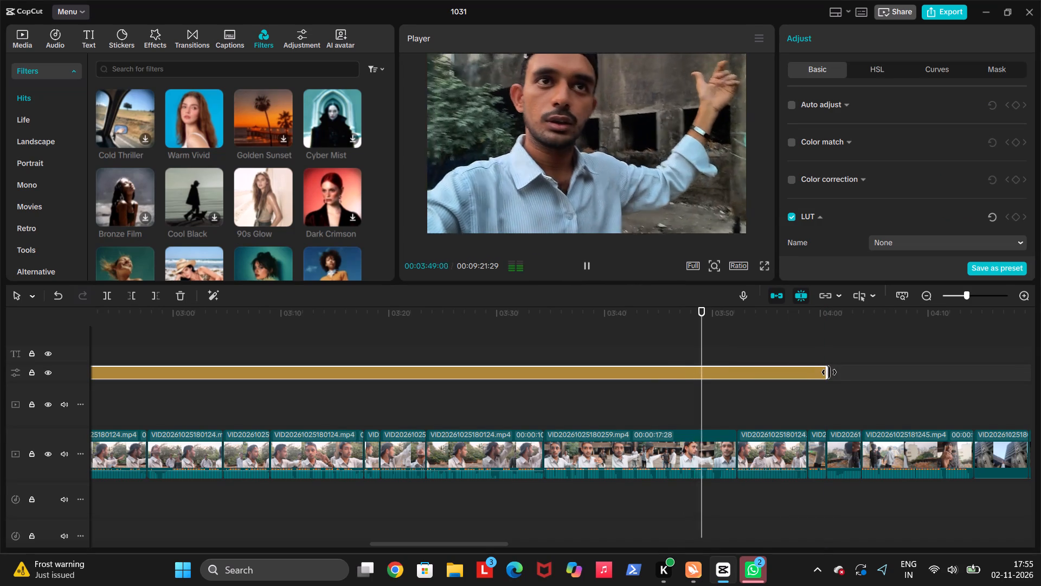
key("space")
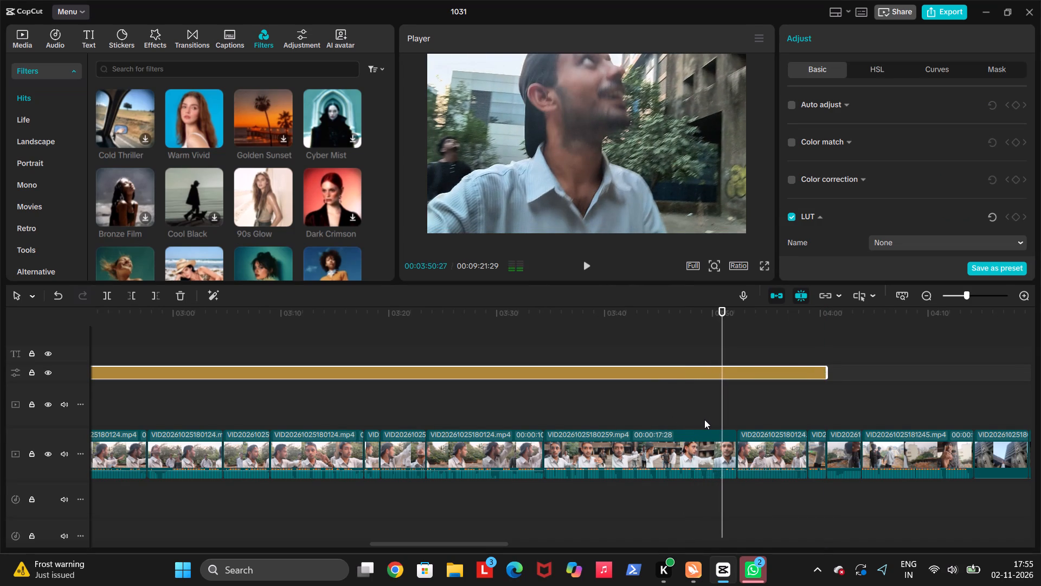
key("space")
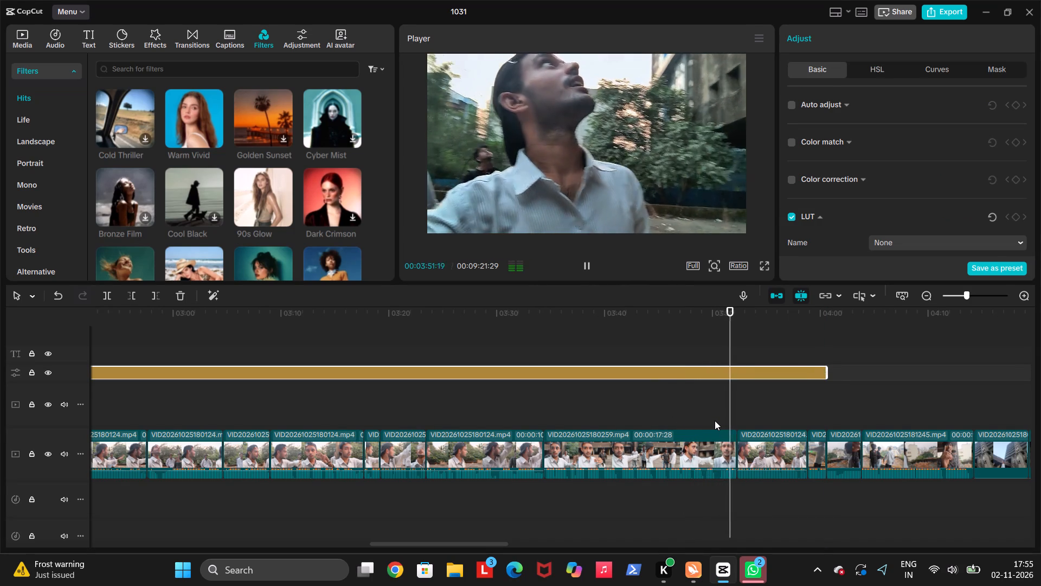
left_click(715, 421)
key("space")
key("space")
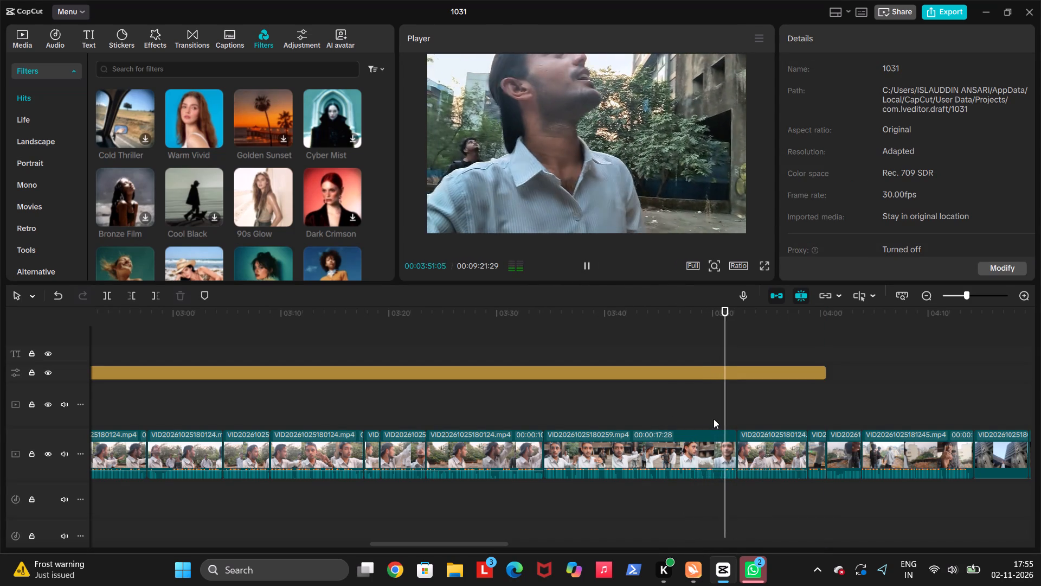
left_click(711, 419)
key("space")
key("space")
key("space")
key("space")
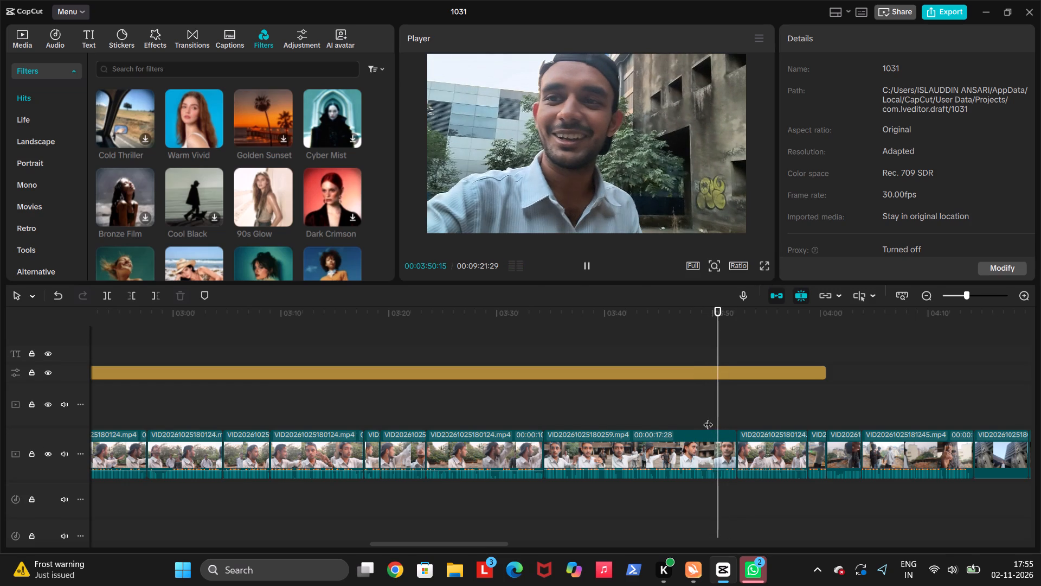
left_click(702, 415)
key("space")
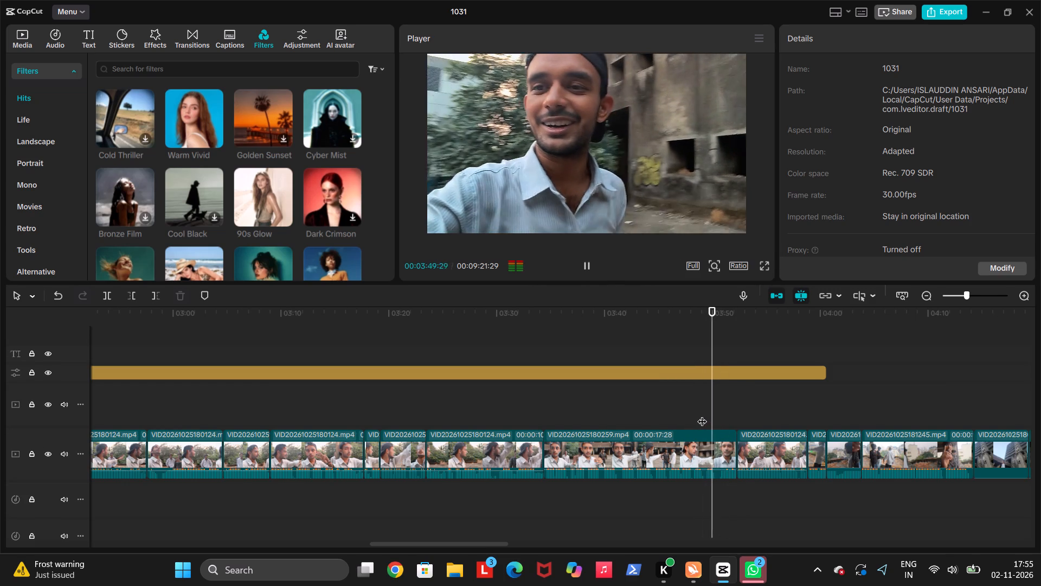
key("space")
type("w")
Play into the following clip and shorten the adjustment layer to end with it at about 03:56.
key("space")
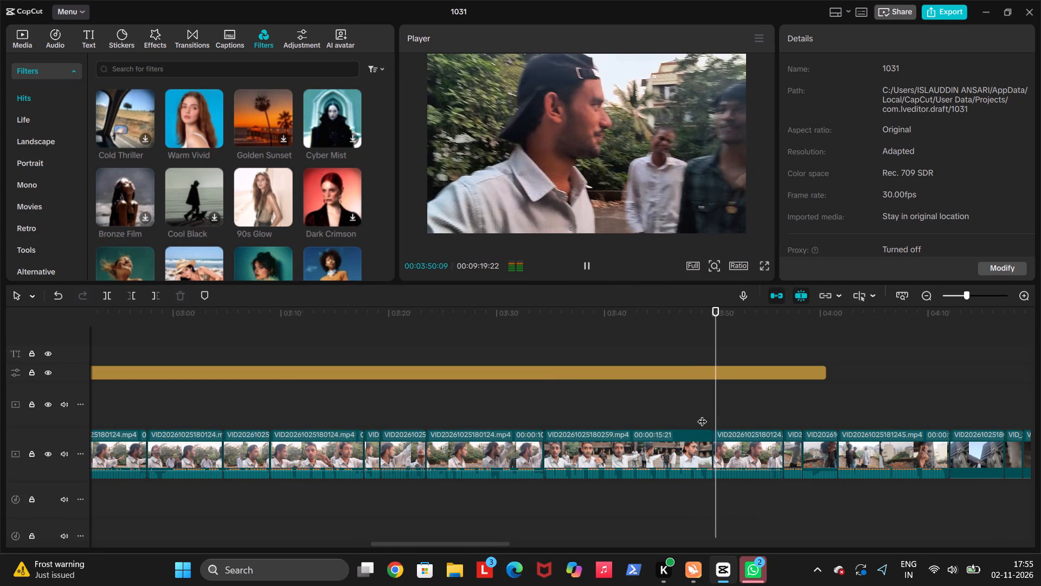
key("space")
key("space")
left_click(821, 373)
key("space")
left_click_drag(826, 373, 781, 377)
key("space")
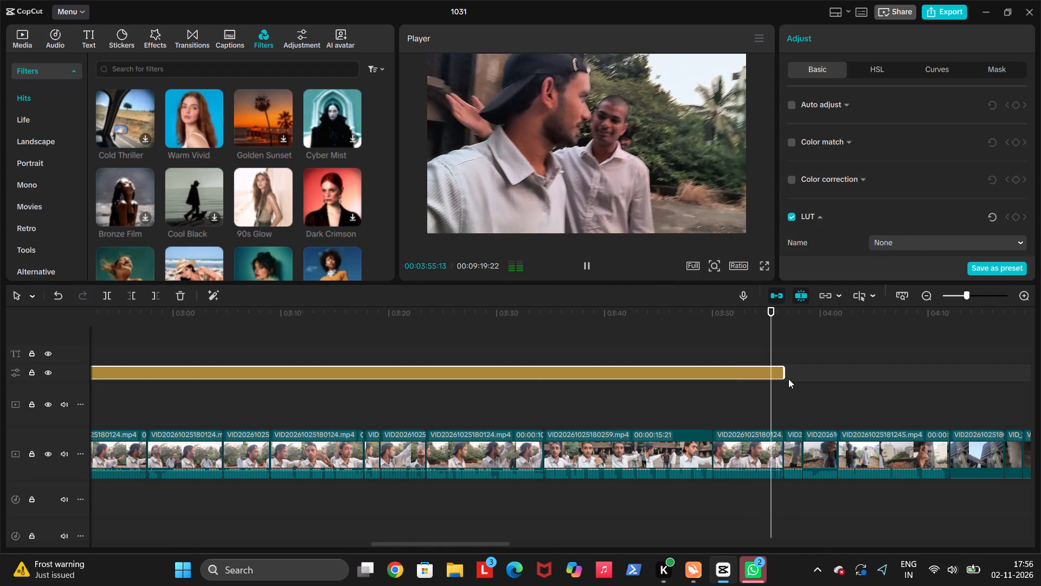
Extend the adjustment layer's end to about 04:05 and replay the terrace footage from about 03:57.
left_click_drag(786, 374, 876, 375)
key("space")
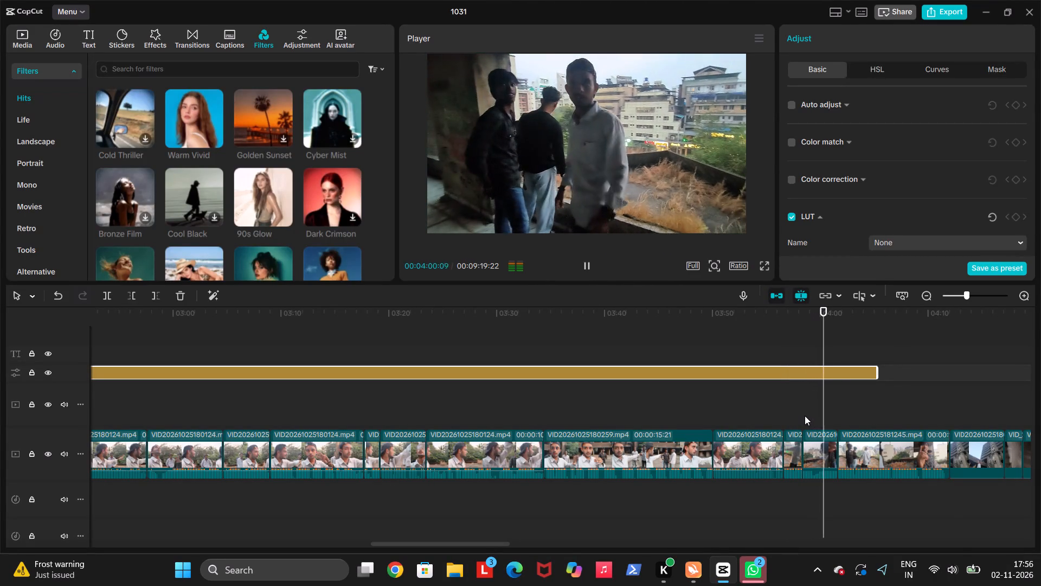
left_click(802, 415)
key("space")
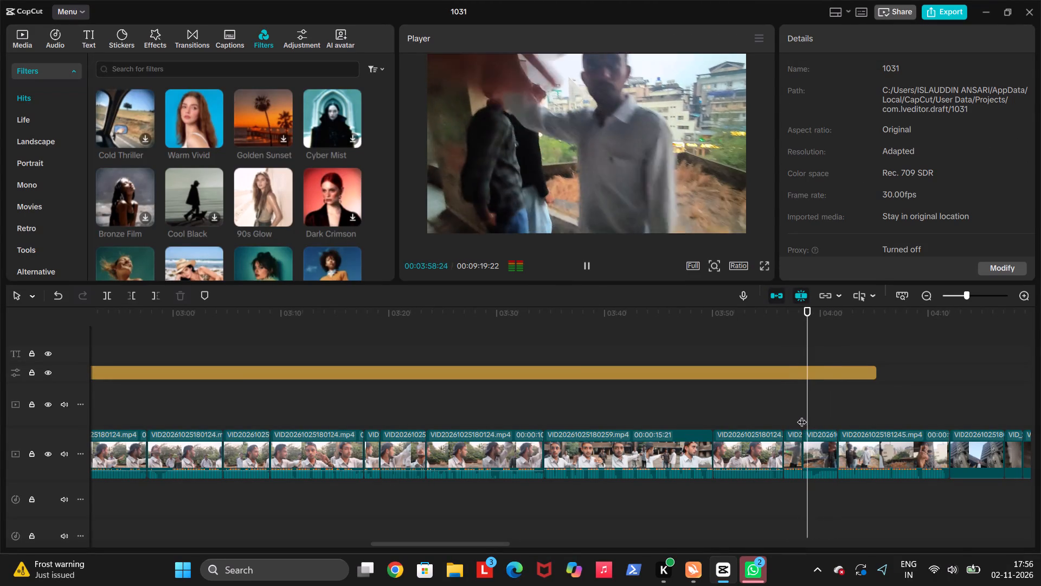
left_click(790, 412)
key("space")
key("space")
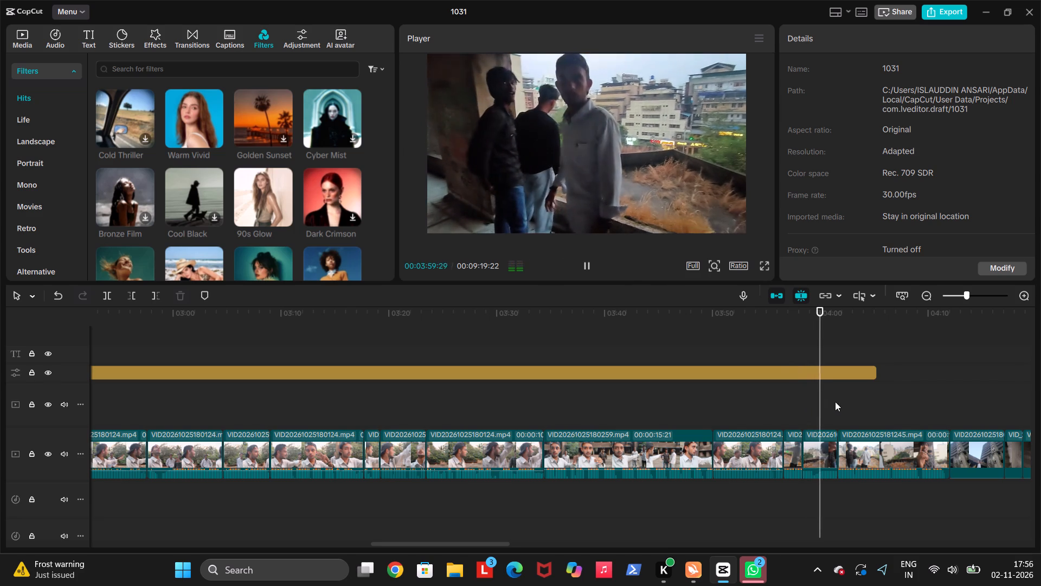
Move the adjustment layer to a separate adjustment track and split it at 03:56:18, where the terrace footage begins.
left_click_drag(816, 397, 798, 393)
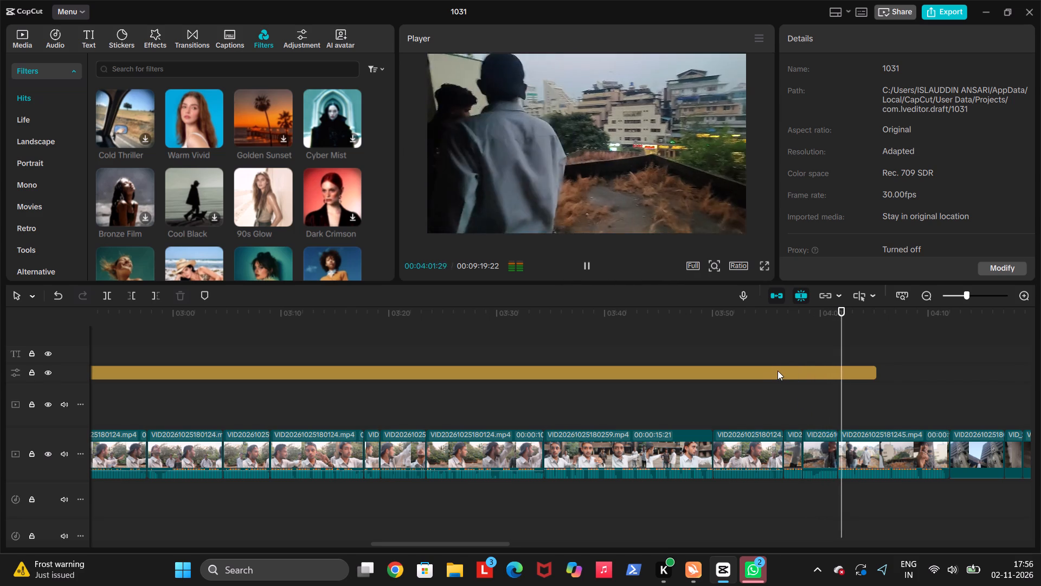
left_click_drag(779, 371, 782, 380)
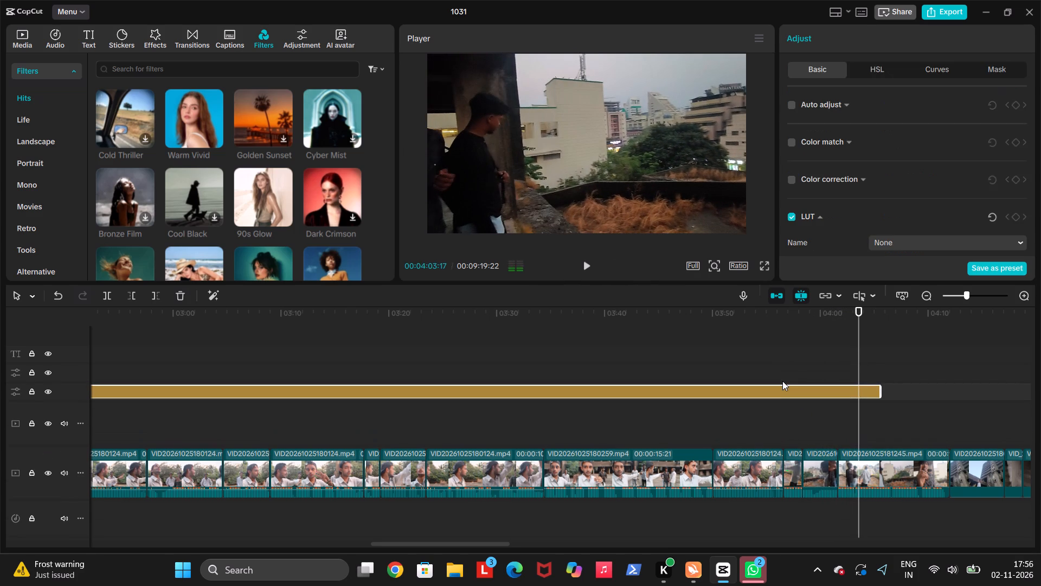
left_click(782, 366)
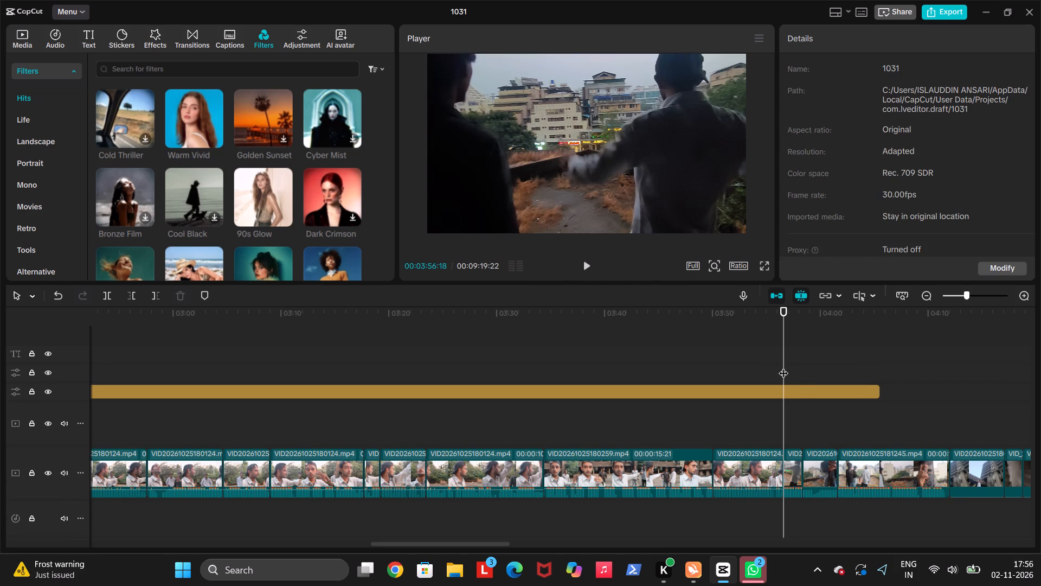
left_click(792, 385)
key("ctrl+b")
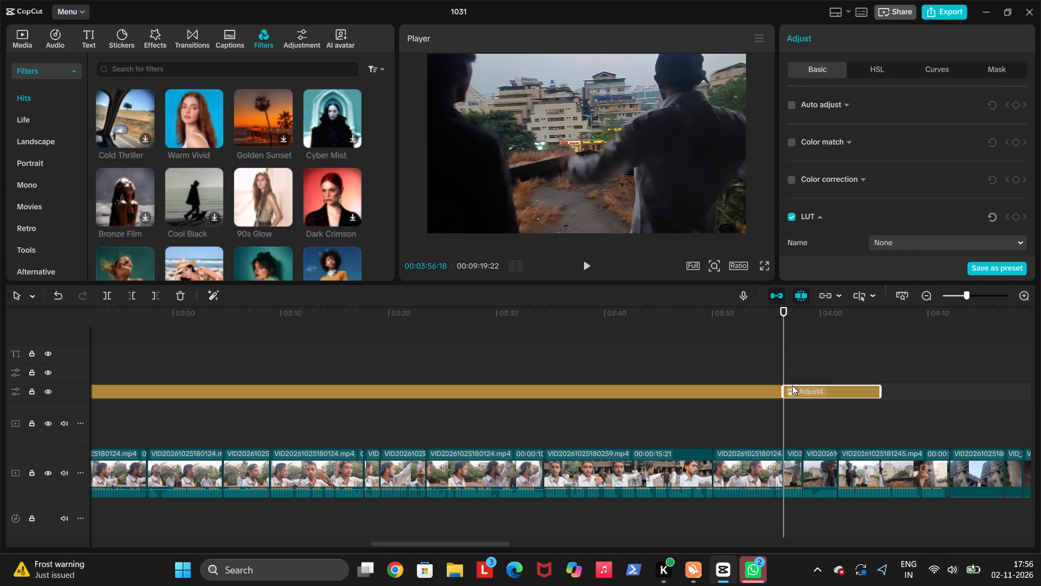
Grade the terrace footage's adjustment layer, setting temperature to 5, saturation to 9 and exposure to -6.
key("space")
left_click(804, 391)
key("space")
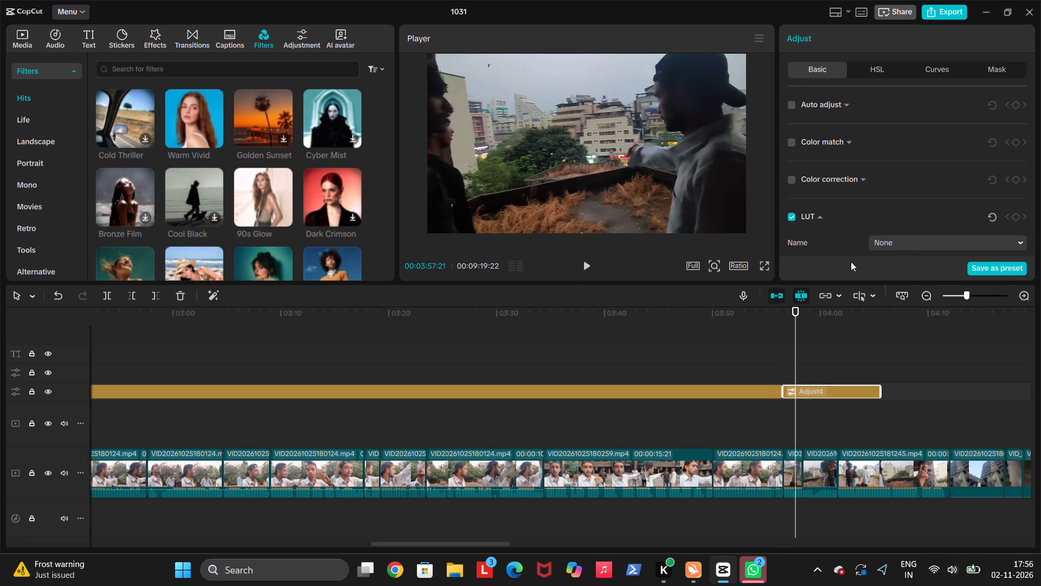
scroll(857, 235, "down", 1)
left_click(862, 209)
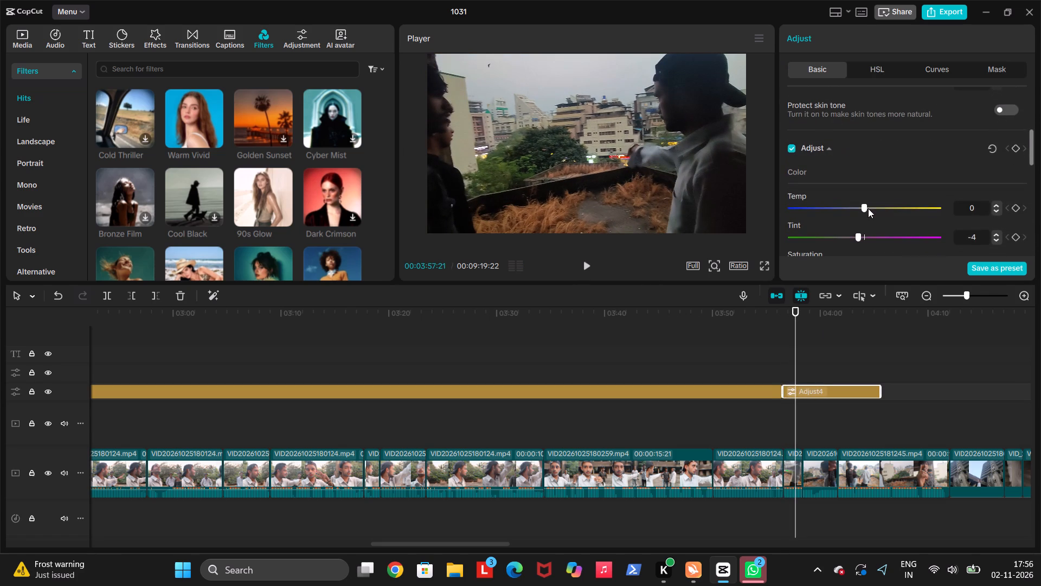
left_click(870, 208)
scroll(870, 208, "down", 1)
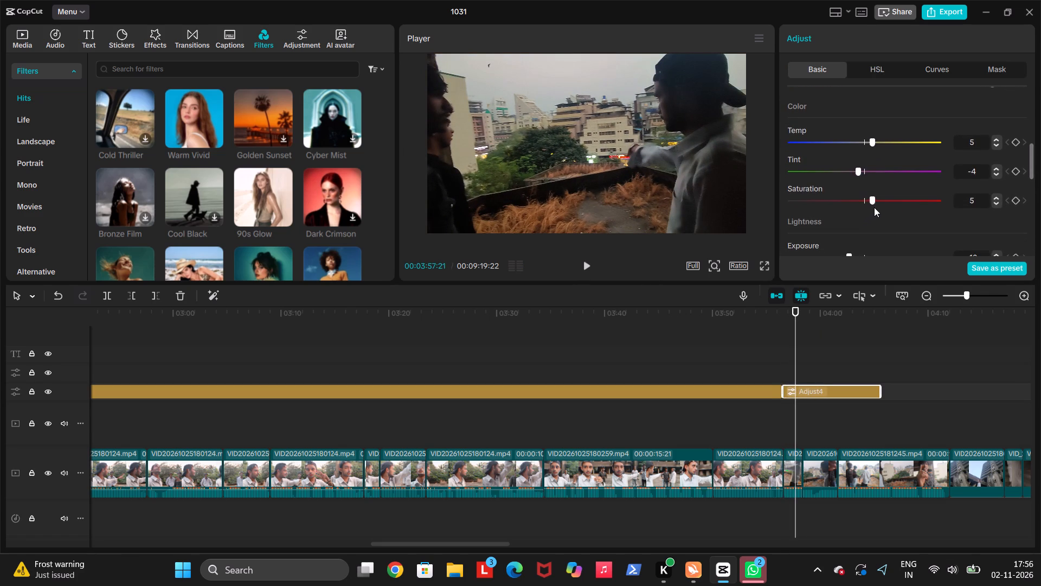
scroll(874, 207, "down", 1)
left_click(875, 206)
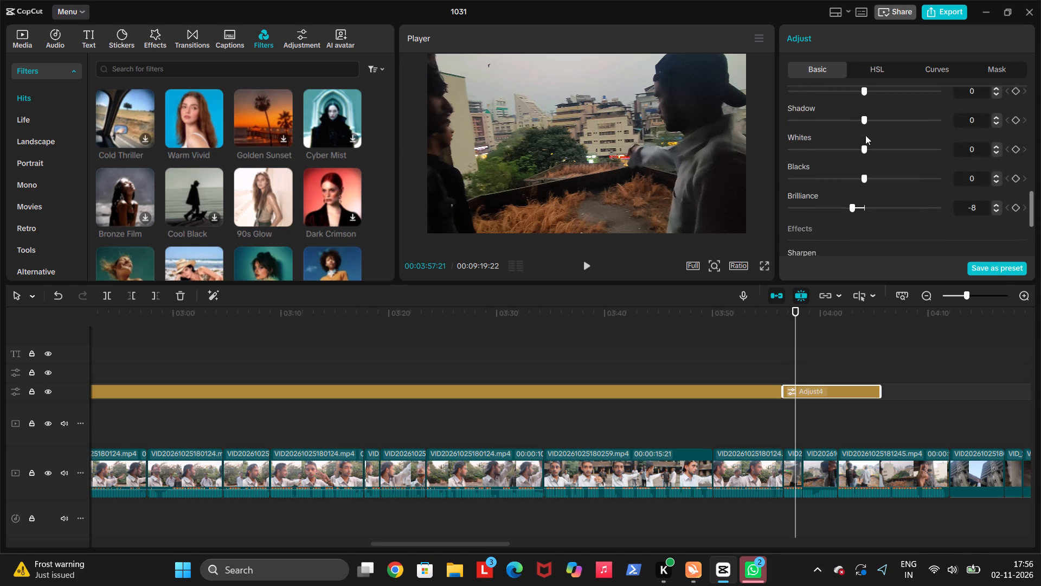
scroll(865, 135, "down", 1)
left_click(853, 133)
scroll(853, 133, "down", 1)
key("space")
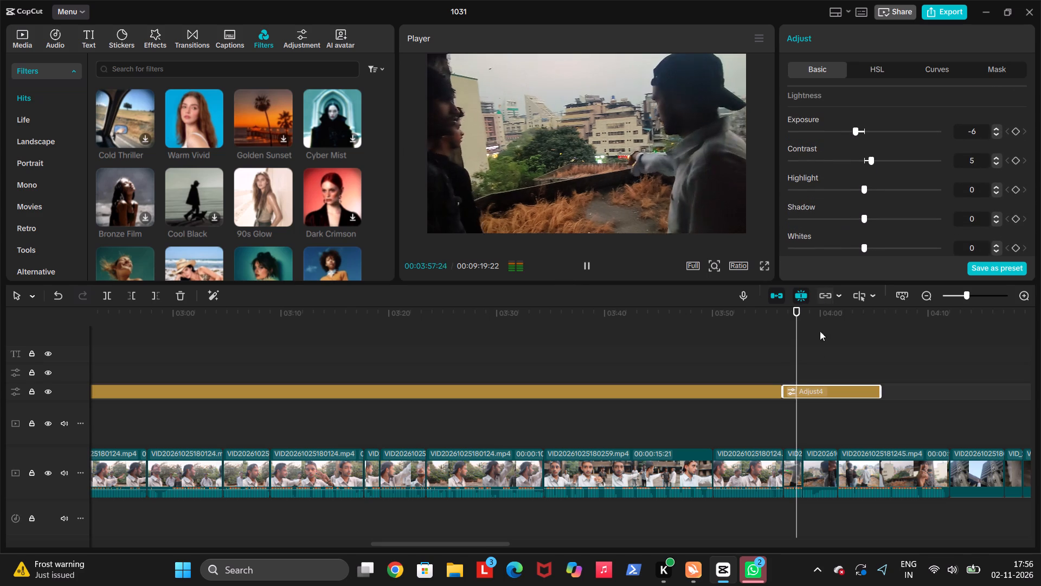
Extend the end of the terrace adjustment layer to about 04:12, past the last terrace clip.
scroll(896, 441, "left", 1)
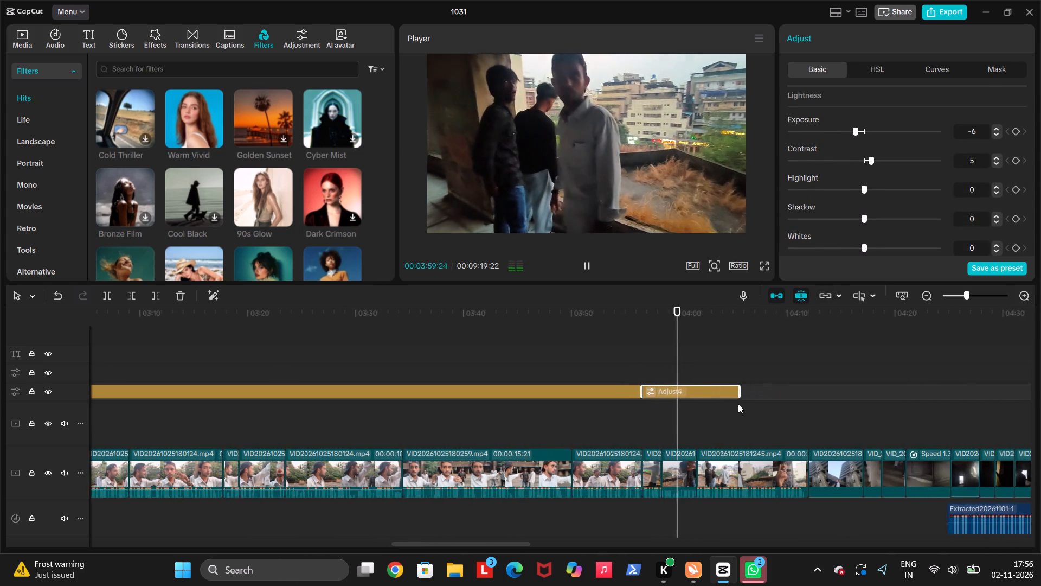
scroll(738, 404, "left", 2)
left_click_drag(697, 393, 766, 399)
scroll(766, 400, "left", 1)
Replay the terrace footage from about 04:00 to find the cut point and split the clip at 04:03:08.
key("space")
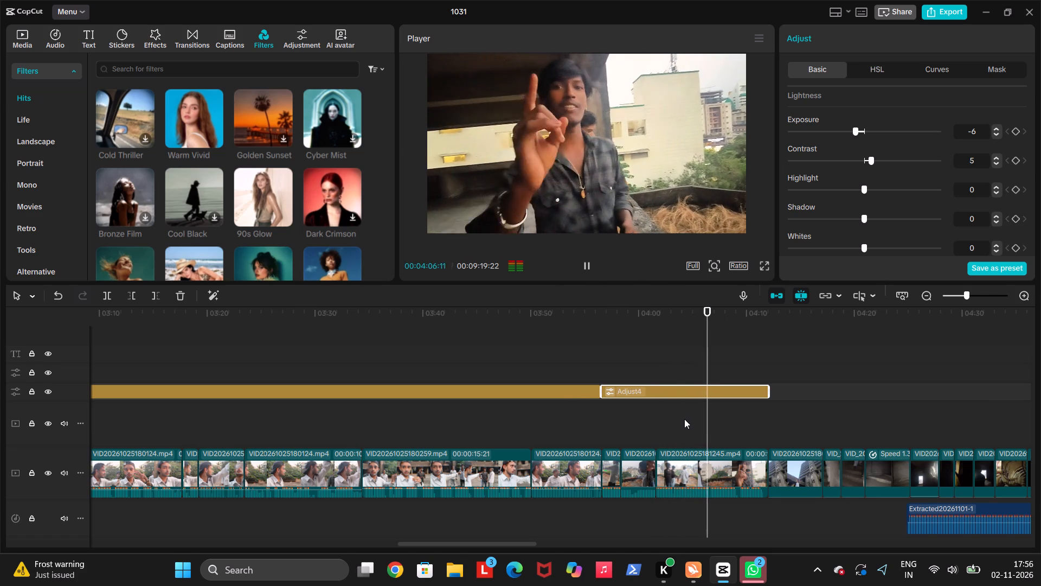
left_click(643, 425)
key("space")
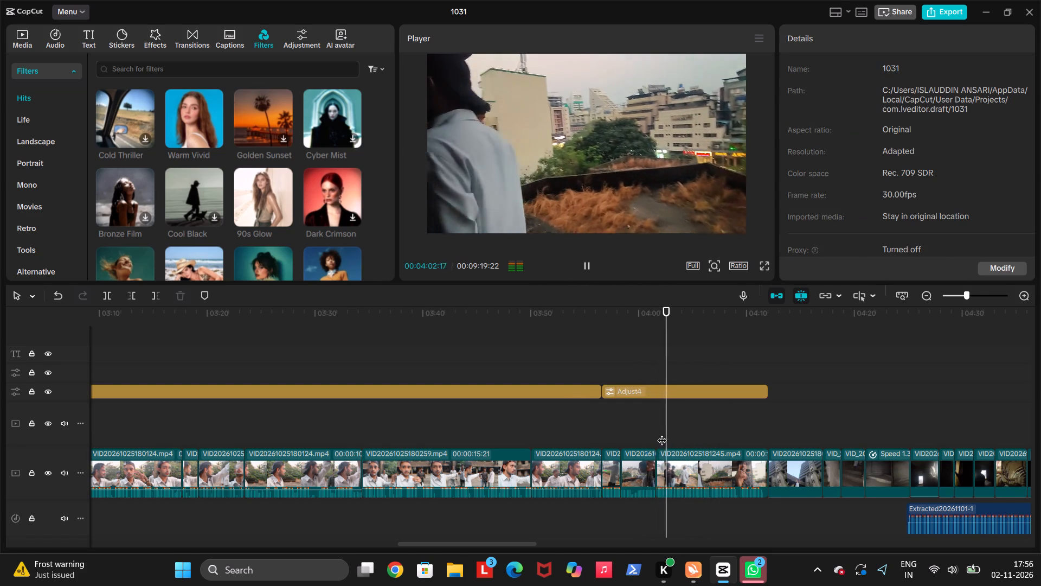
key("space")
key("space")
key("space")
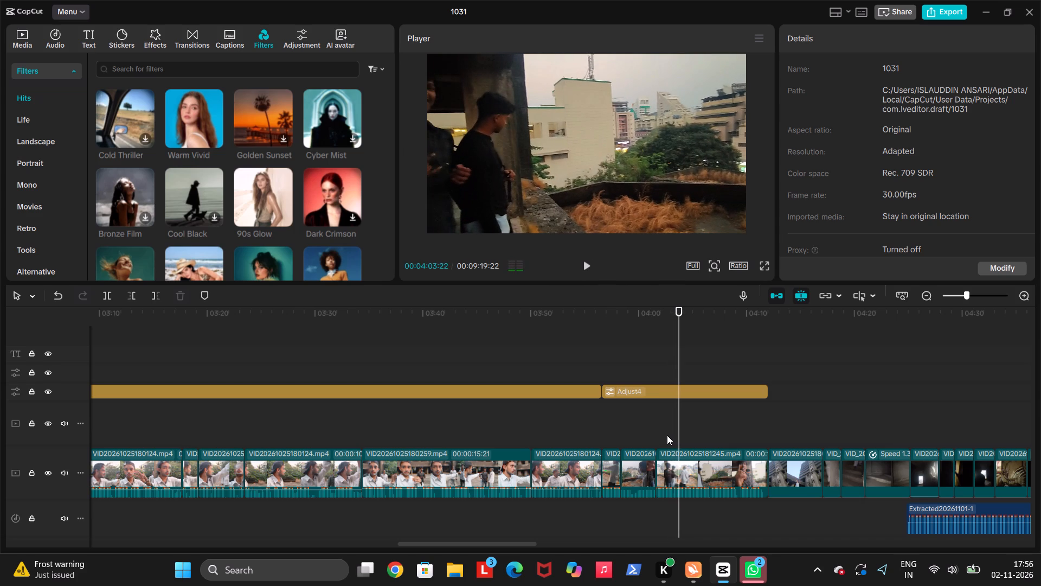
left_click(668, 438)
key("space")
key("space")
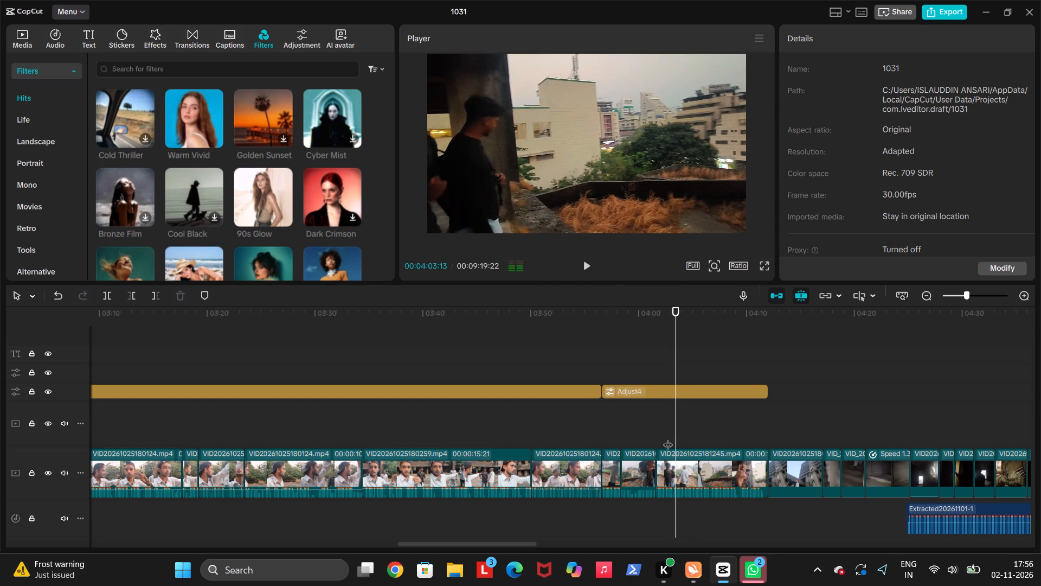
left_click(667, 438)
key("space")
key("space")
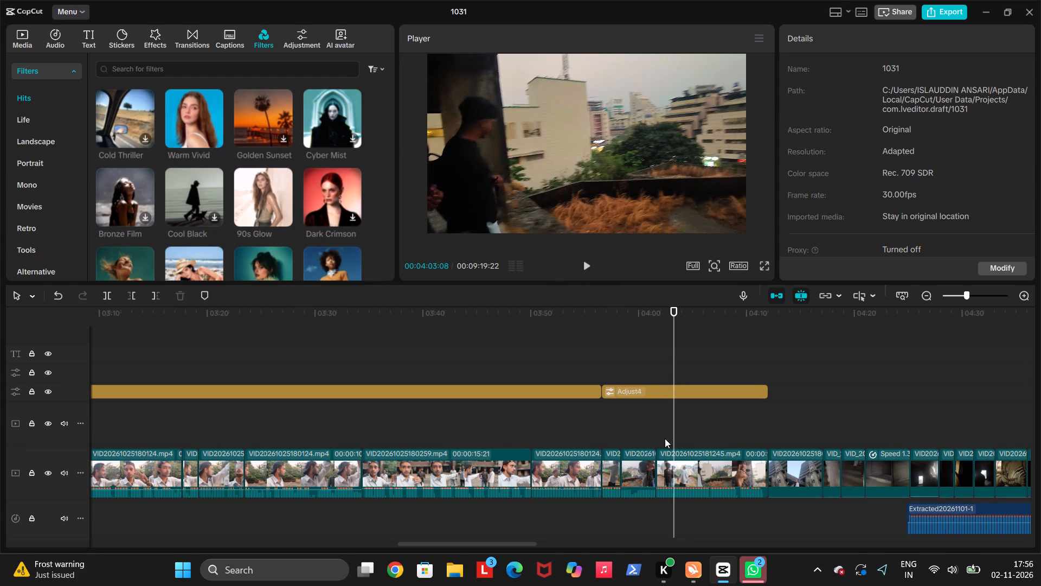
key("ctrl+b")
Play on from the cut to find where the unwanted footage ends and split the clip again at 04:05:29.
key("space")
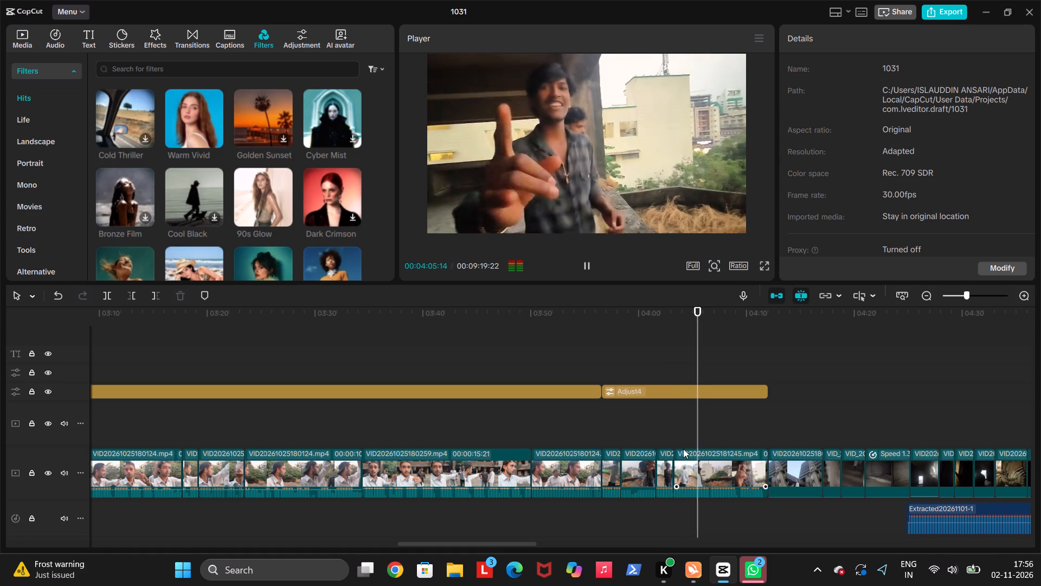
key("space")
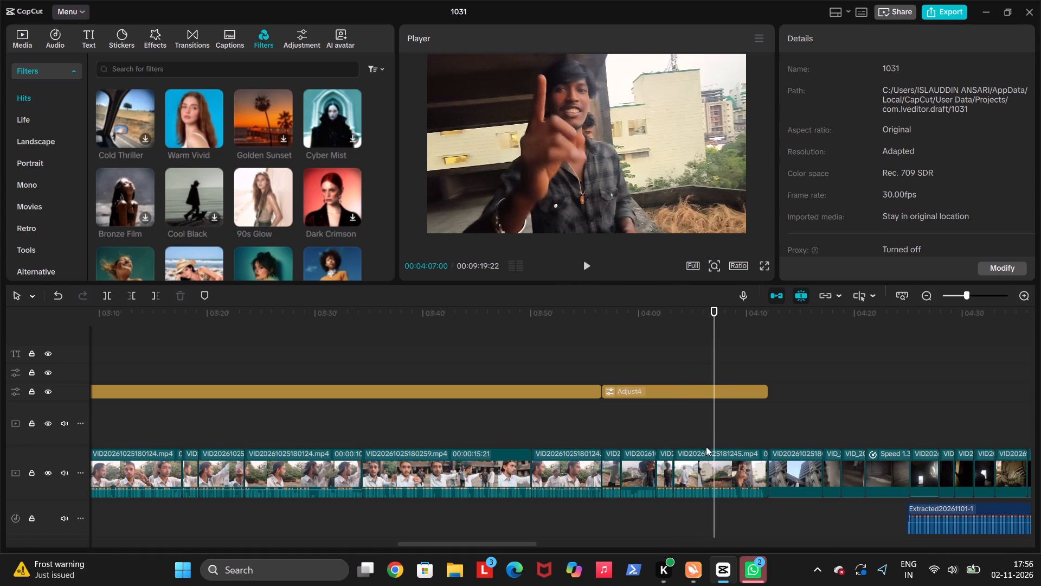
left_click(674, 441)
key("space")
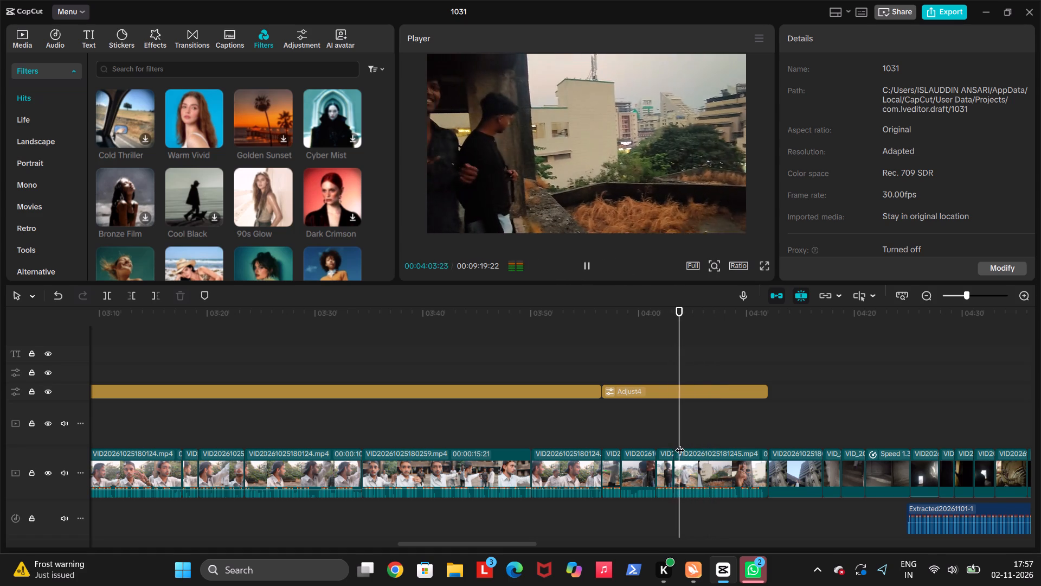
key("space")
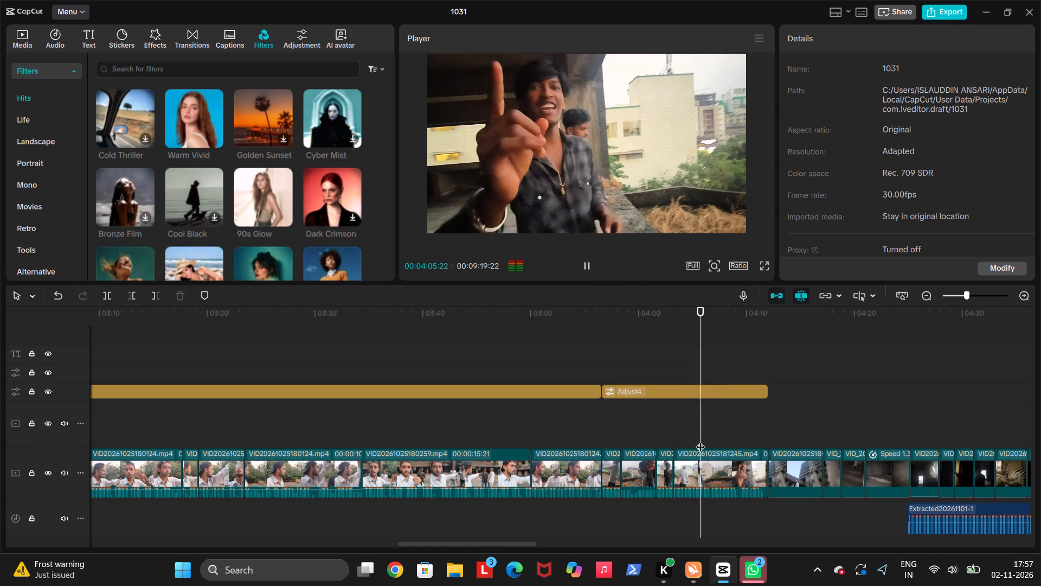
key("space")
key("space")
left_click(701, 440)
key("space")
key("space")
key("ctrl+b")
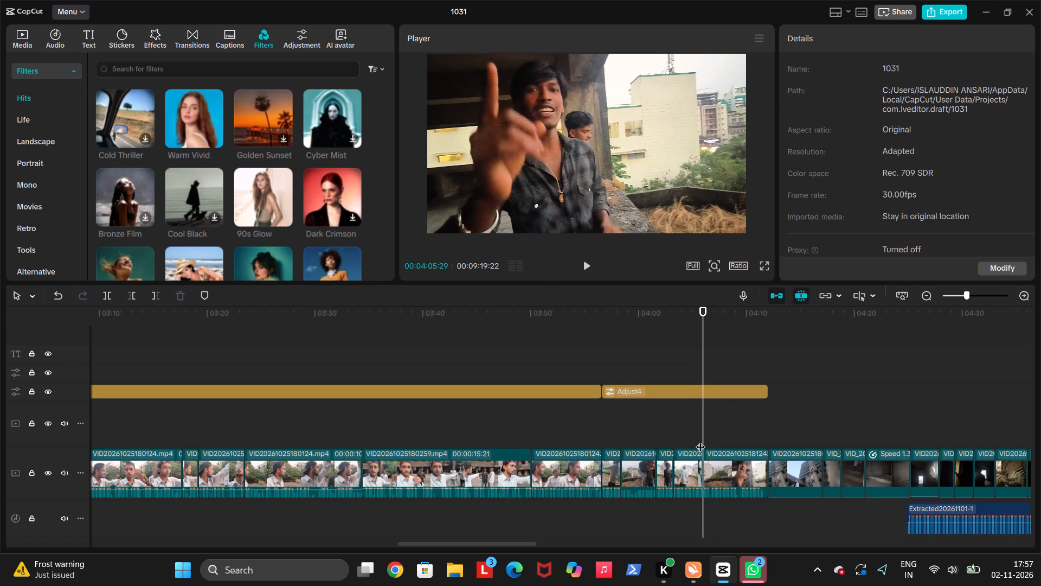
Trim about 22 frames off the start of the clip that follows the 04:05:29 split.
key("space")
key("space")
type("q")
key("space")
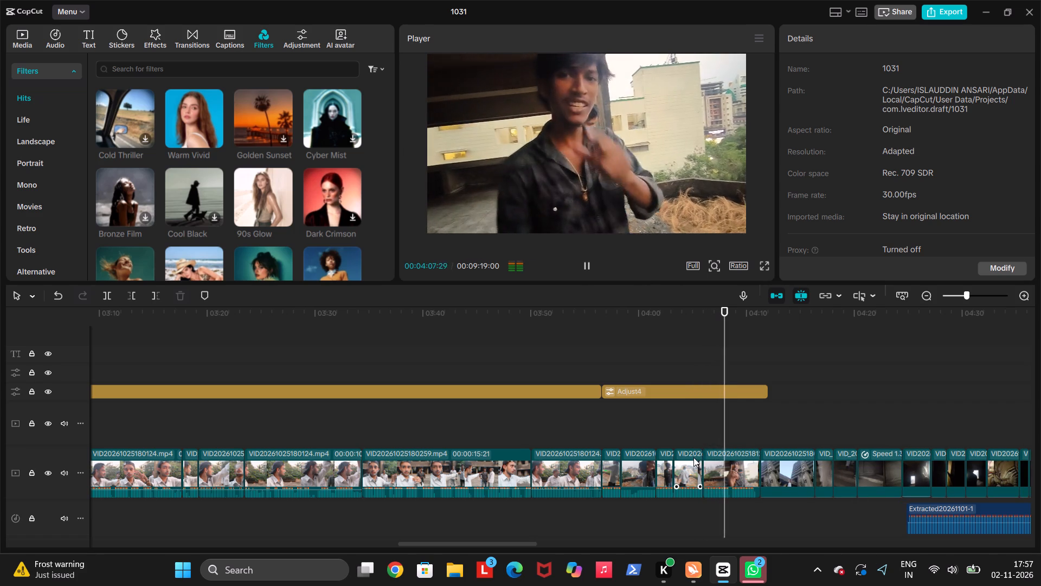
Delete the clip section between 04:03:08 and 04:05:29 and replay across the new join.
left_click(684, 454)
key("Delete")
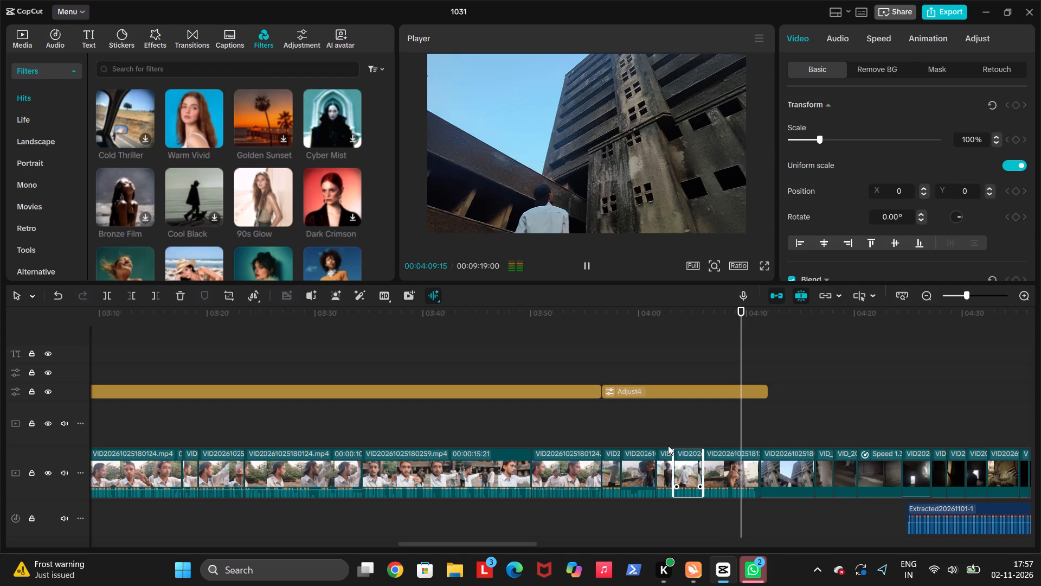
left_click(662, 438)
key("space")
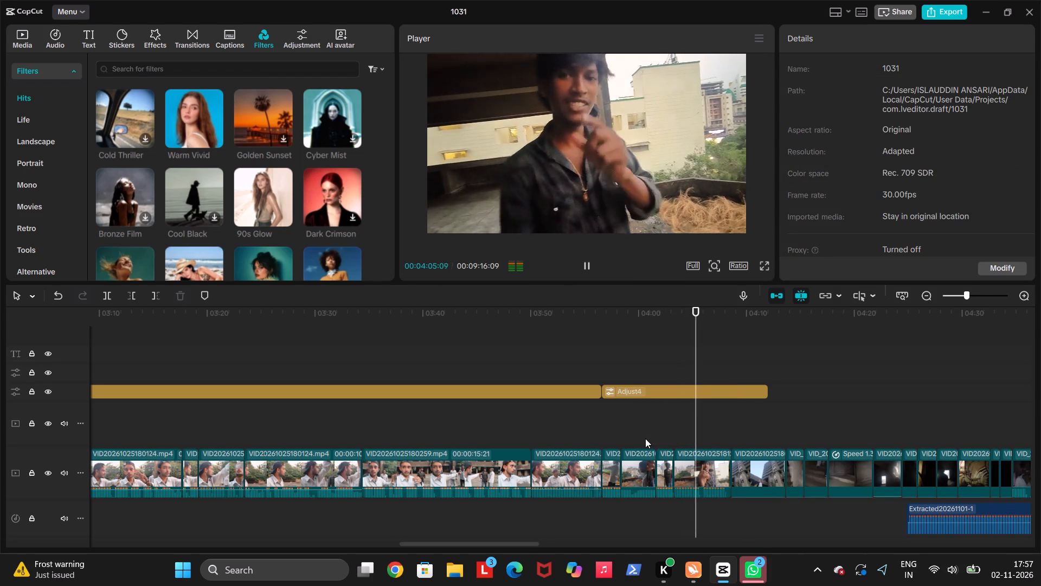
key("space")
Shorten the terrace adjustment layer to end at 04:08:18, where the building footage begins, and replay the transition.
left_click(732, 439)
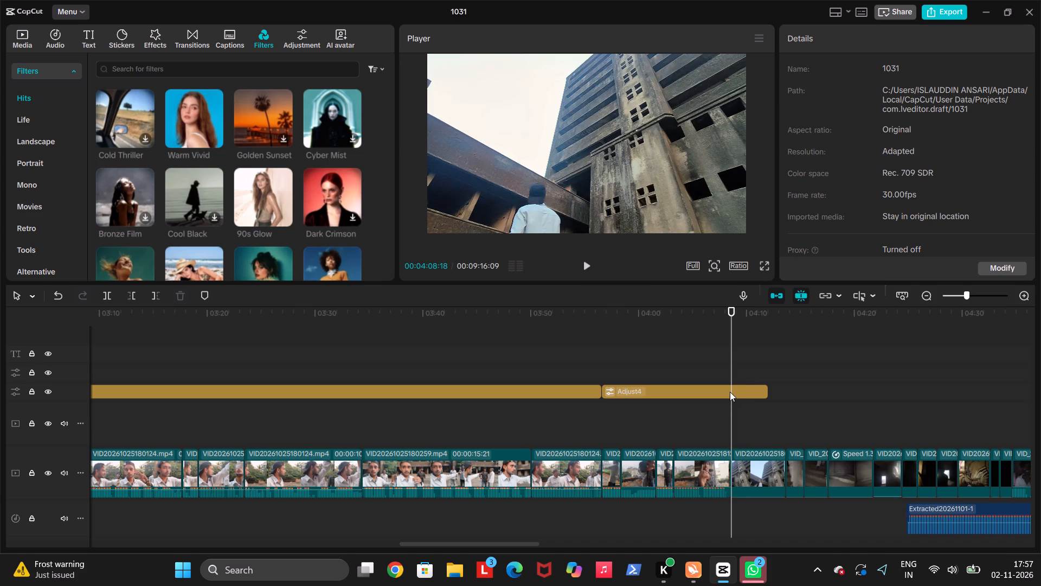
left_click(730, 392)
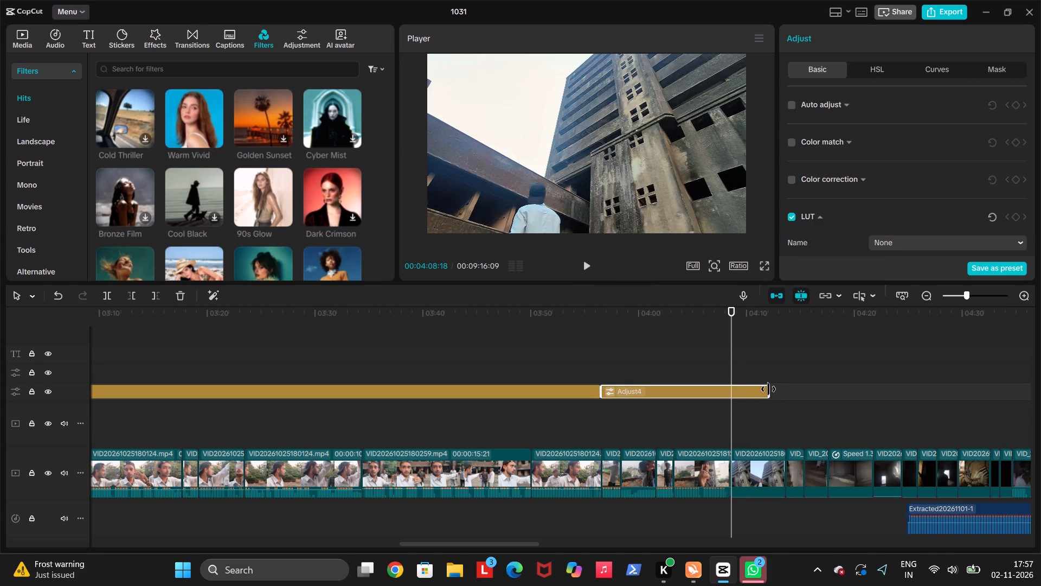
left_click_drag(768, 390, 731, 396)
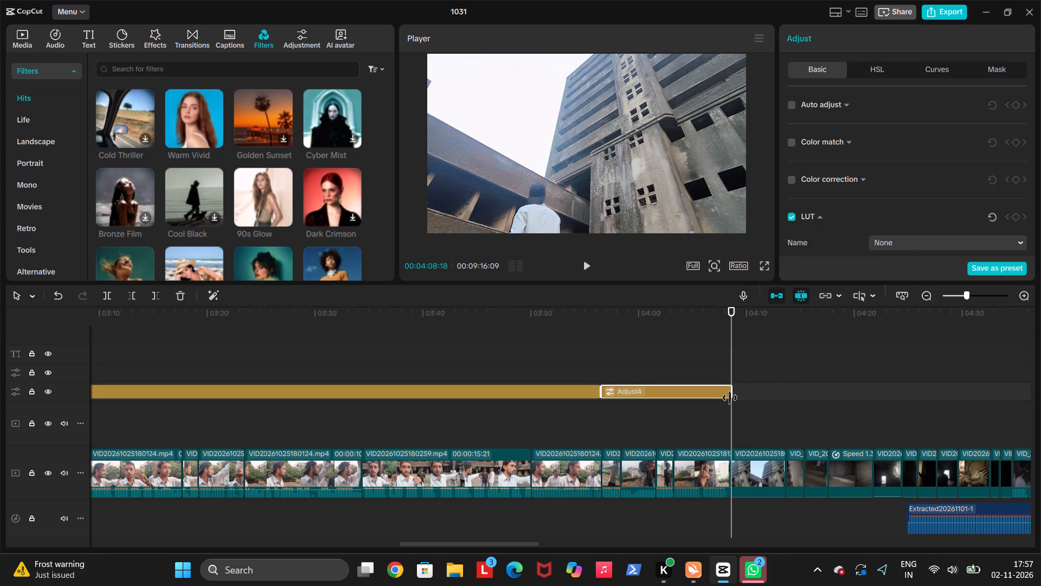
left_click(691, 411)
key("space")
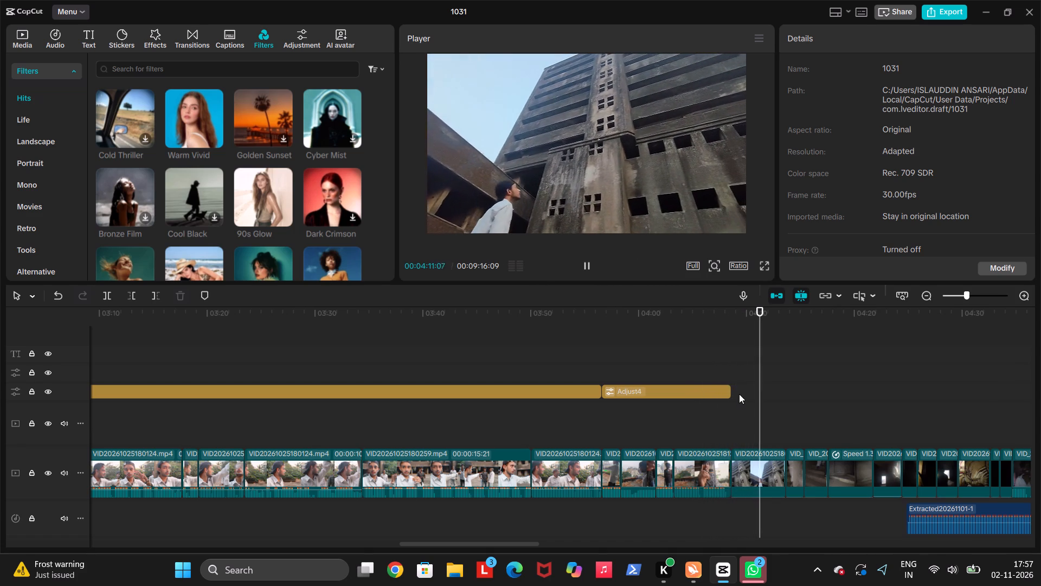
Move the extracted audio clip earlier to start with the building footage at about 04:08:18 and play it back.
left_click(980, 519)
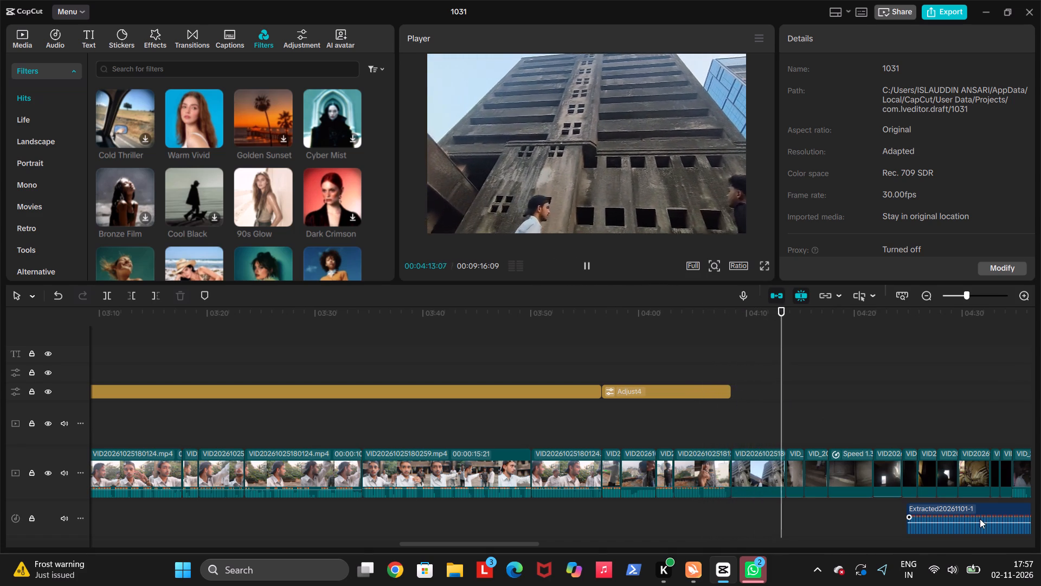
left_click_drag(984, 512, 813, 508)
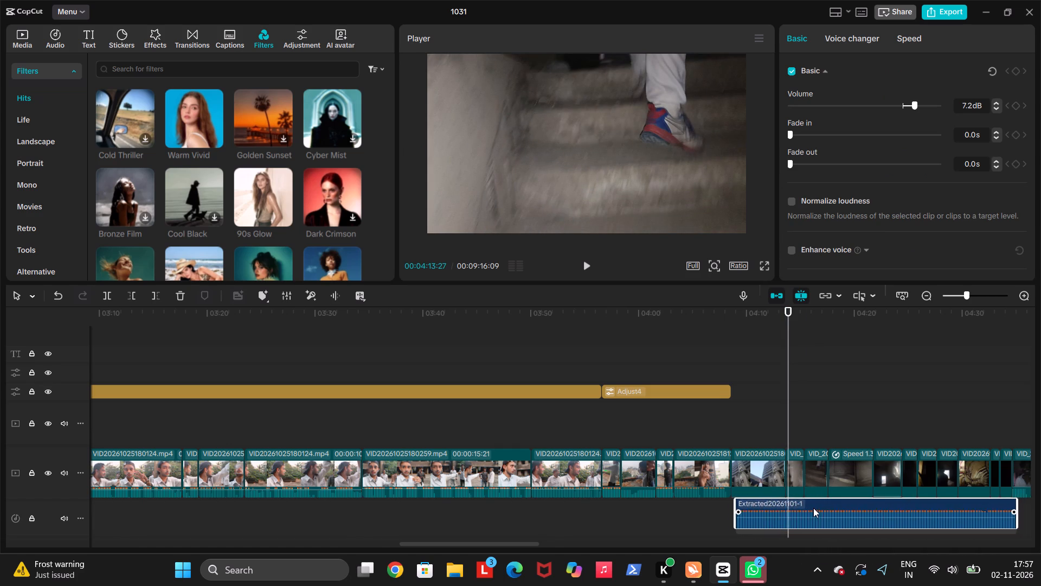
left_click_drag(813, 508, 812, 508)
left_click(723, 436)
key("space")
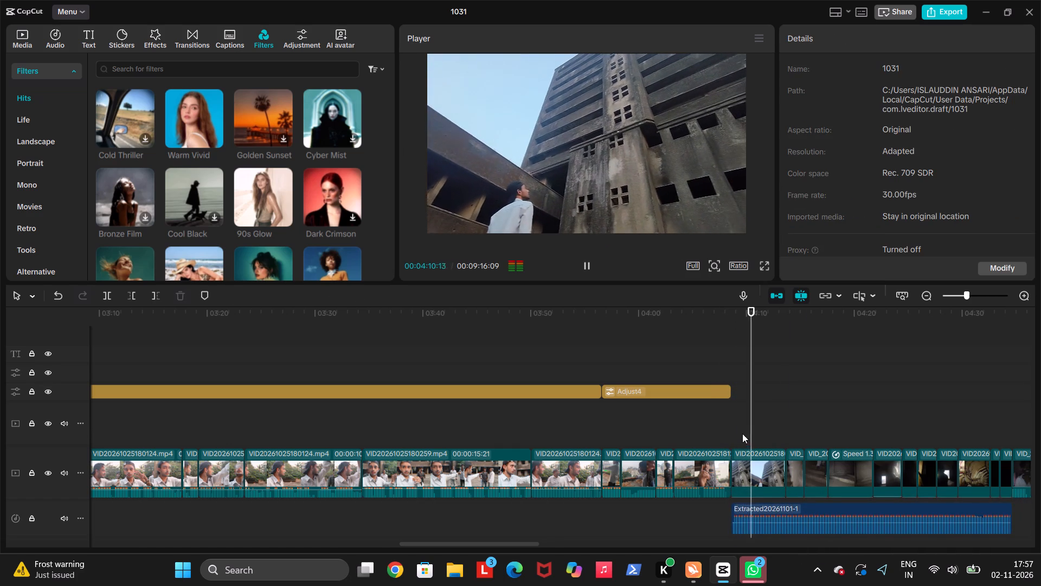
Paste a copy of the terrace adjustment layer at 04:08:18 and extend it to about 04:35, where the 181919 footage begins.
left_click(730, 377)
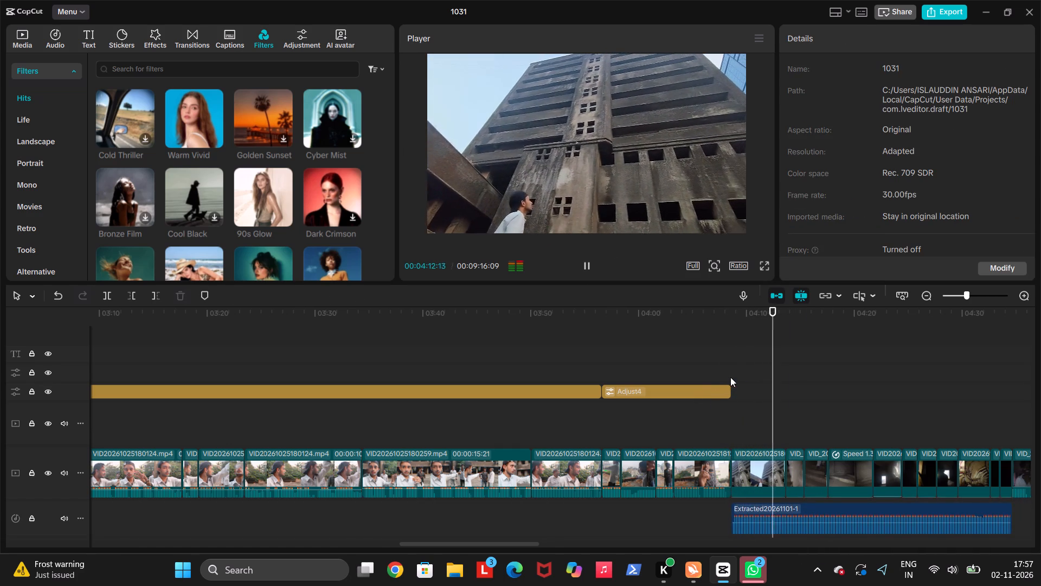
left_click(625, 393)
key("ctrl+c")
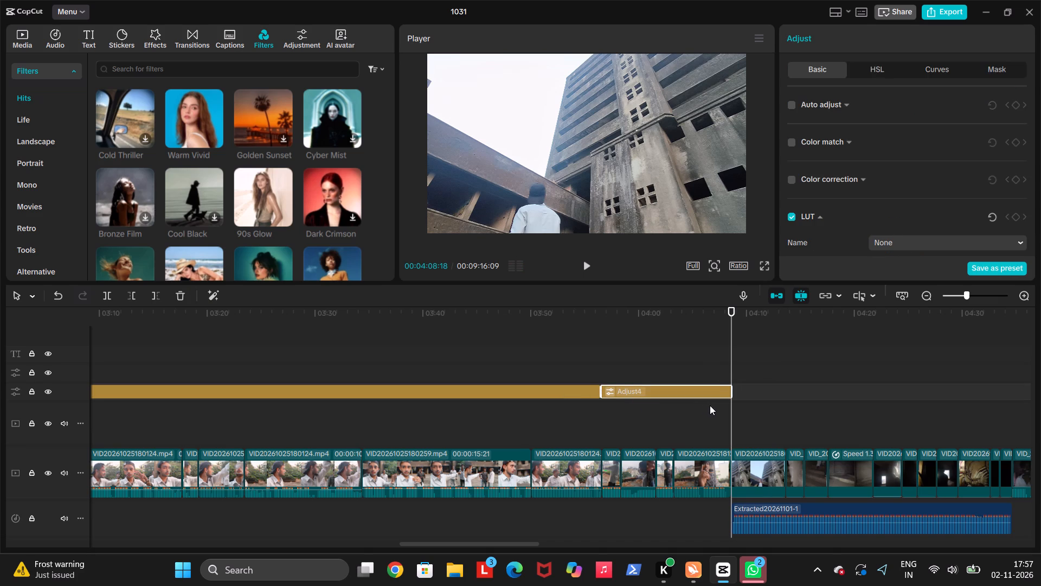
key("ctrl+v")
scroll(861, 399, "left", 1)
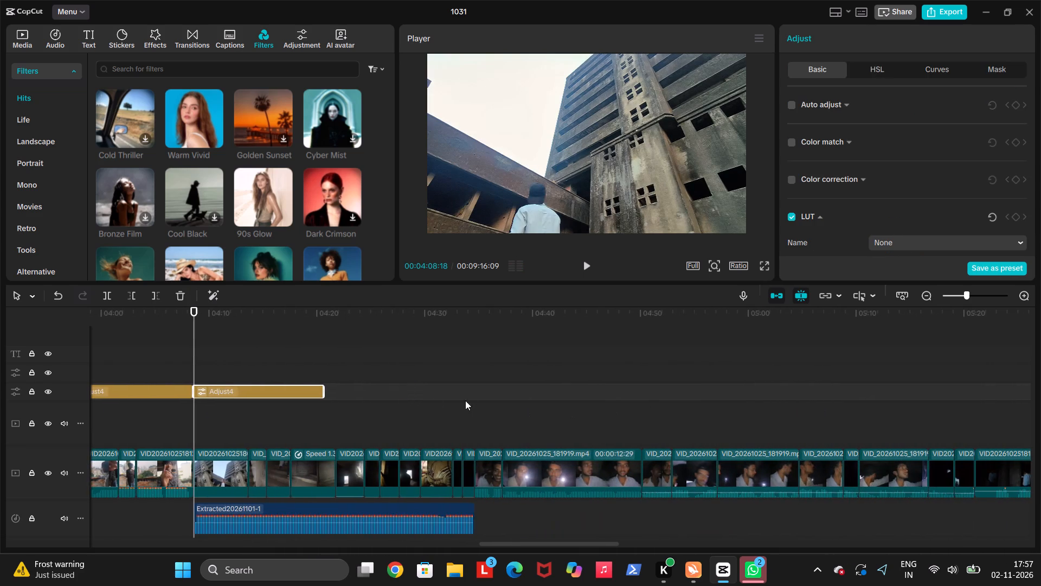
scroll(333, 393, "left", 2)
left_click_drag(320, 391, 393, 399)
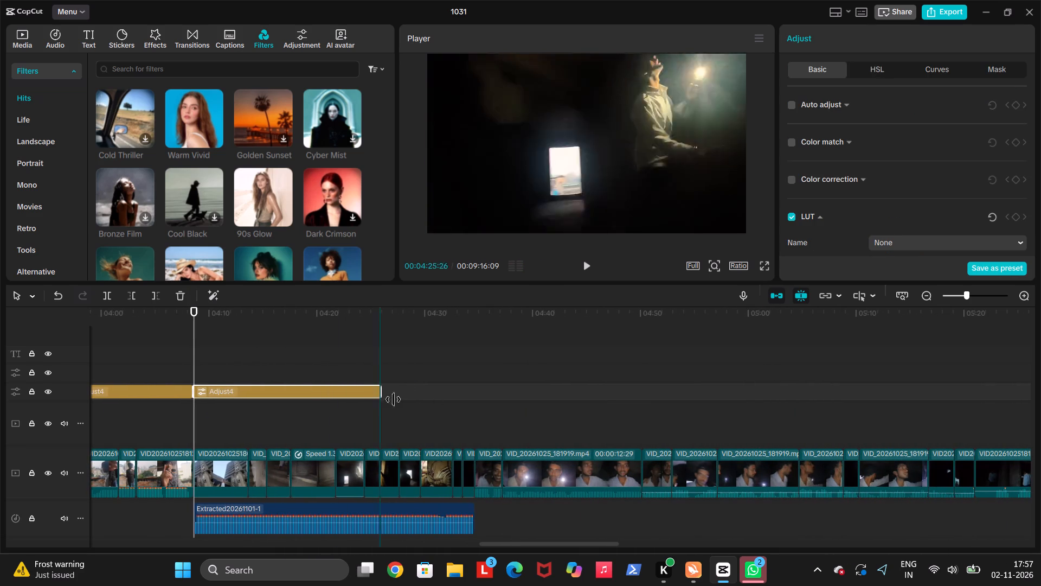
scroll(393, 399, "left", 1)
left_click_drag(393, 399, 466, 417)
scroll(466, 417, "left", 1)
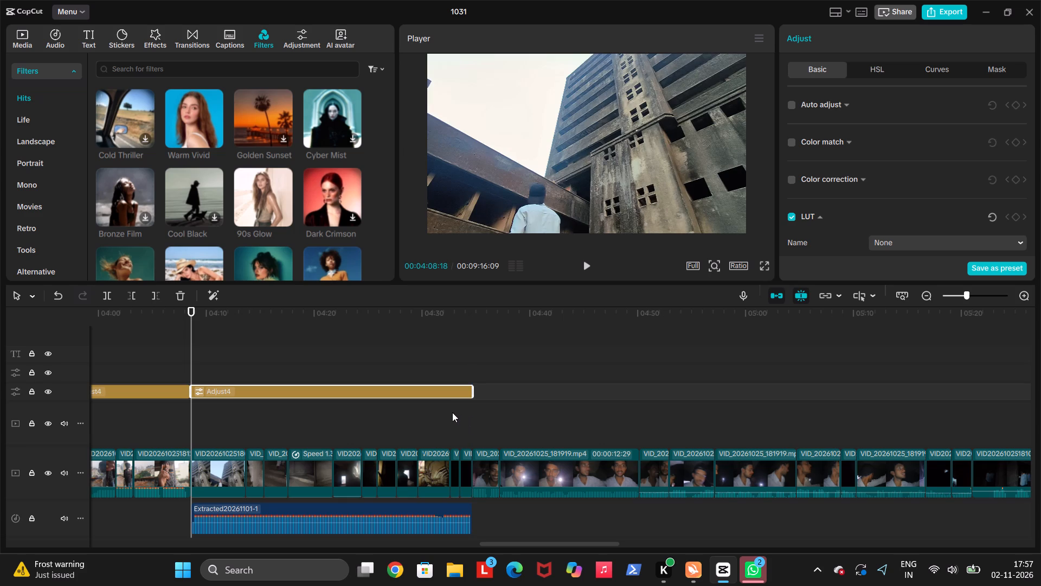
Set the building scene's adjustment layer to Temp 13, Tint -11 and Saturation 16.
scroll(864, 175, "down", 1)
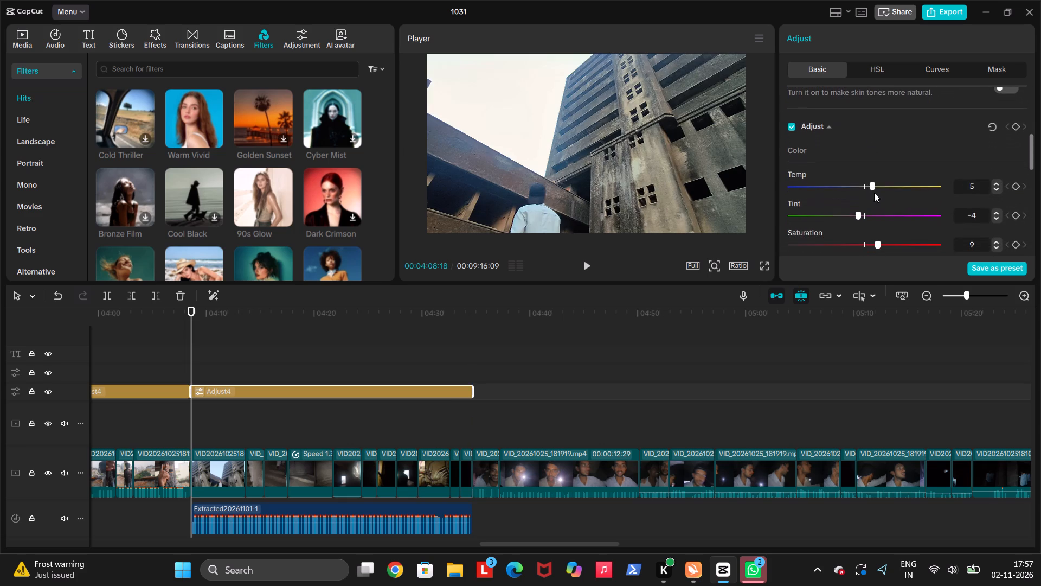
scroll(874, 193, "down", 1)
left_click(881, 185)
left_click(846, 217)
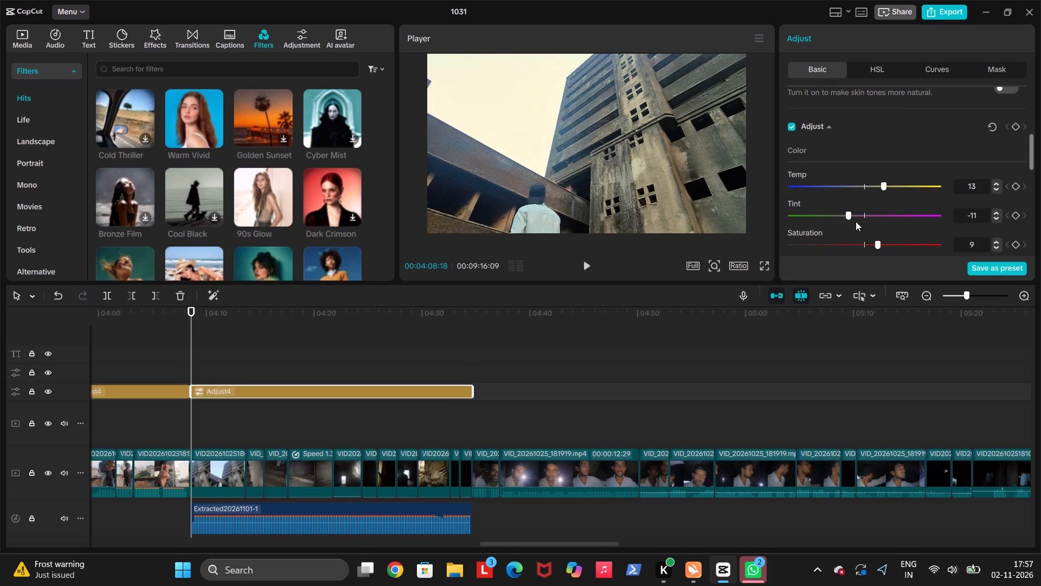
scroll(882, 244, "down", 1)
left_click(885, 246)
scroll(885, 246, "down", 1)
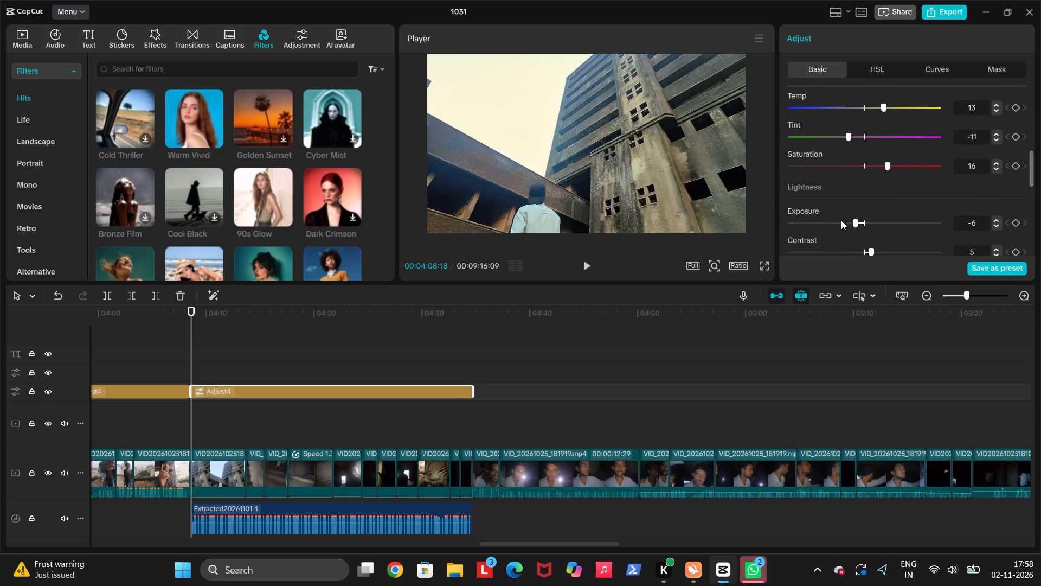
Darken the building adjustment layer to Exposure -21 and raise its Contrast slightly.
scroll(841, 220, "down", 1)
left_click(841, 220)
scroll(840, 221, "down", 1)
left_click(831, 170)
scroll(834, 175, "down", 1)
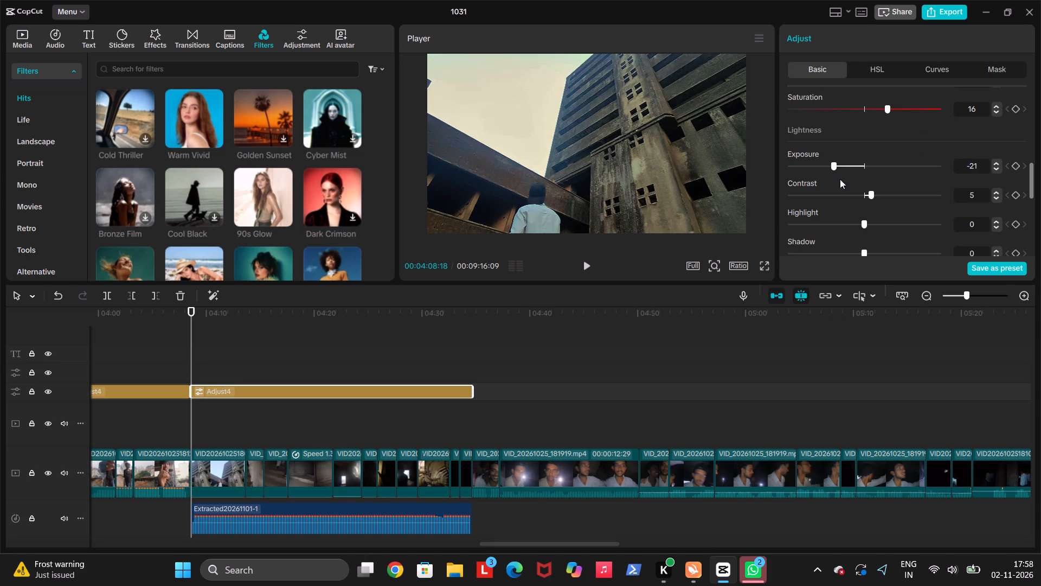
scroll(875, 206, "down", 1)
left_click(878, 195)
scroll(878, 202, "down", 1)
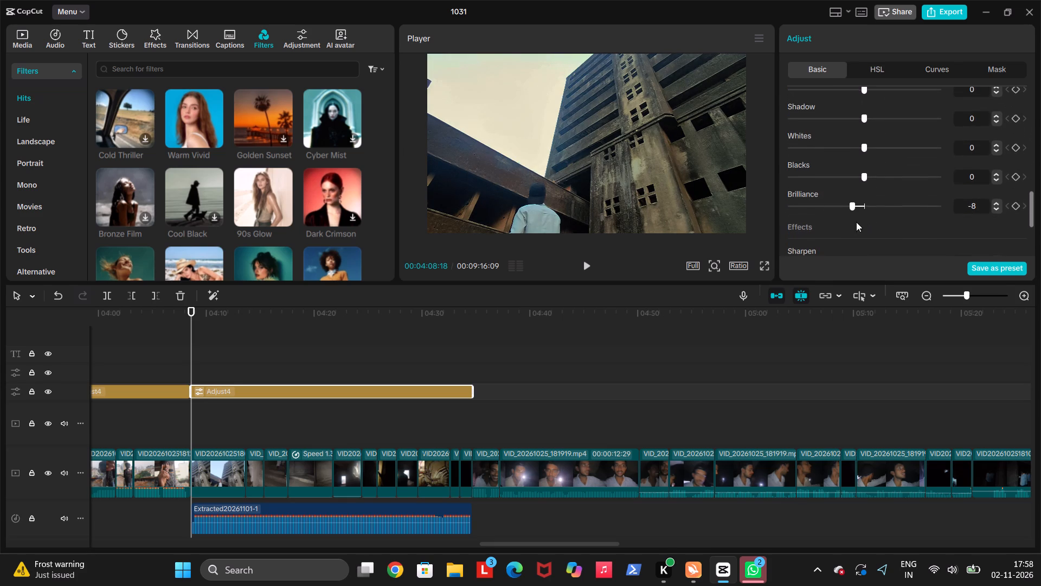
Lower the building adjustment layer's Brilliance, set Sharpen to 10, and play the graded scene from its start.
scroll(856, 222, "down", 1)
left_click(841, 203)
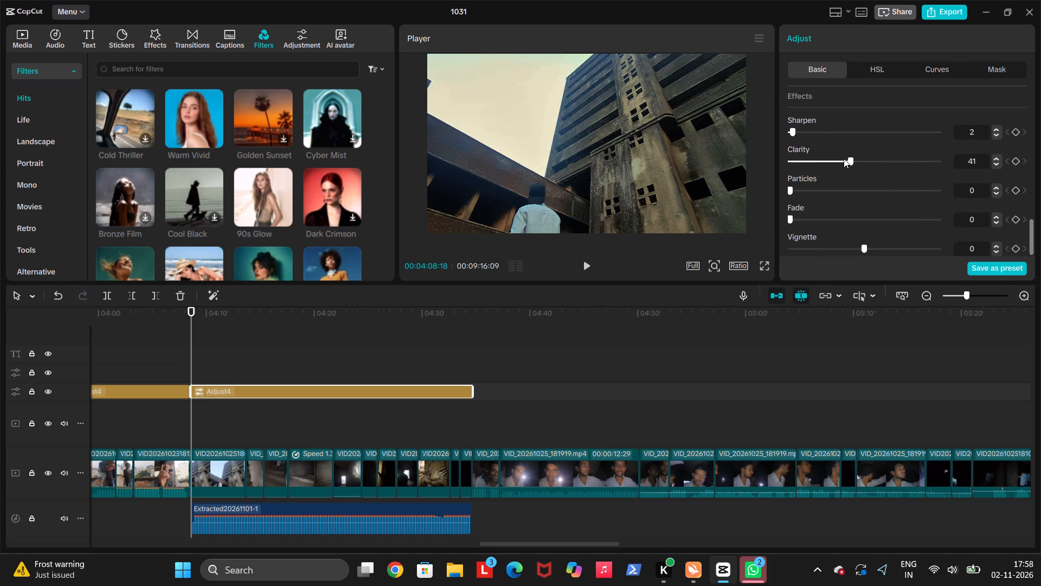
scroll(844, 158, "down", 1)
left_click(806, 132)
key("space")
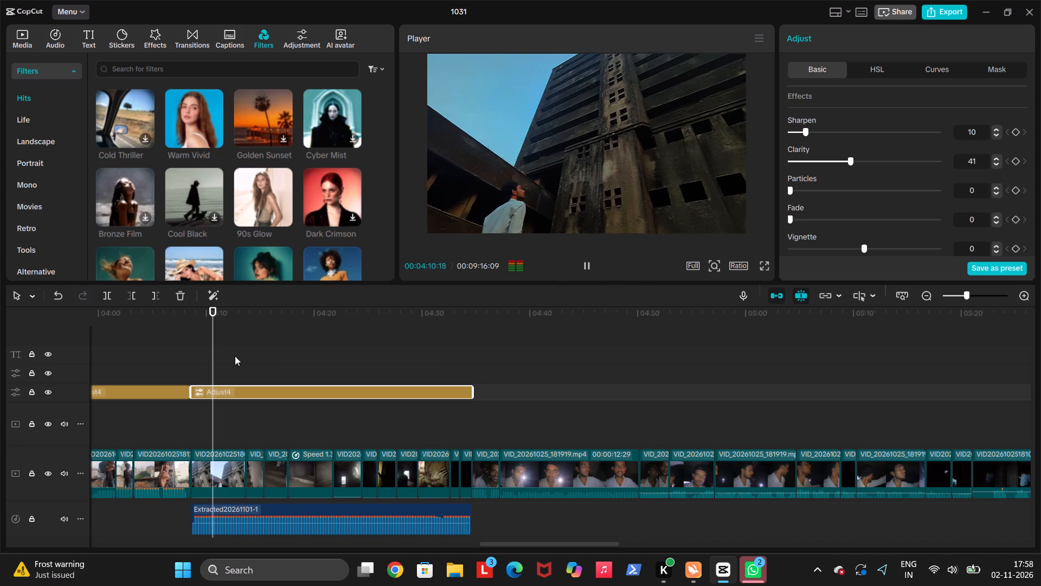
left_click(187, 347)
key("space")
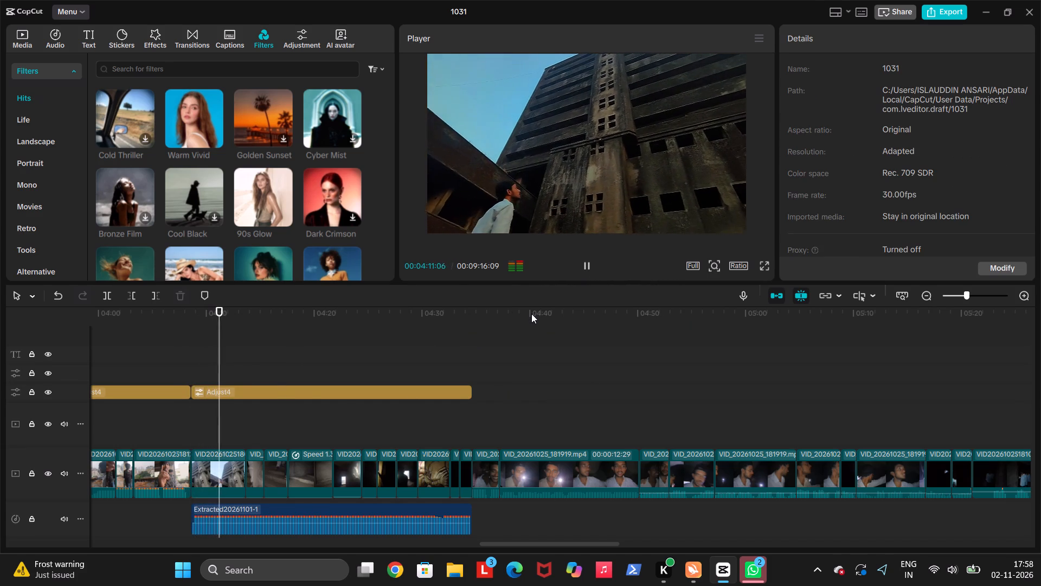
Trim off the rest of the building clip after 04:12:09 and play on across the new join.
key("space")
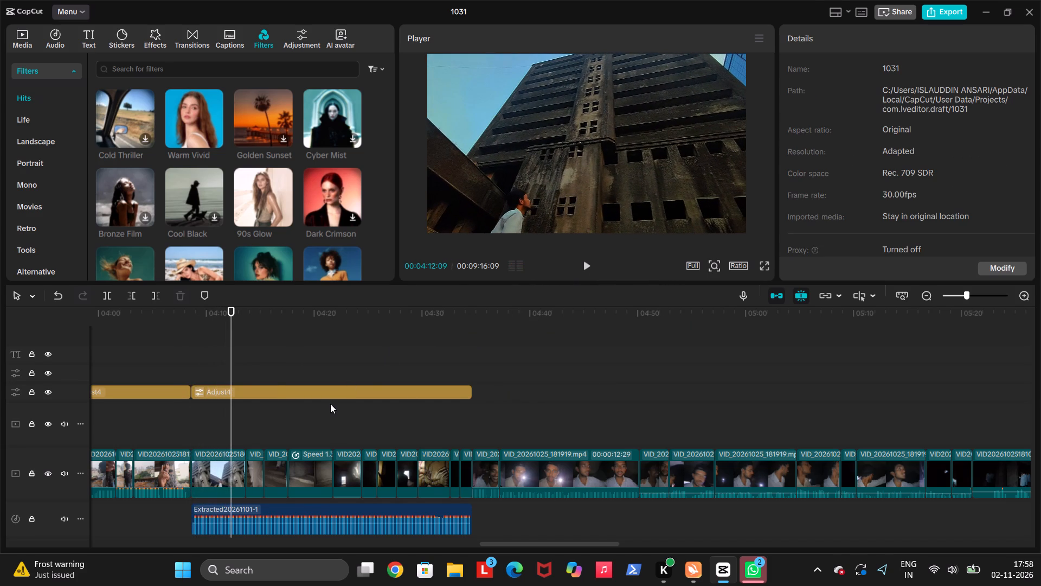
key("w")
key("space")
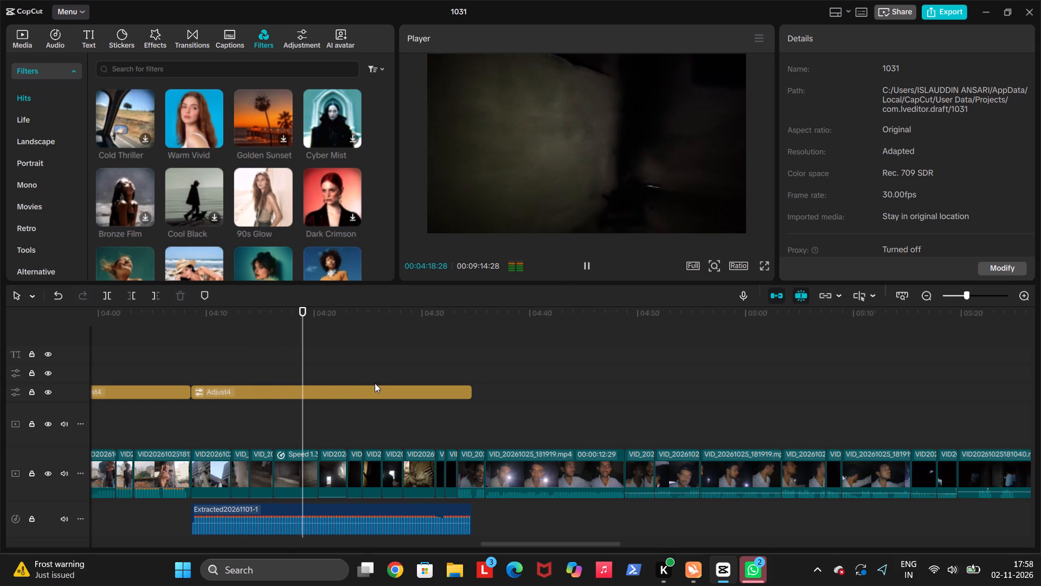
Trim off the end of the sped-up clip after about 04:19 and play on from the cut.
key("space")
key("w")
key("space")
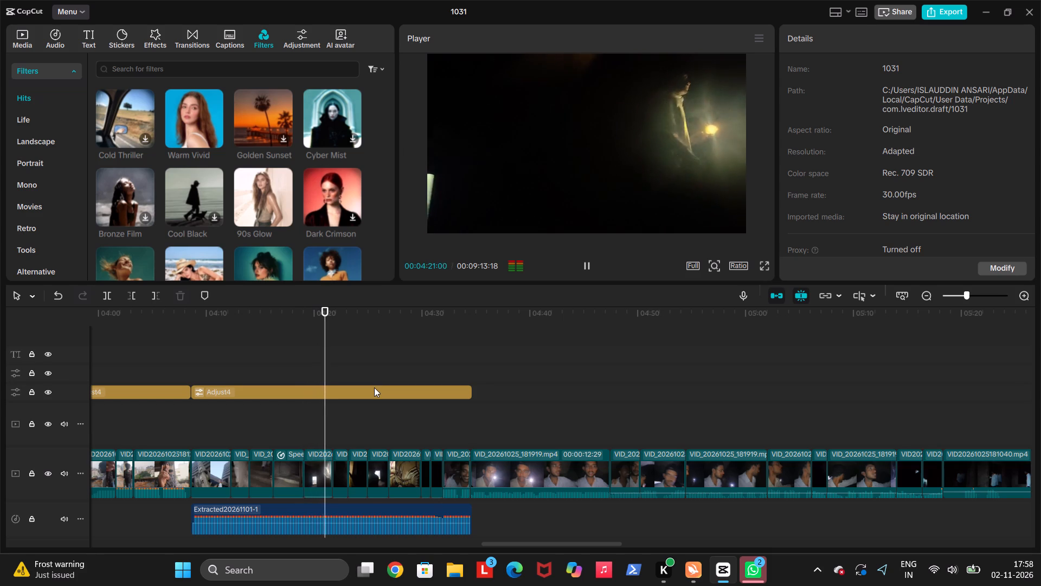
Replay the dark interior shots, trim the start of the green wall-art clip up to 04:22:16, and check the join.
key("space")
key("space")
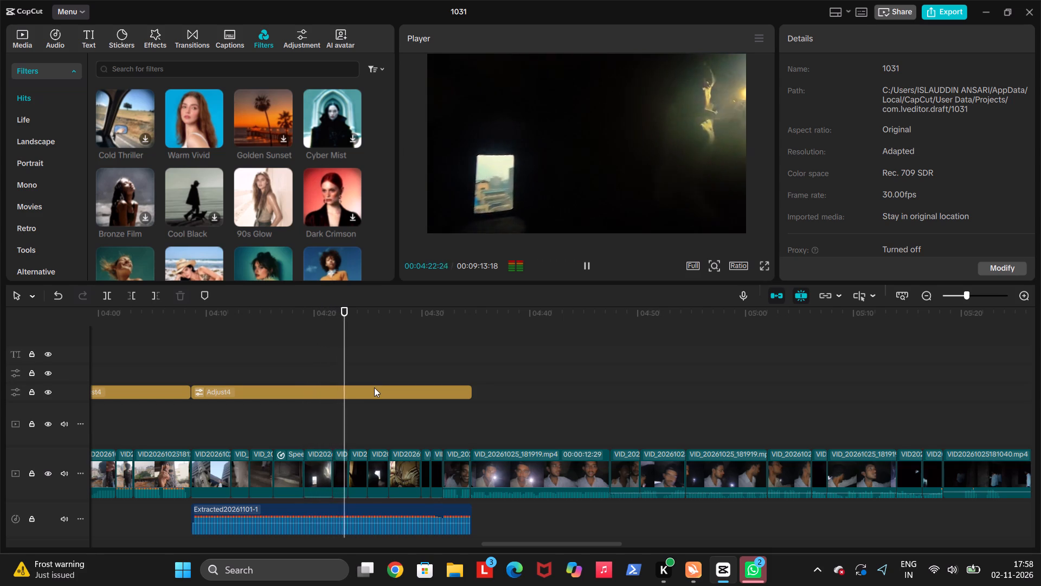
left_click(319, 429)
key("space")
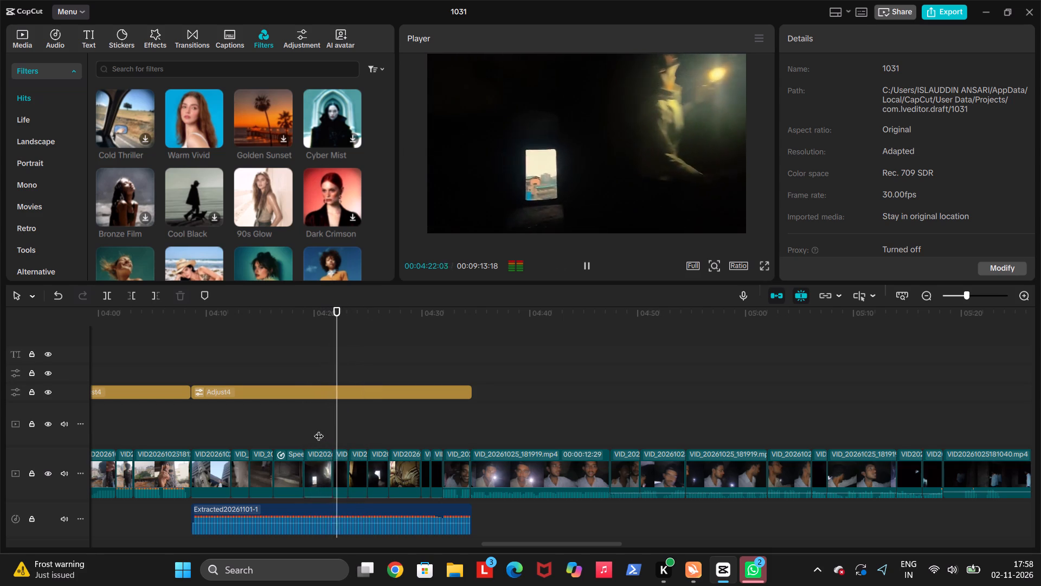
key("space")
key("space")
key("space")
key("q")
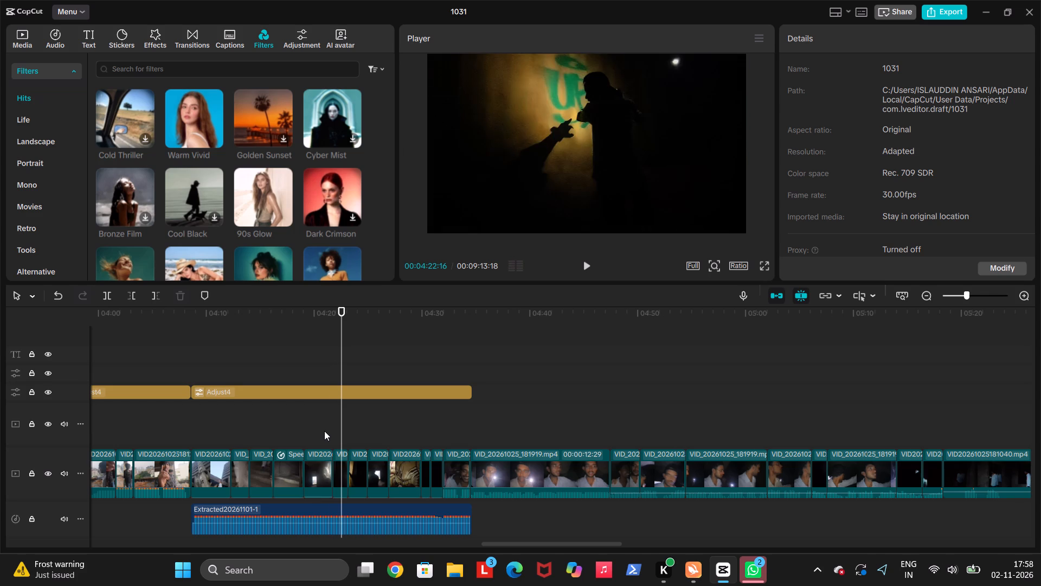
left_click(324, 431)
key("space")
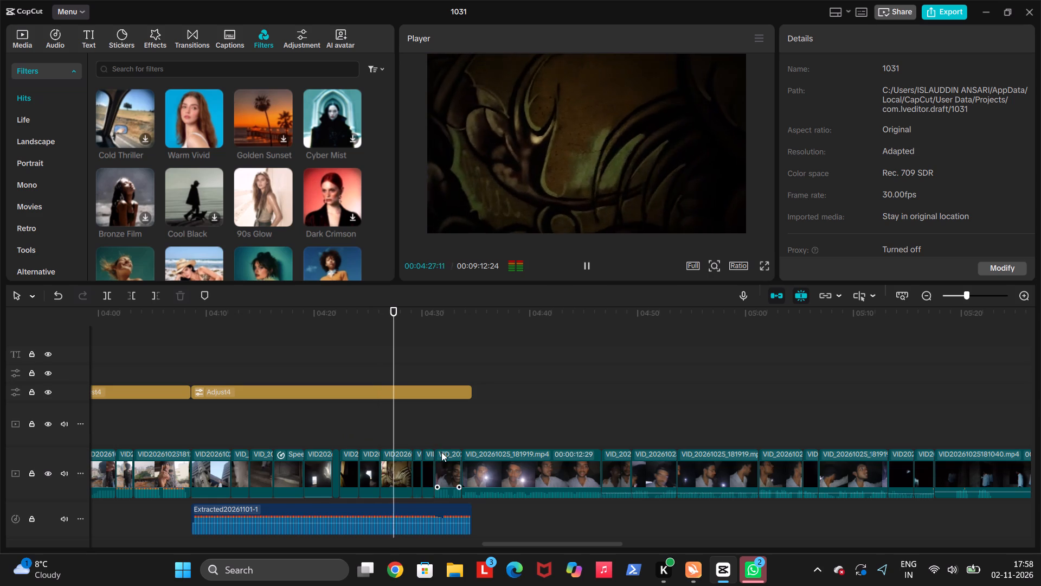
Trim the end of the extracted audio clip to 04:31:05, where the dark selfie footage begins.
left_click(442, 521)
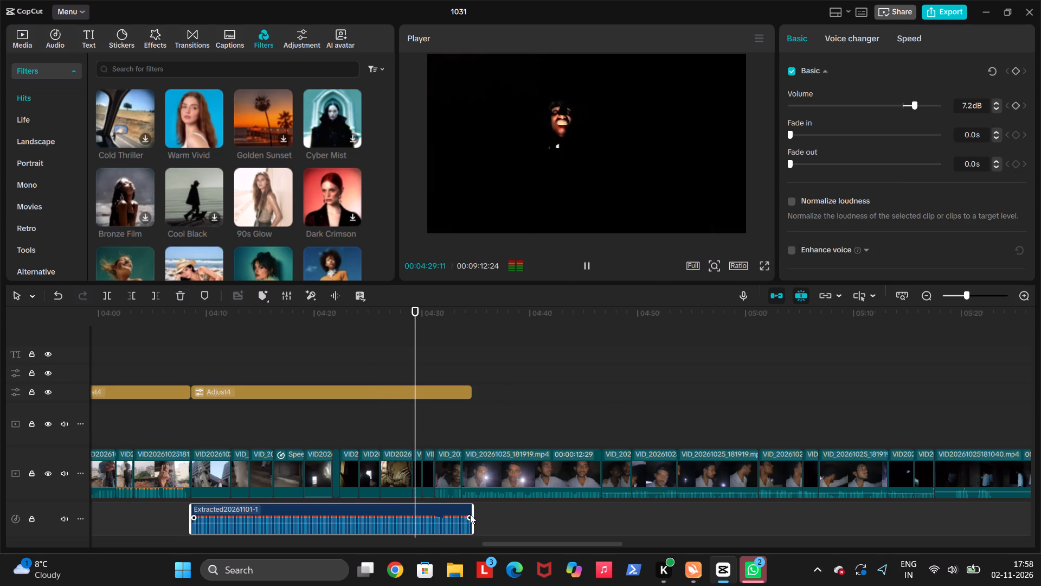
left_click(473, 514)
key("space")
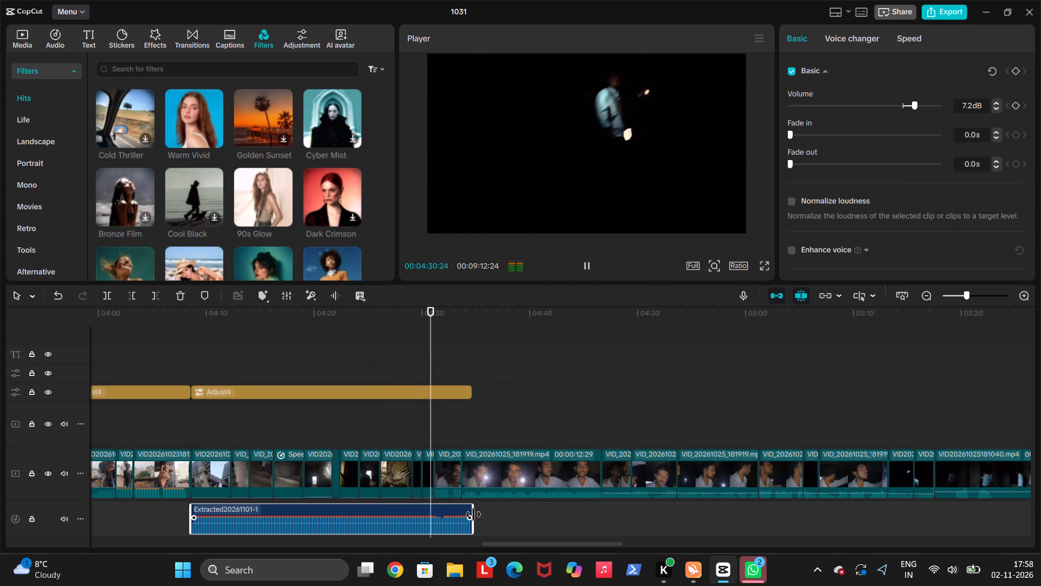
key("space")
key("space")
key("space")
key("Up")
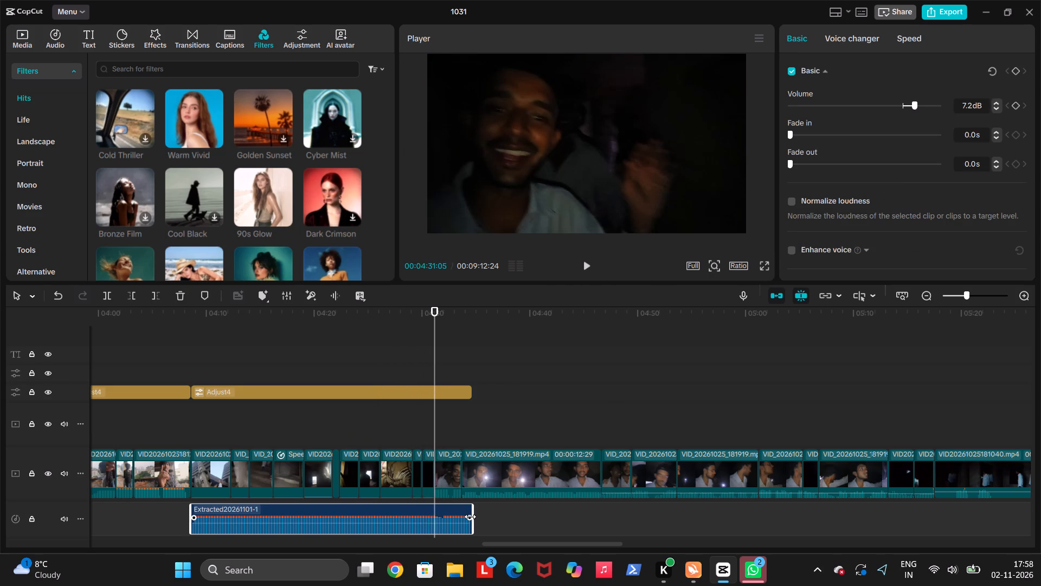
key("w")
key("space")
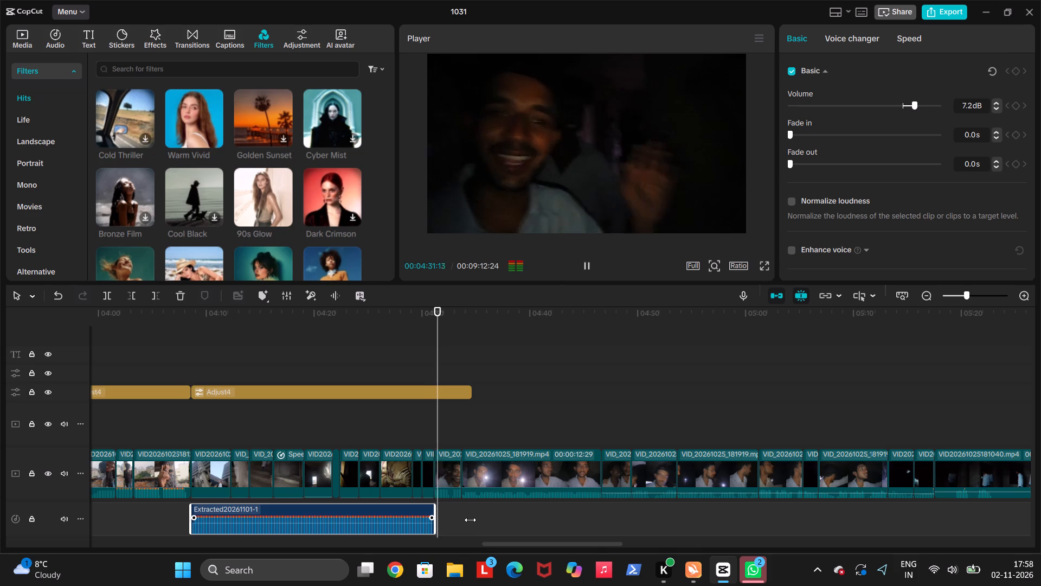
Shorten the building adjustment layer to end with the audio at about 04:31:07 and replay the transition.
left_click(451, 387)
key("space")
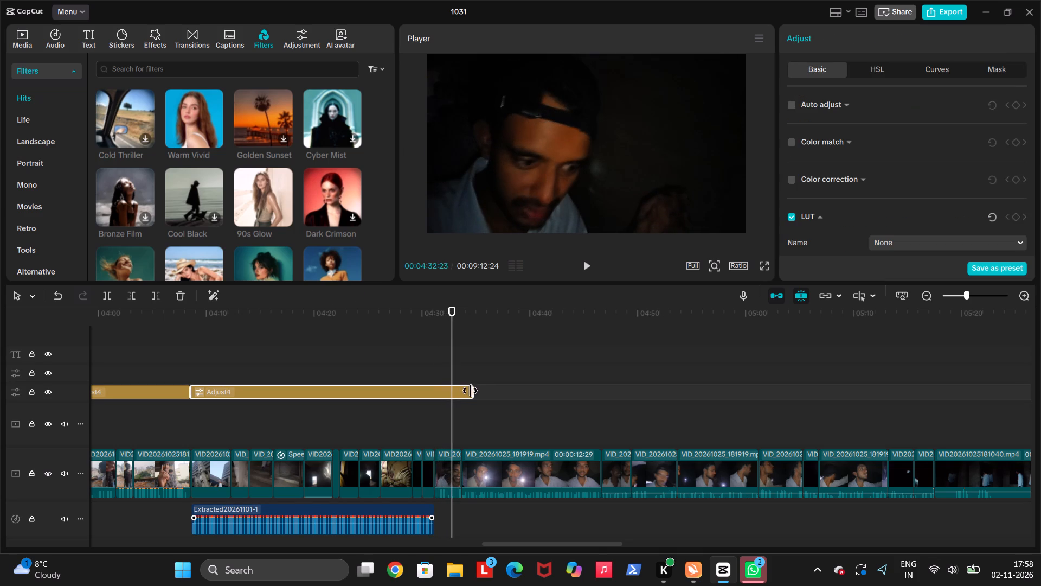
left_click_drag(472, 391, 435, 389)
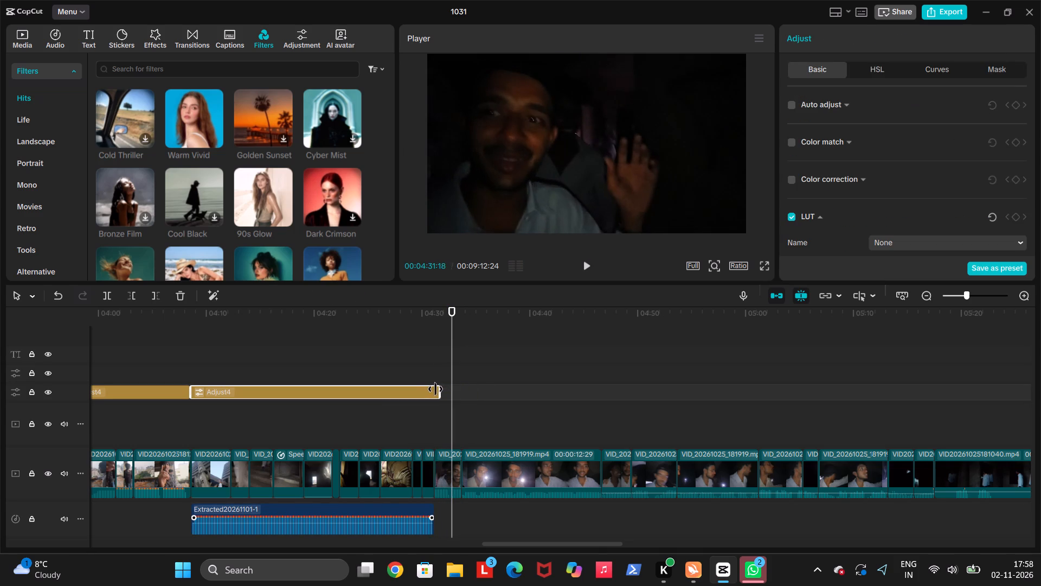
left_click_drag(435, 389, 433, 389)
key("space")
left_click(426, 422)
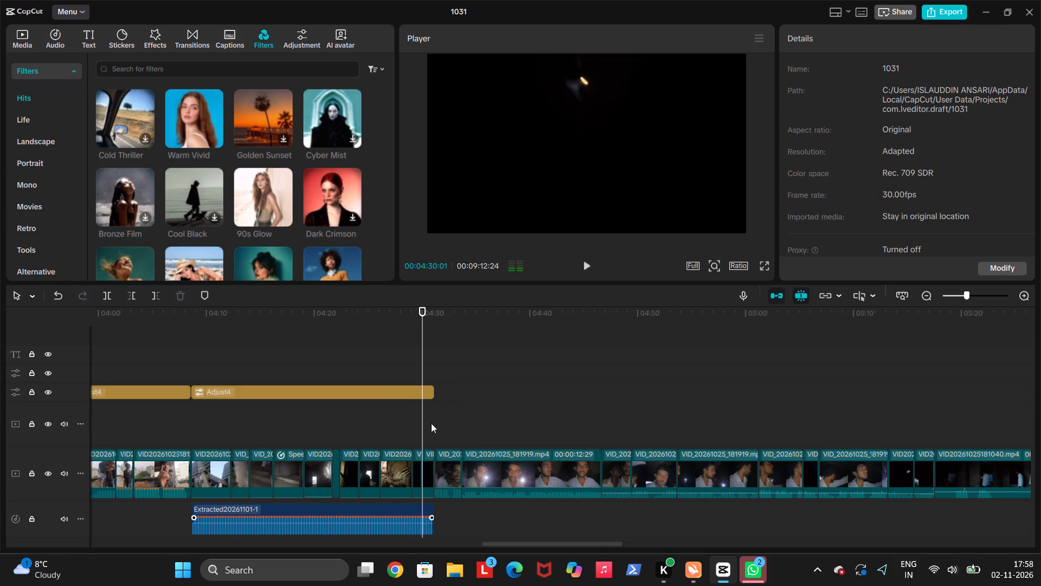
key("space")
key("space")
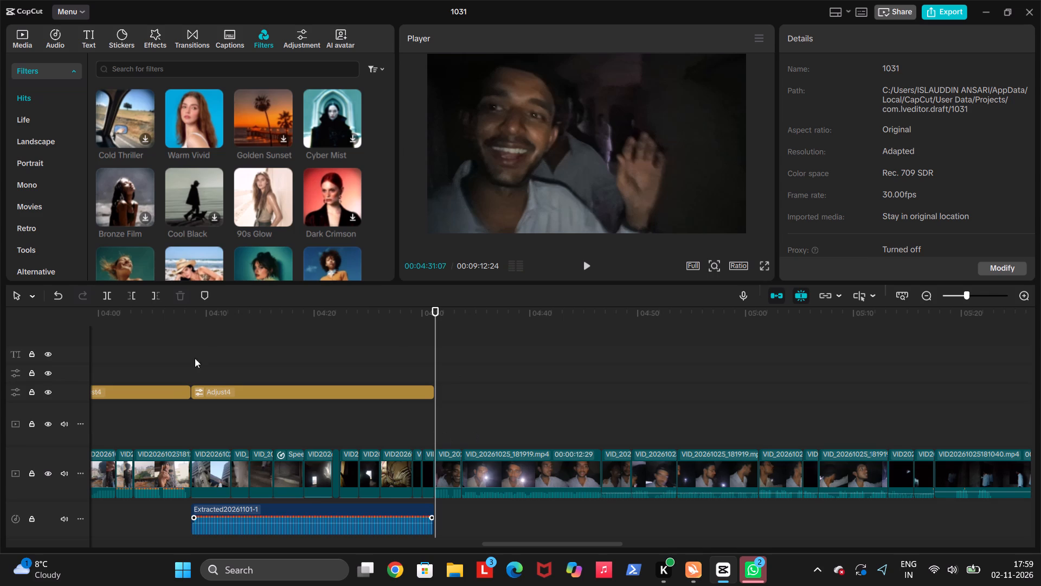
Paste a copy of the terrace adjustment layer at 04:31:07 over the dark selfie footage and play it.
left_click(168, 387)
key("ctrl+c")
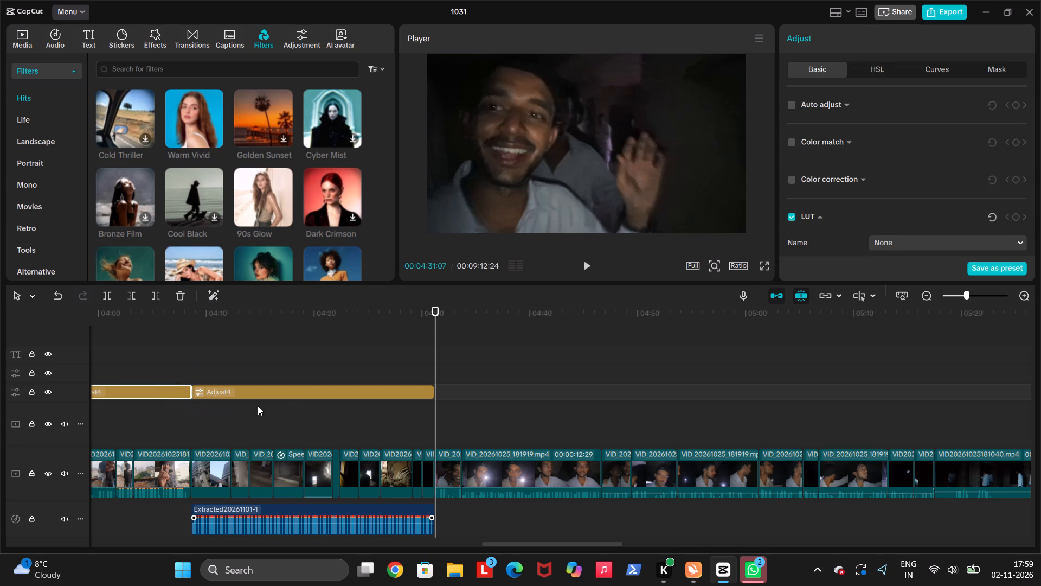
key("ctrl+v")
key("space")
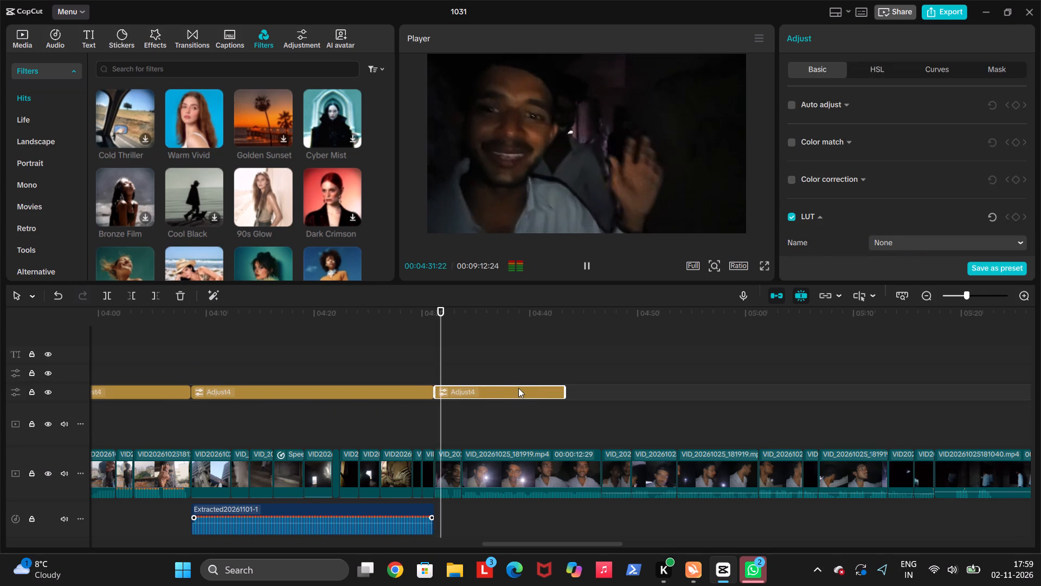
key("space")
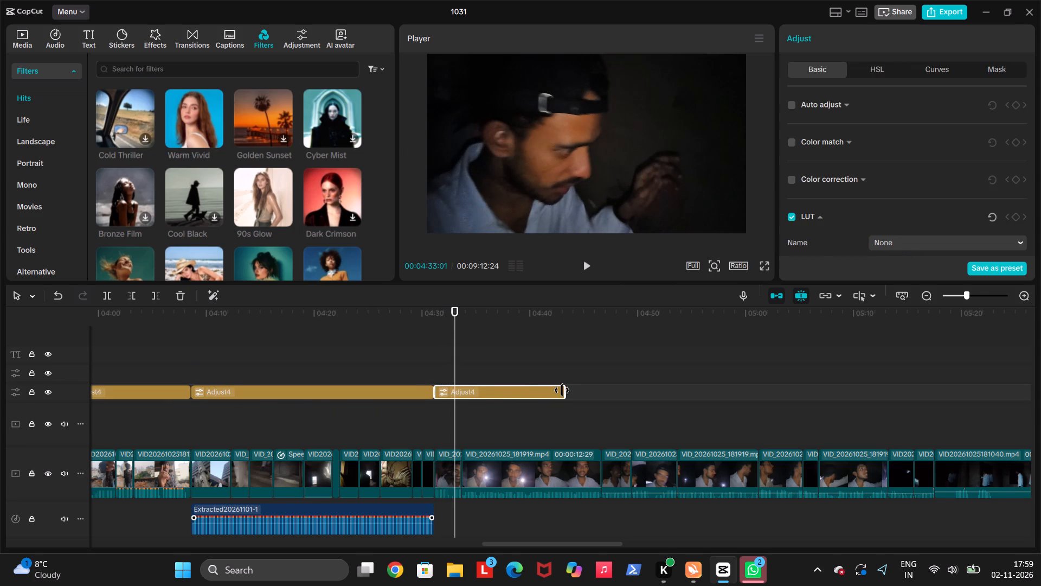
key("space")
Set the pasted adjustment layer's Saturation to 5 and fine-tune its Exposure on the flashlight shot near 04:34:20.
scroll(876, 167, "down", 1)
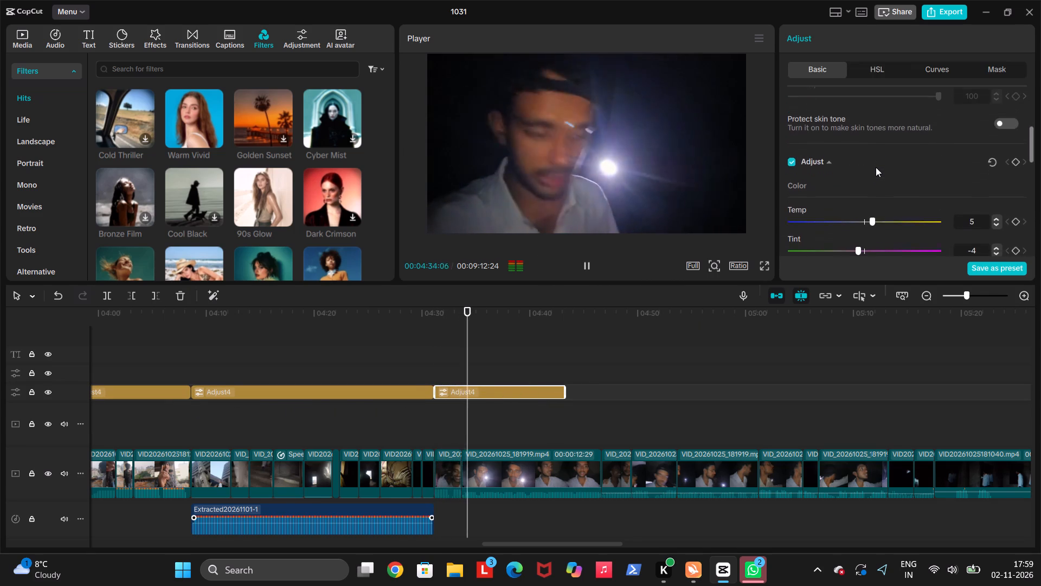
key("space")
left_click(869, 215)
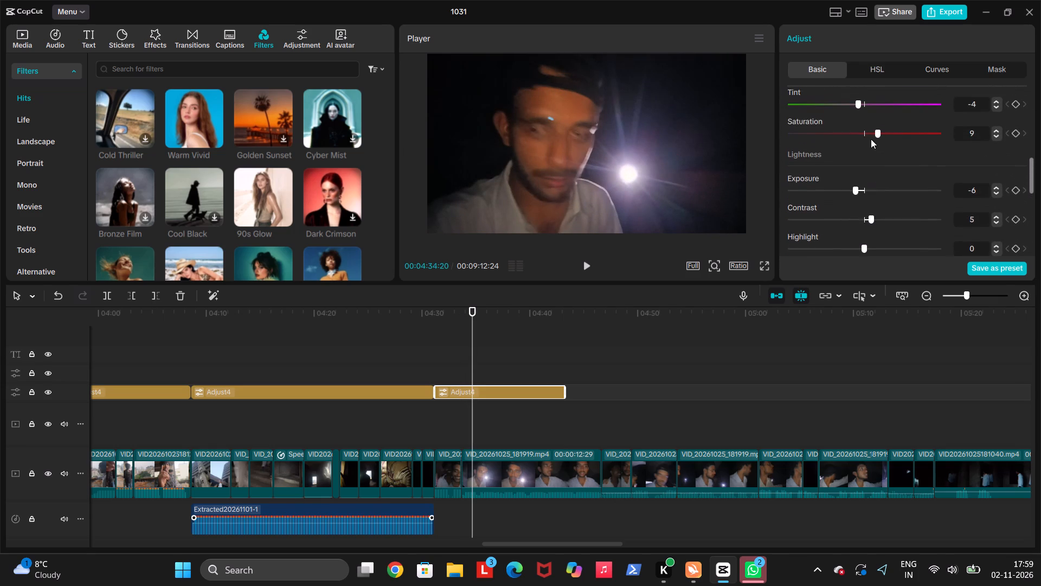
left_click(869, 136)
left_click(846, 192)
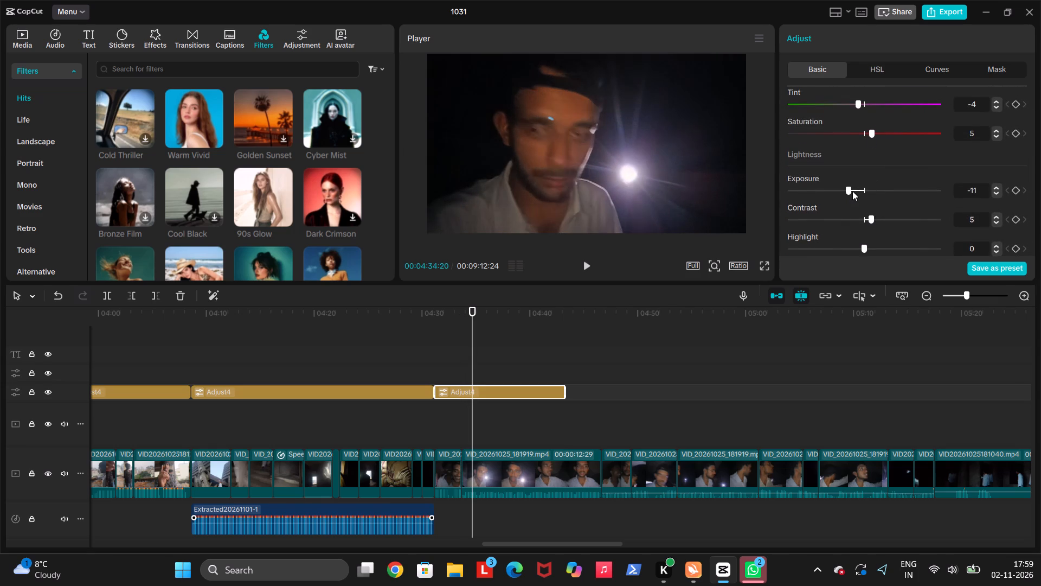
left_click(854, 191)
Set the pasted adjustment layer's Brilliance to -5 and Sharpen to 5.
scroll(859, 202, "down", 2)
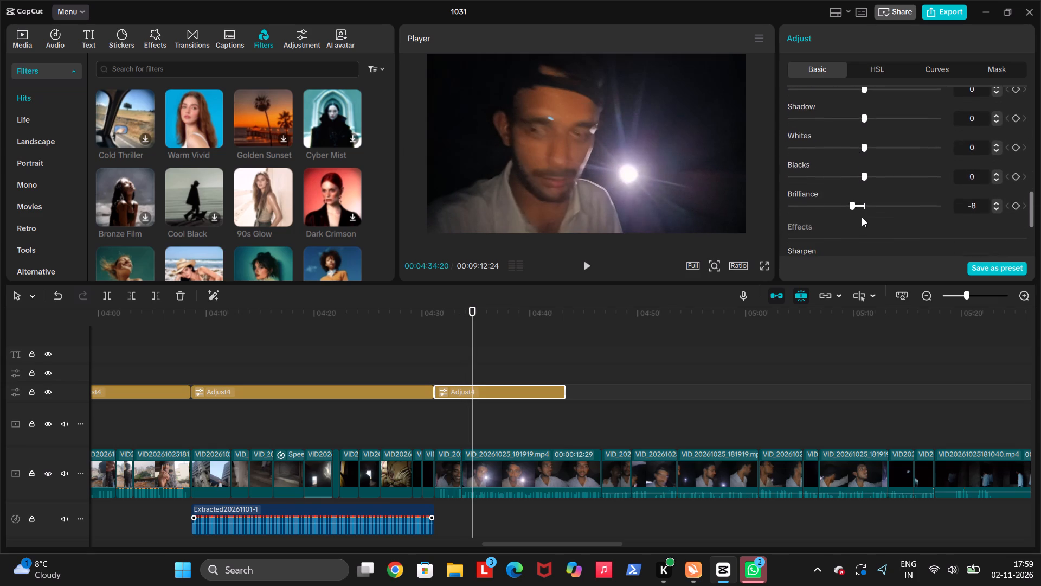
scroll(862, 217, "down", 2)
left_click(854, 199)
scroll(854, 199, "down", 1)
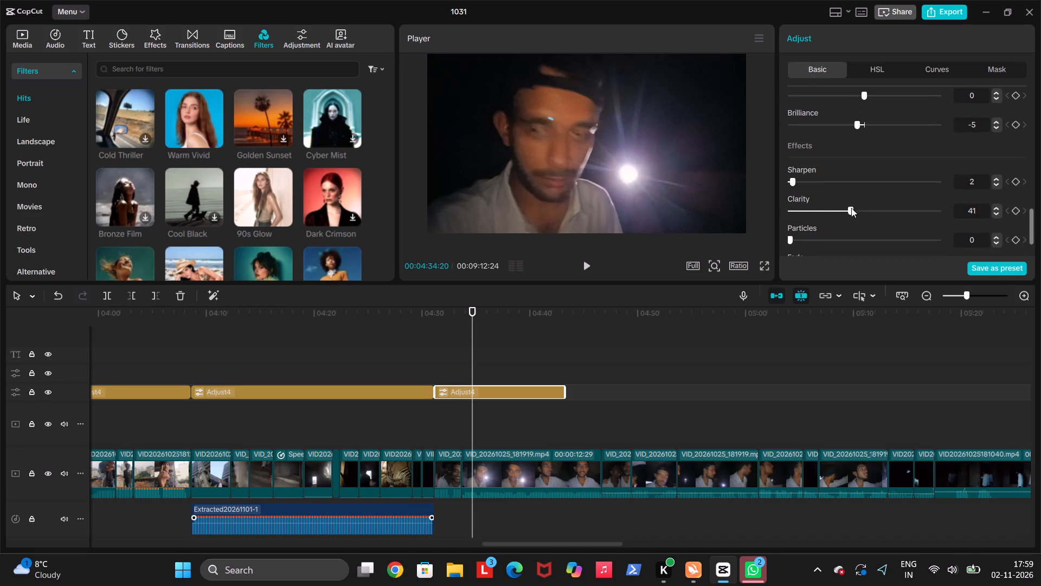
scroll(851, 208, "down", 1)
left_click(797, 181)
scroll(799, 181, "down", 1)
Play the dark selfie footage from 04:34:20 and replay the cut around 04:49 to judge where the incoming clip should start.
key("space")
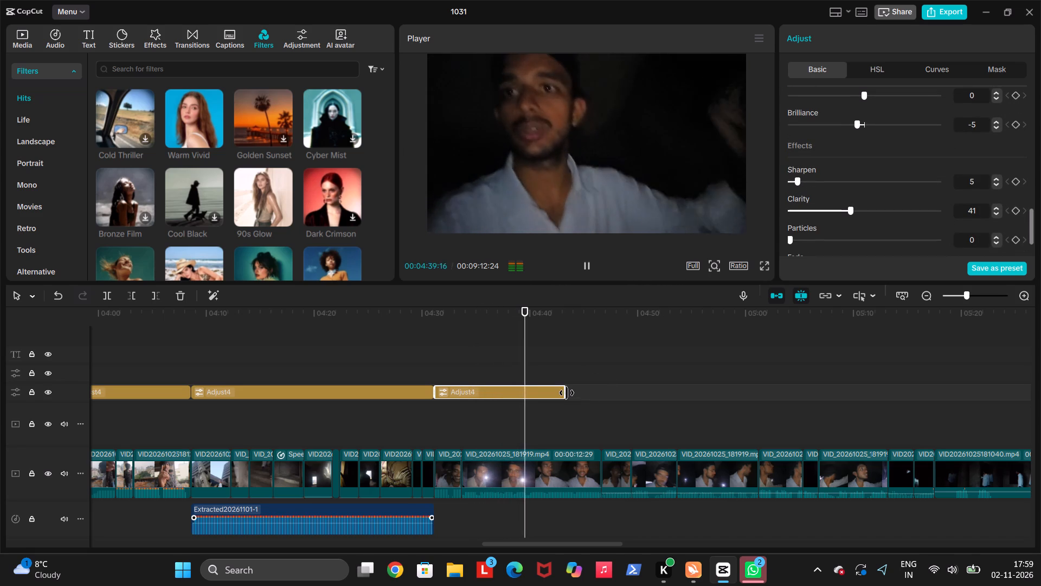
scroll(568, 394, "left", 1)
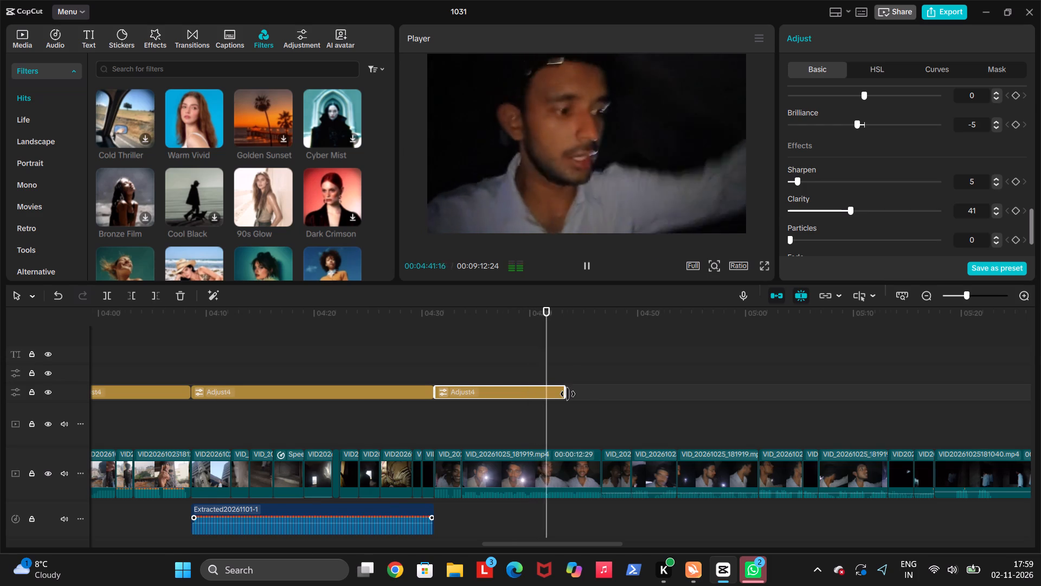
scroll(568, 394, "left", 1)
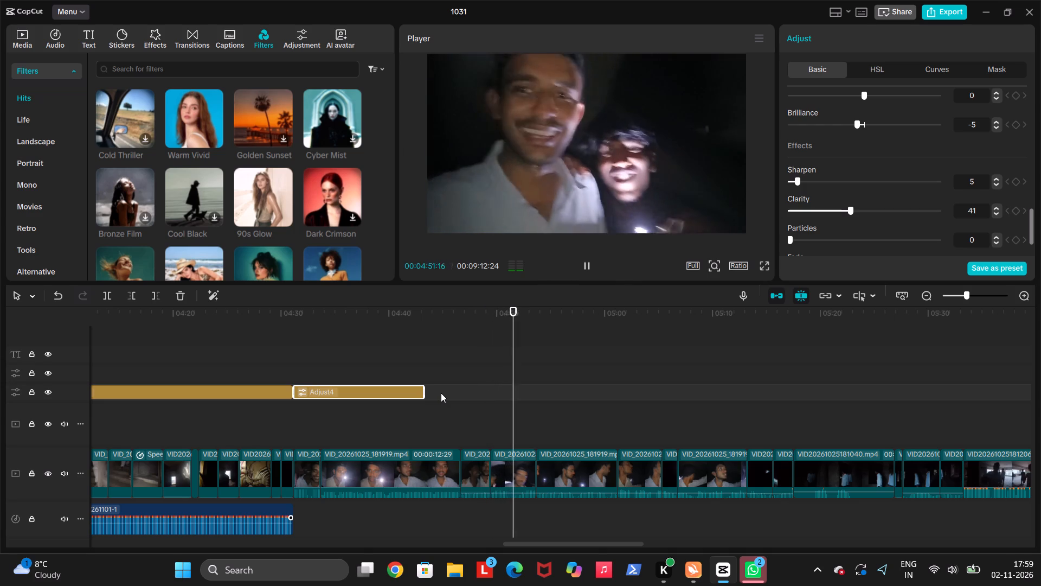
left_click(494, 431)
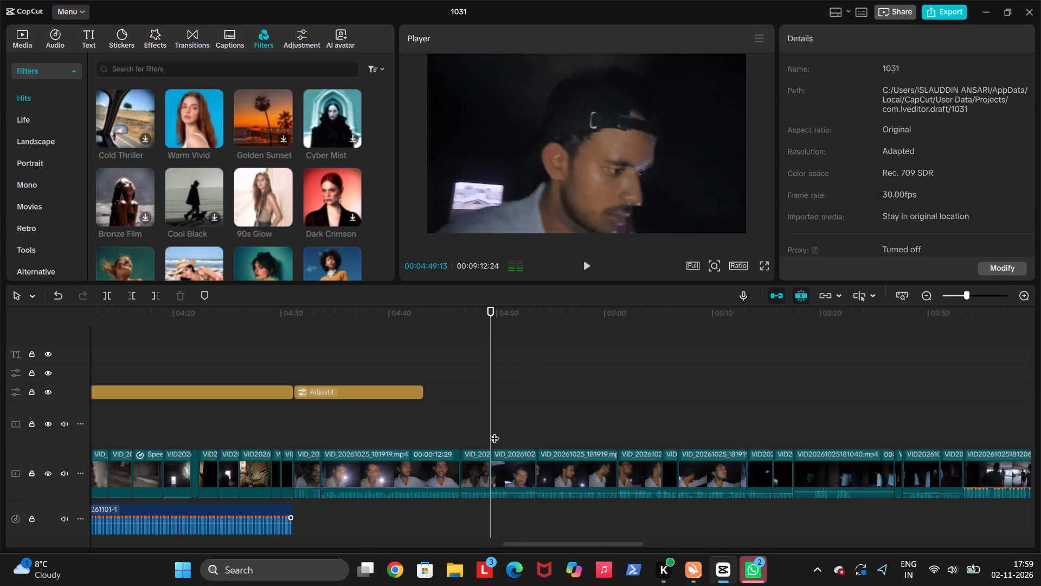
key("space")
key("space")
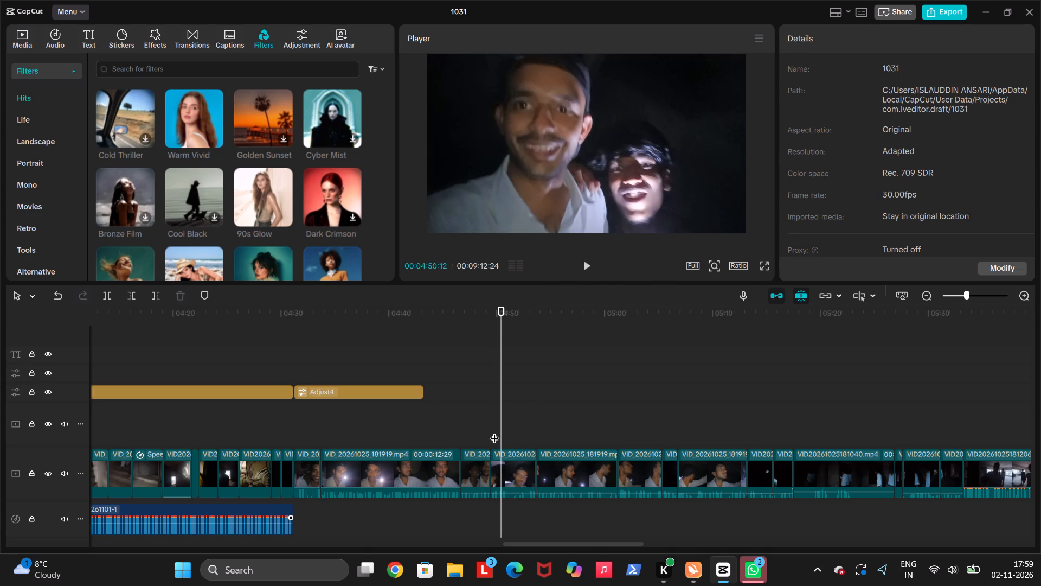
key("space")
key("space")
left_click(494, 431)
key("space")
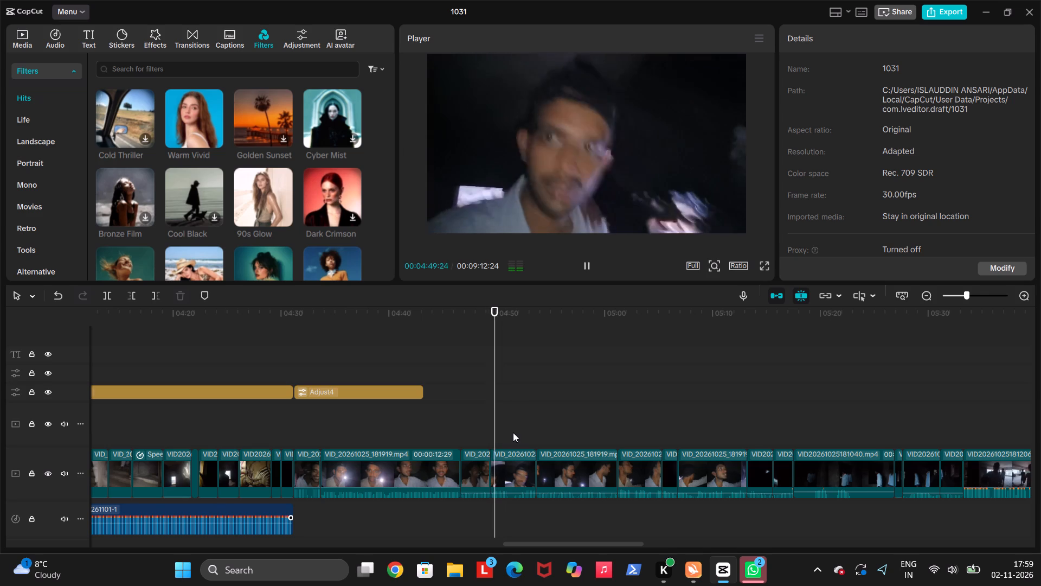
left_click(513, 432)
key("space")
left_click(483, 436)
key("space")
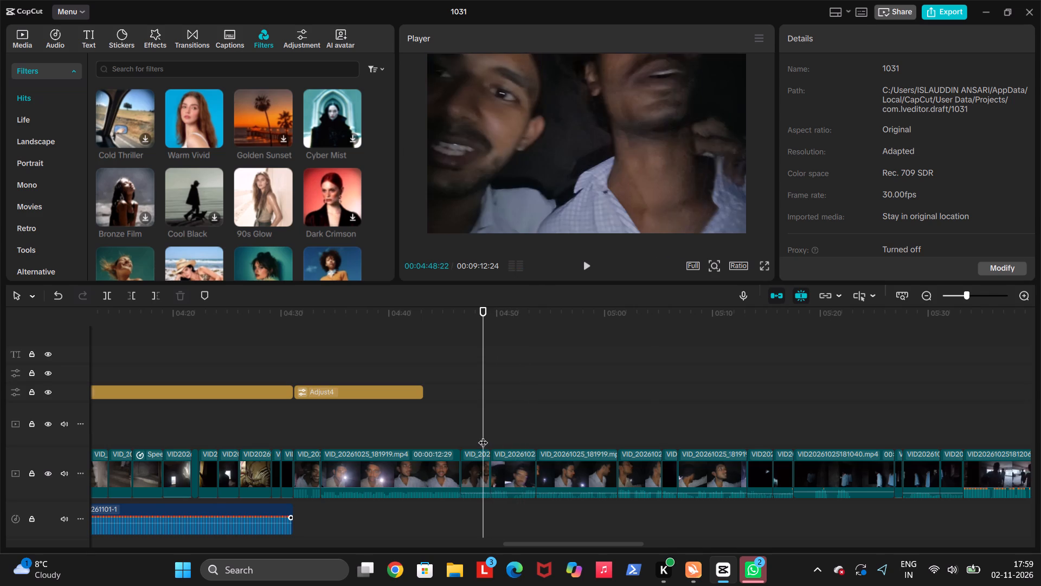
key("space")
key("space")
left_click(505, 434)
key("space")
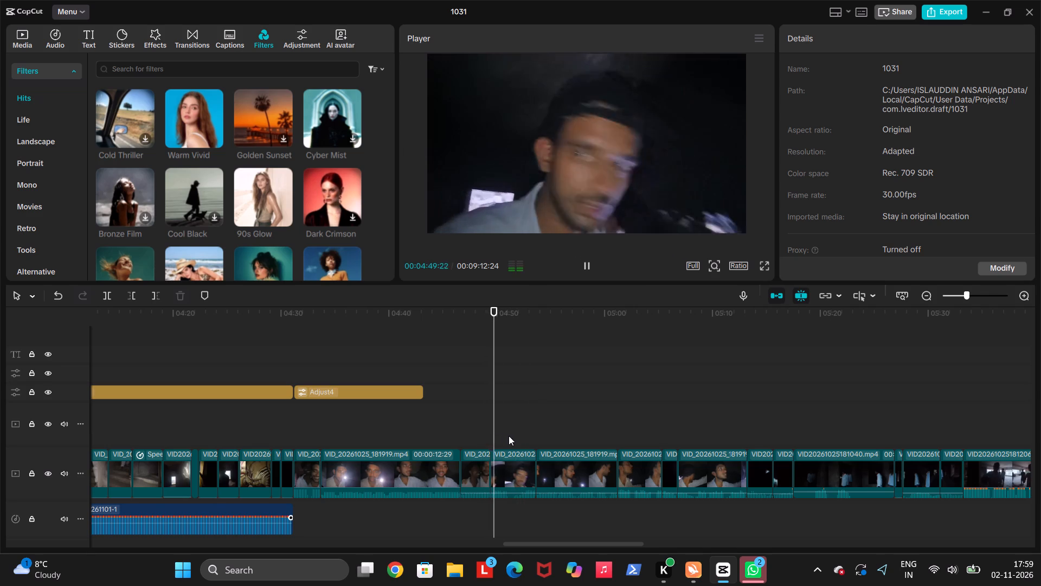
left_click(509, 436)
key("space")
key("space")
Trim away the start of the two-person selfie clip up to 04:51:14 and replay across the cut.
left_click(506, 438)
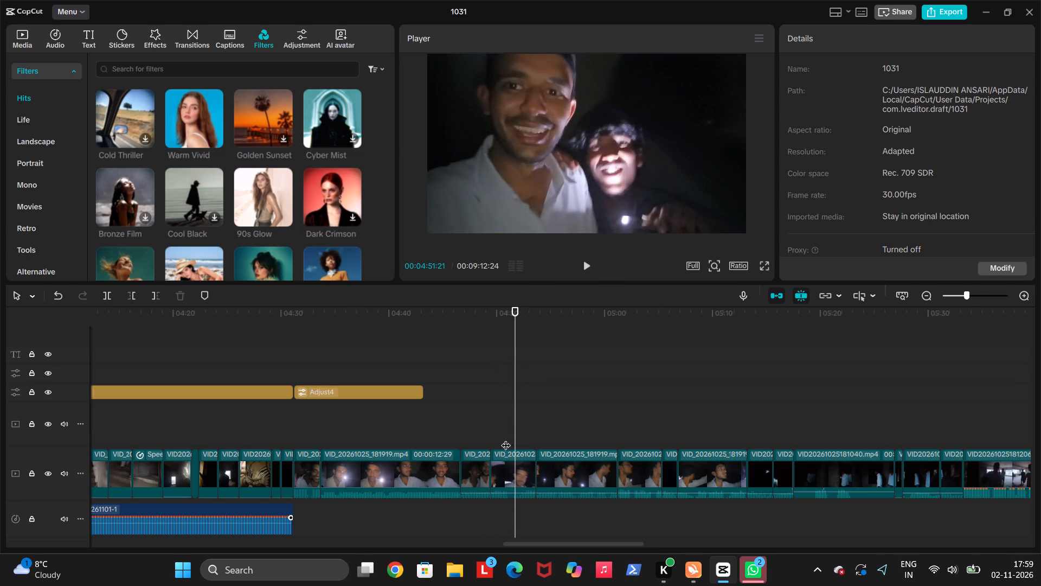
left_click(506, 439)
key("space")
key("space")
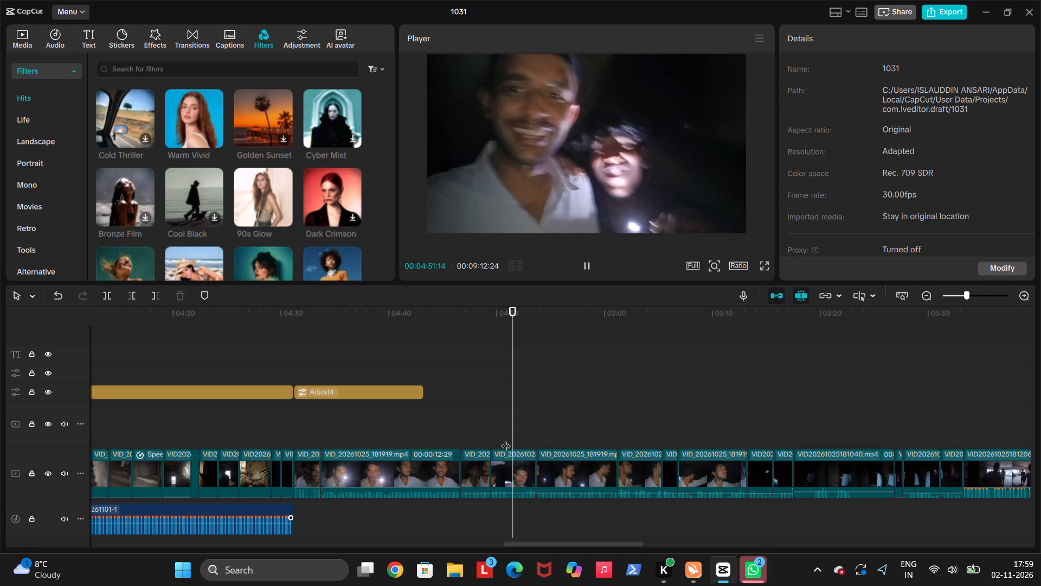
type("q")
left_click(476, 435)
key("space")
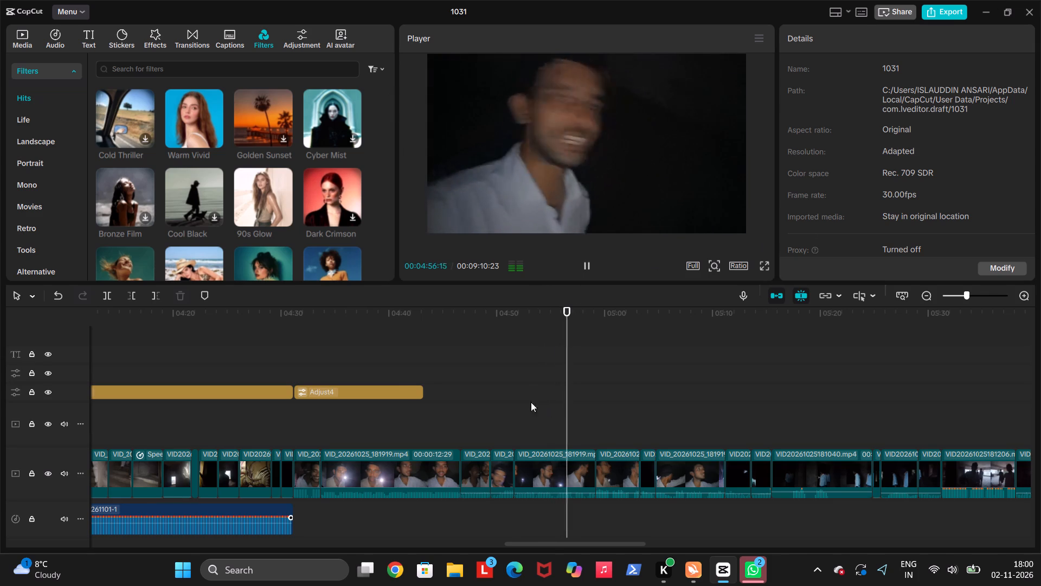
Play on through the selfie footage and extend its adjustment layer to the end of the selfie clips at about 05:11.
left_click(390, 388)
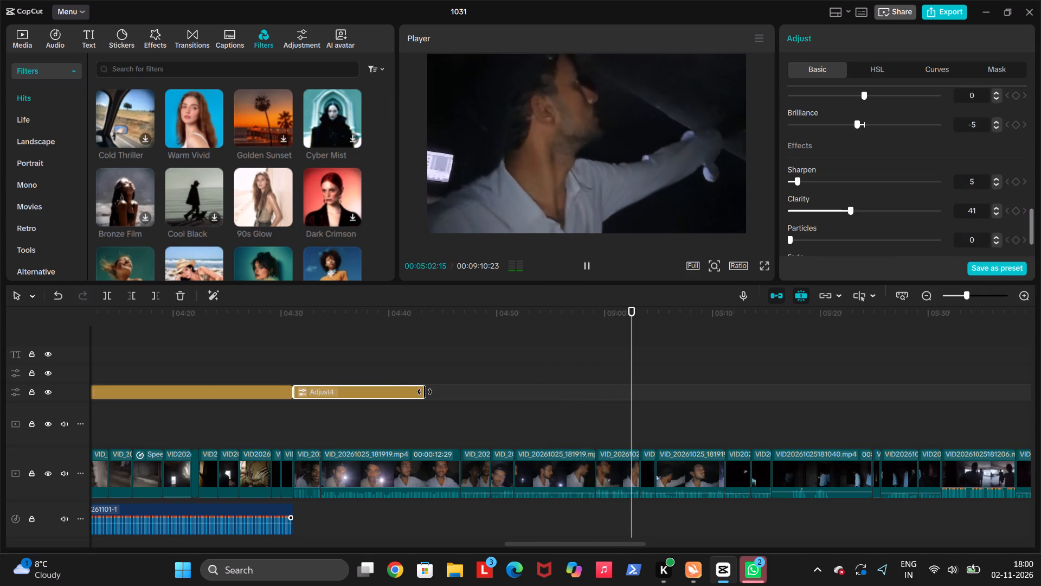
key("space")
key("space")
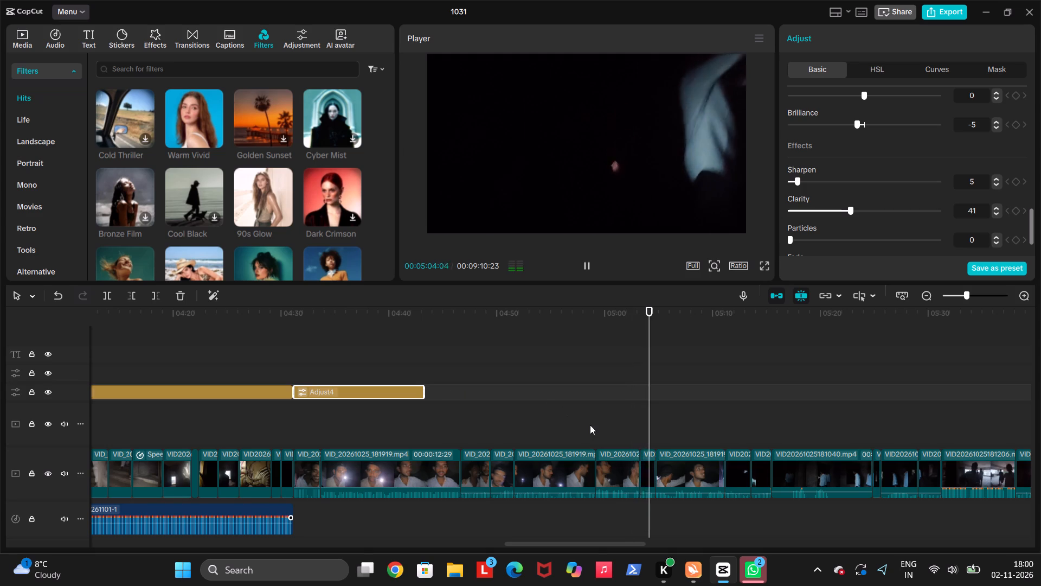
key("space")
key("space")
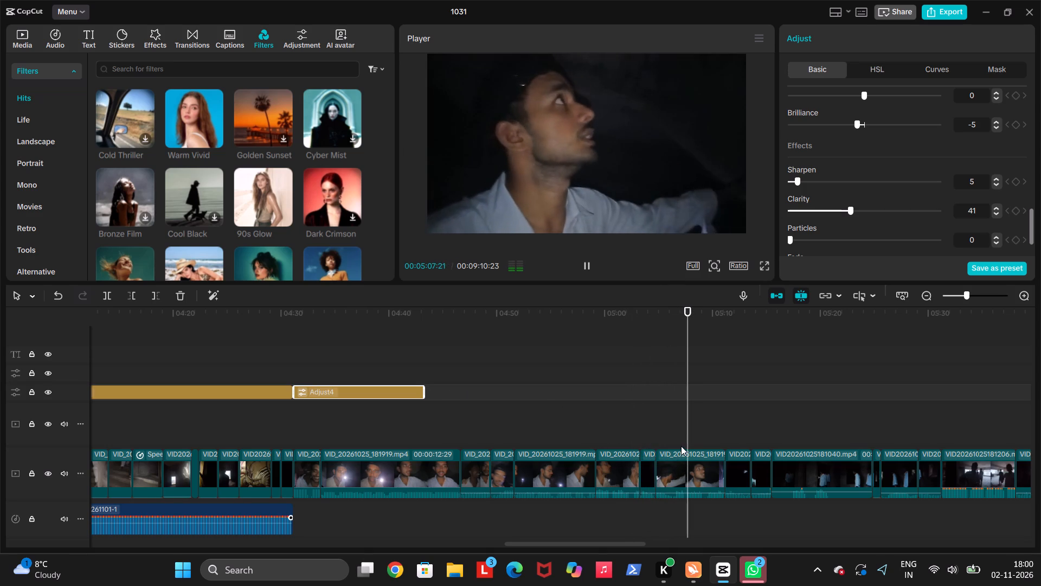
key("space")
left_click_drag(425, 392, 639, 402)
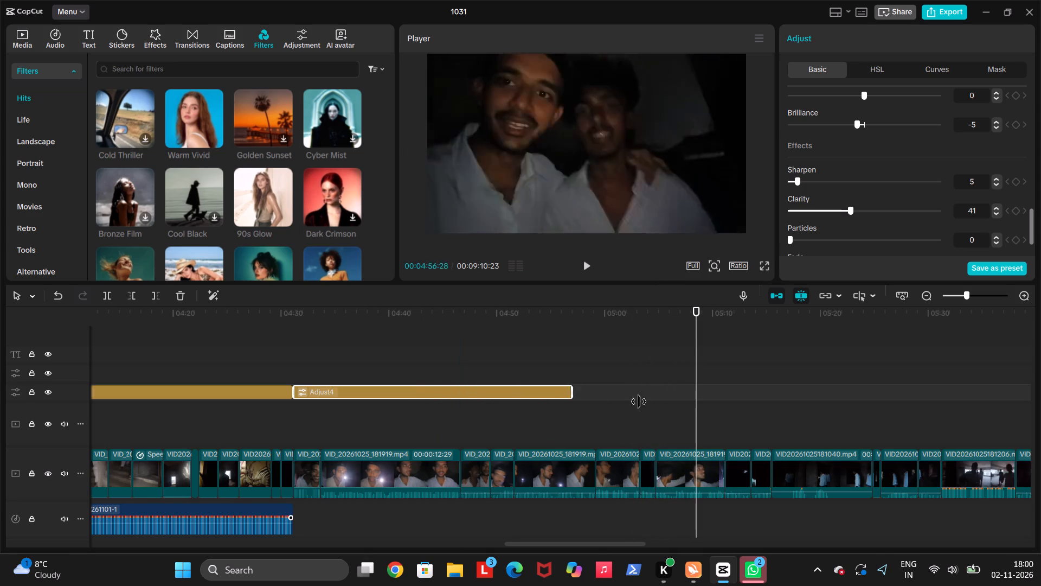
left_click_drag(639, 402, 720, 409)
Play from 05:06:01 past the adjustment layer's end and examine the ungraded dark building shots up to about 05:15.
left_click(669, 416)
key("space")
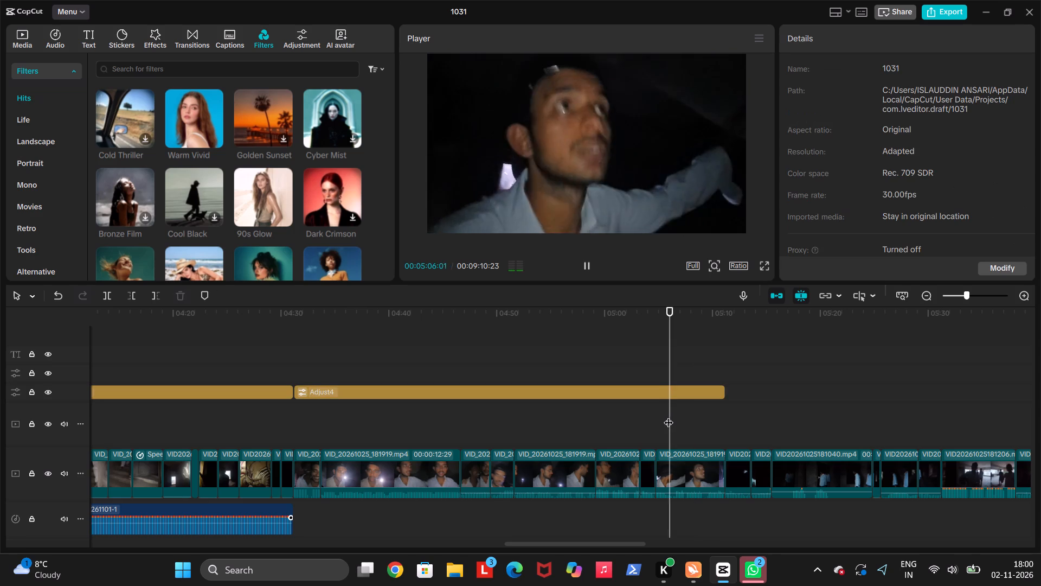
key("space")
key("space")
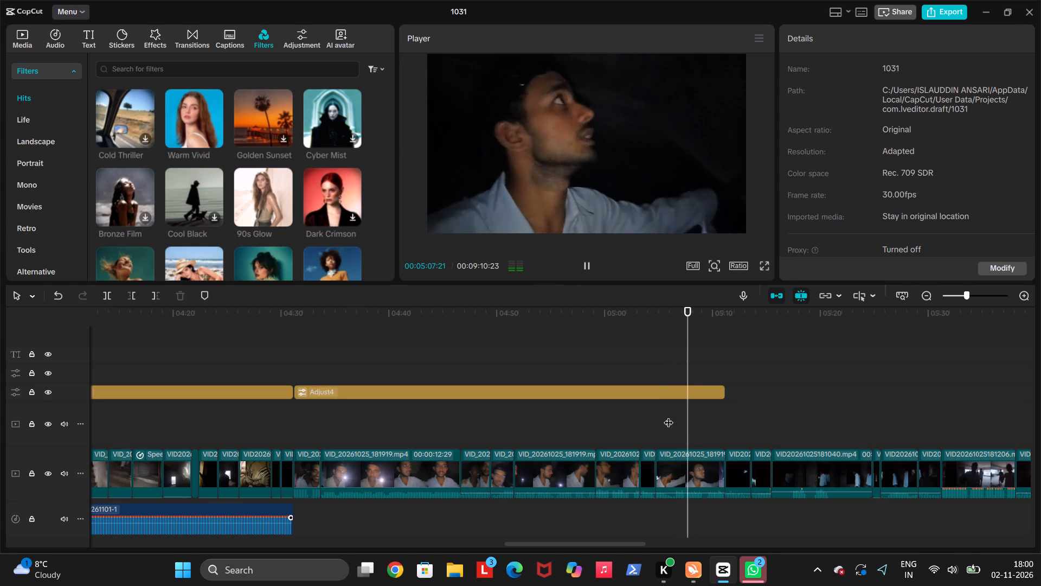
key("space")
key("space")
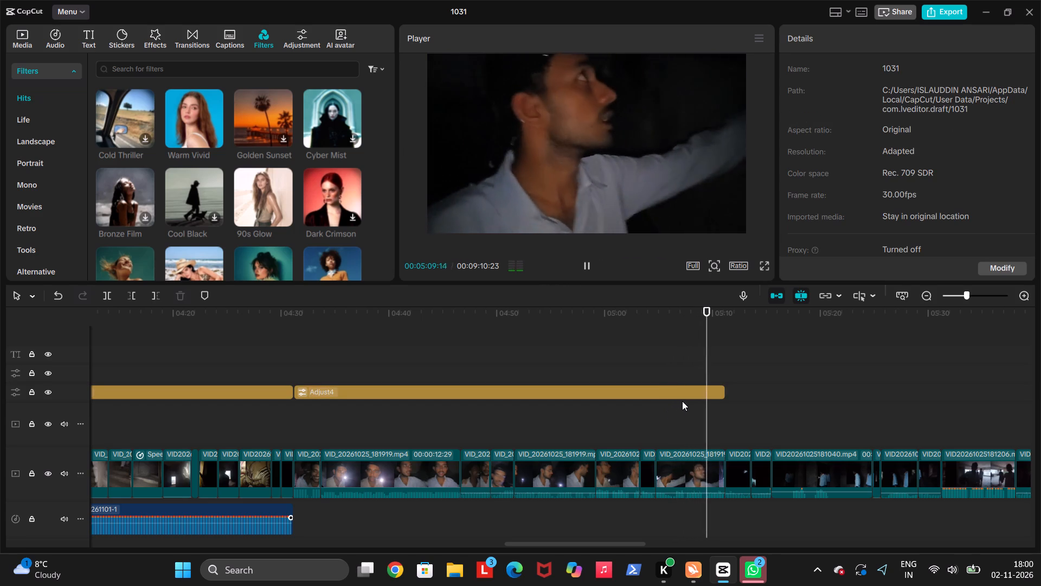
key("space")
key("space")
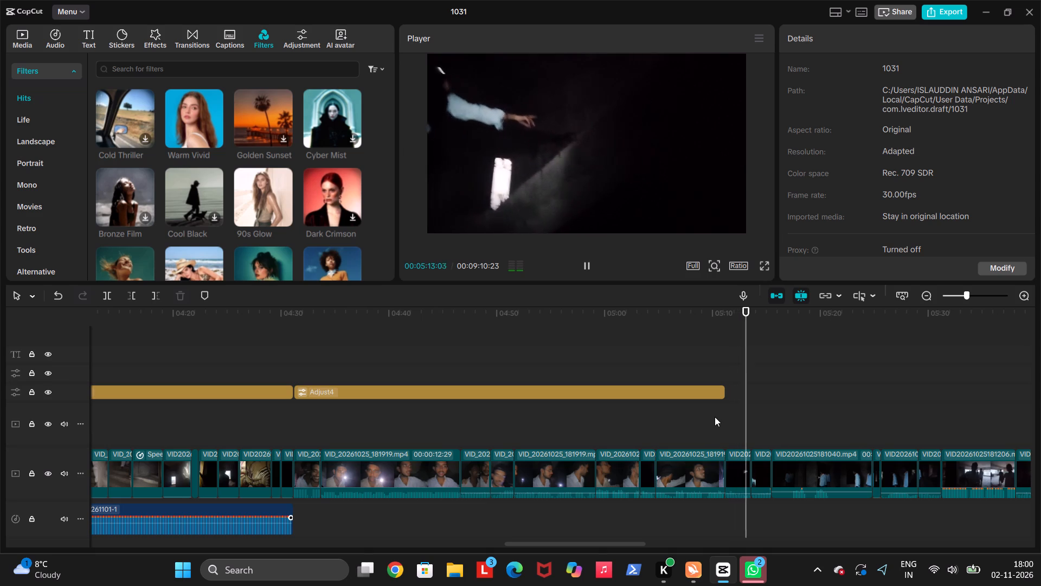
key("space")
key("space")
key("space")
key("space")
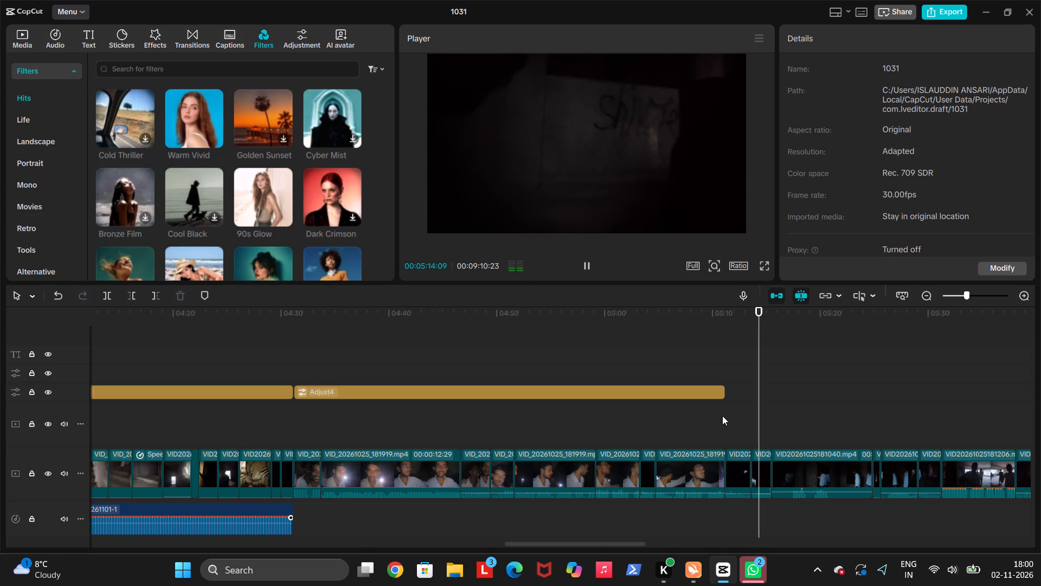
key("space")
scroll(729, 419, "left", 1)
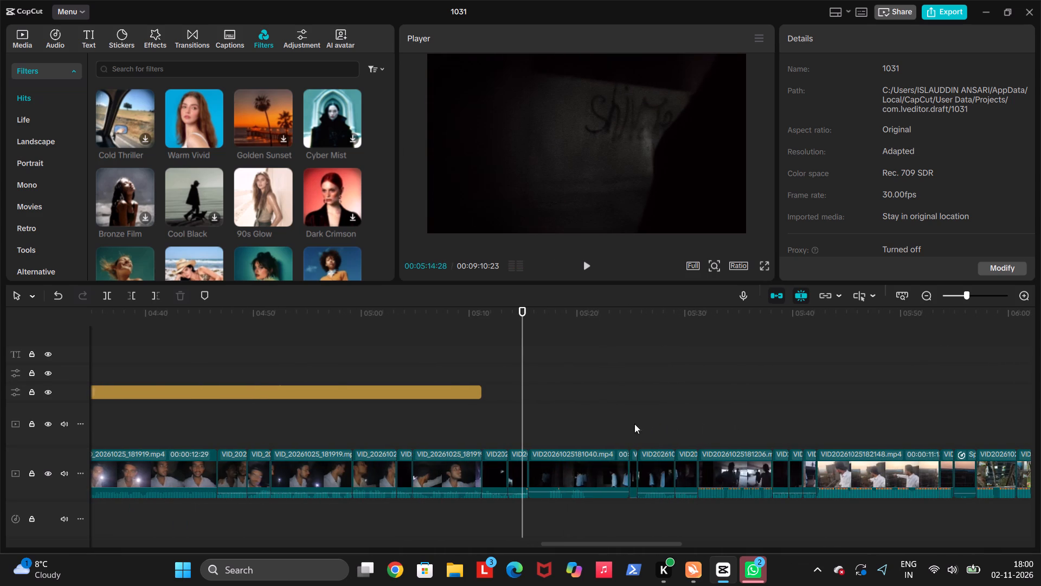
key("space")
key("space")
Extend the adjustment layer over the dark building footage to about 05:38.
left_click(472, 393)
left_click_drag(484, 391, 486, 393)
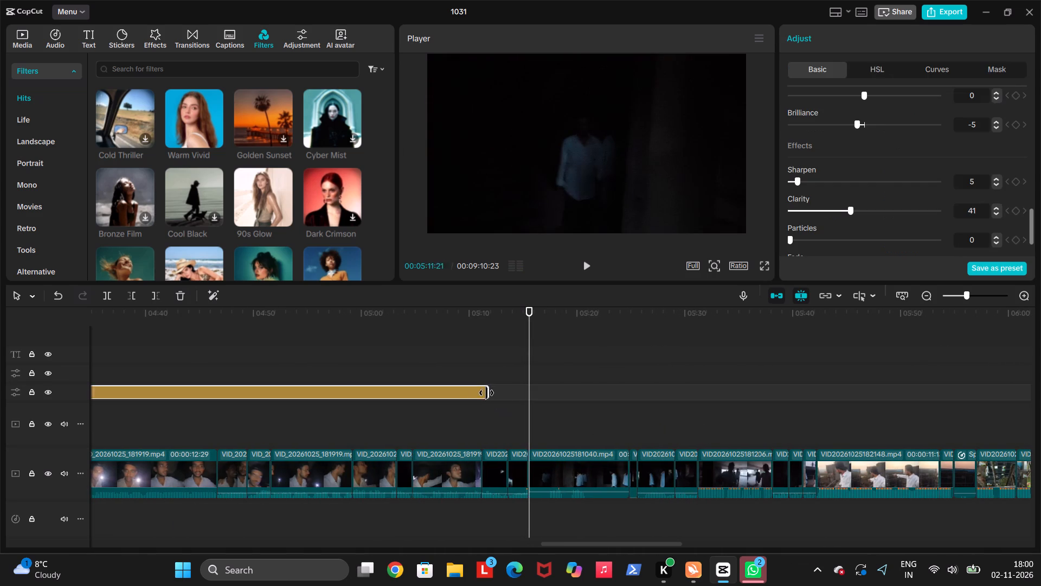
left_click_drag(486, 393, 770, 432)
key("space")
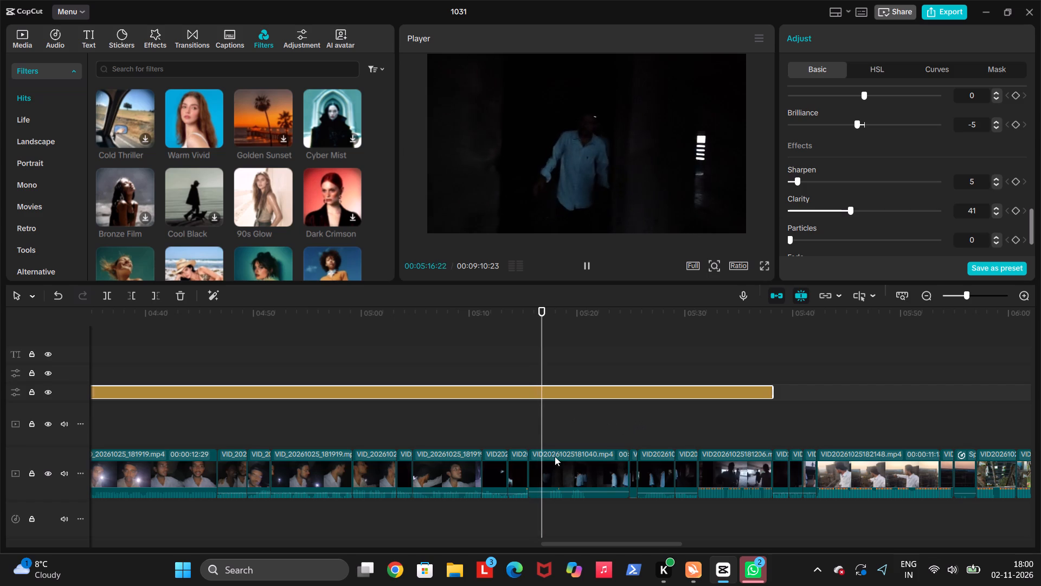
key("space")
key("space")
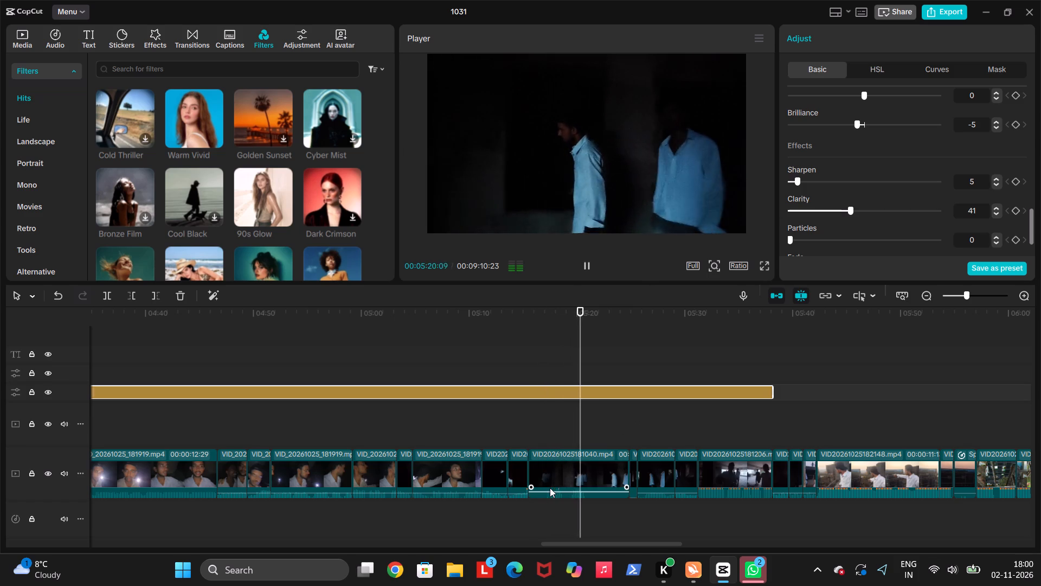
left_click(538, 507)
key("space")
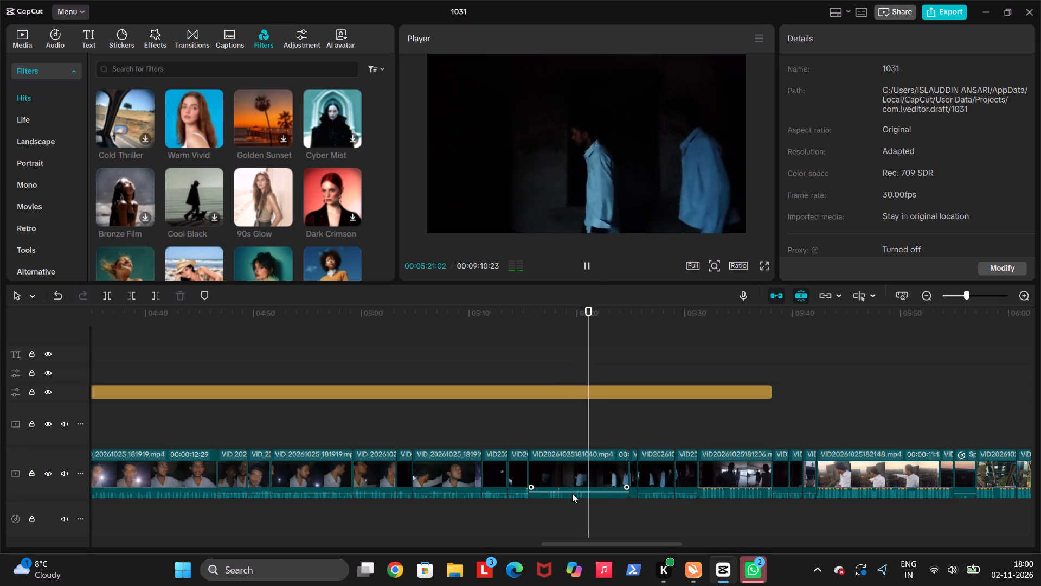
left_click(540, 502)
key("space")
key("space")
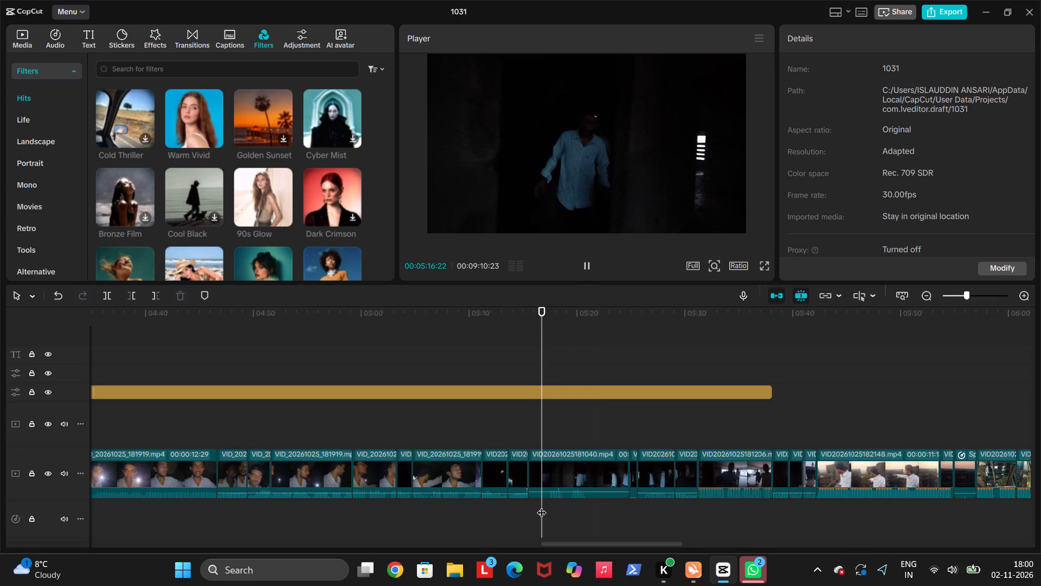
key("q")
left_click(522, 513)
key("space")
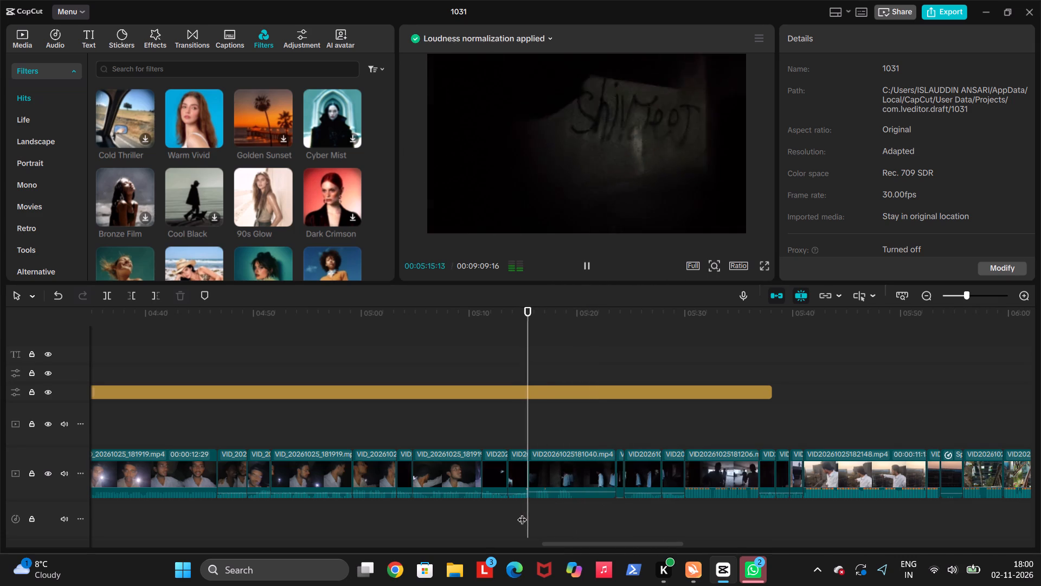
left_click(562, 493)
key("space")
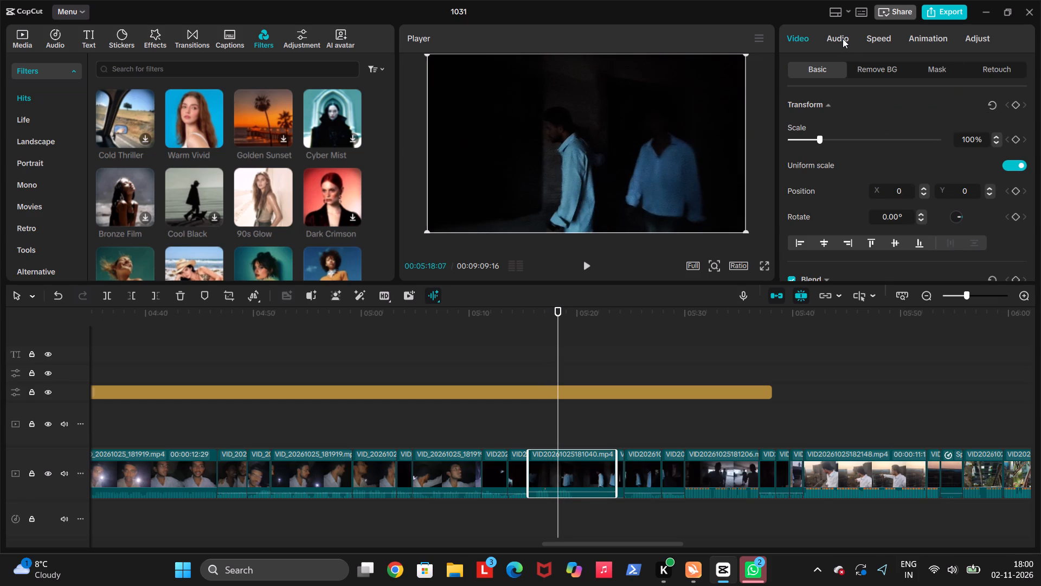
left_click(984, 40)
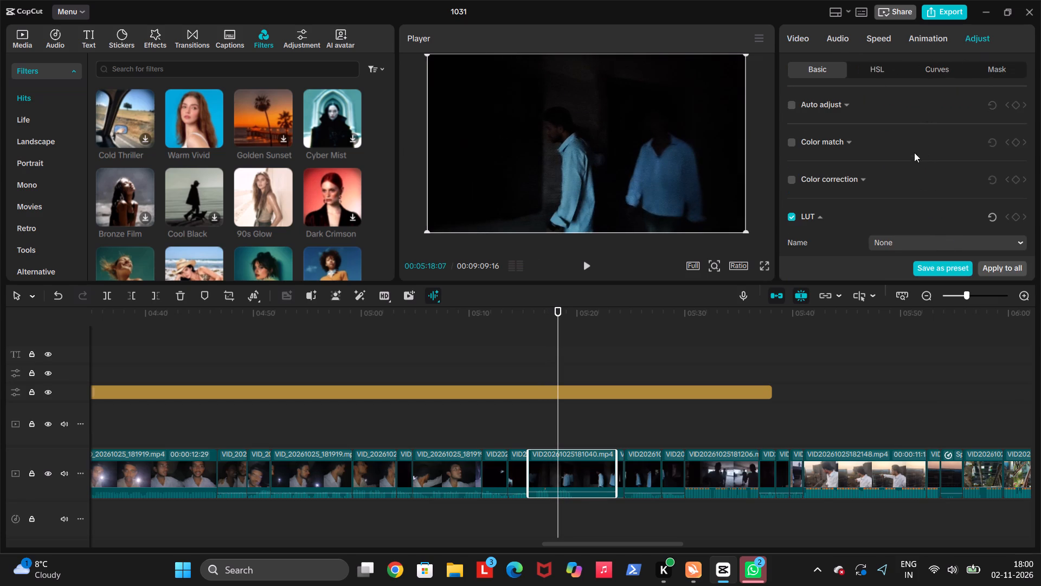
scroll(906, 178, "down", 1)
scroll(858, 179, "up", 1)
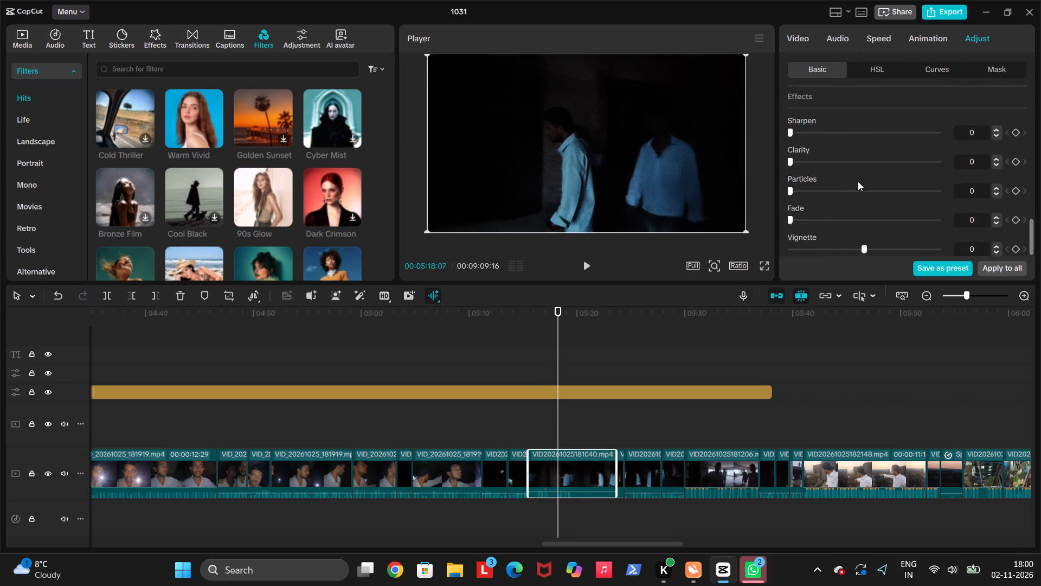
scroll(858, 181, "up", 1)
left_click(830, 170)
scroll(830, 170, "up", 1)
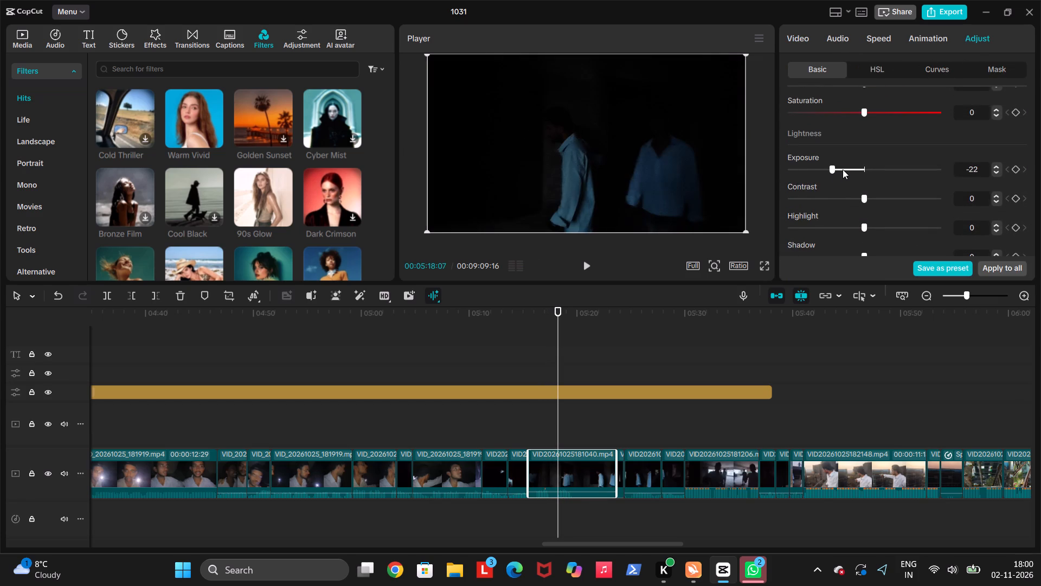
left_click(843, 169)
scroll(843, 169, "up", 1)
key("space")
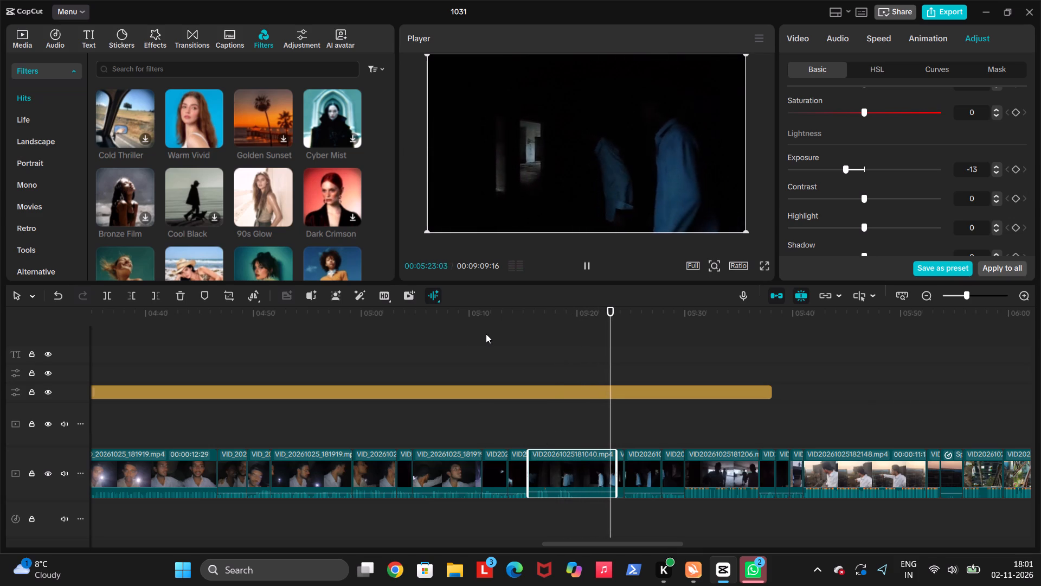
key("space")
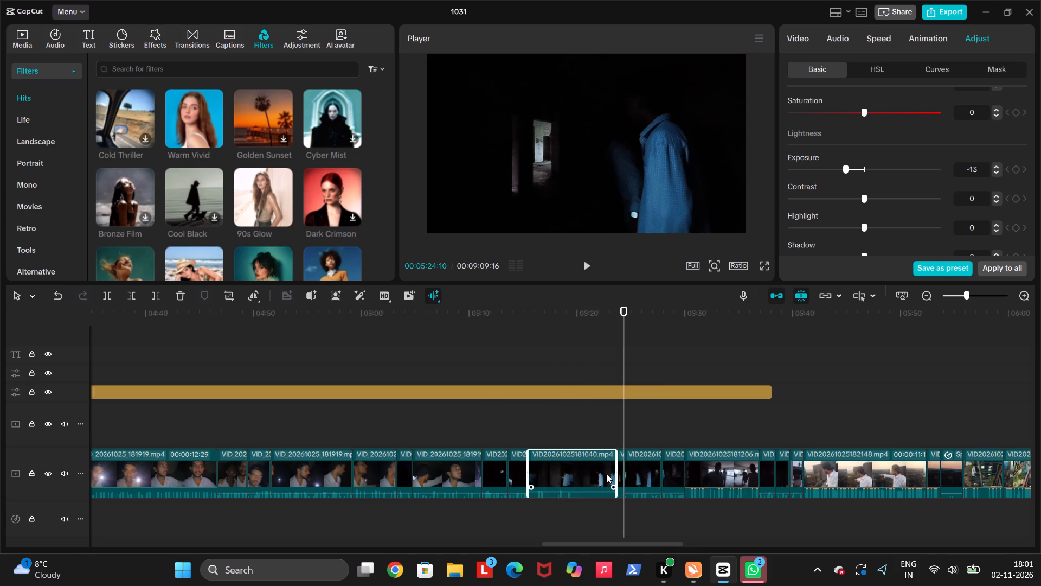
left_click(619, 473)
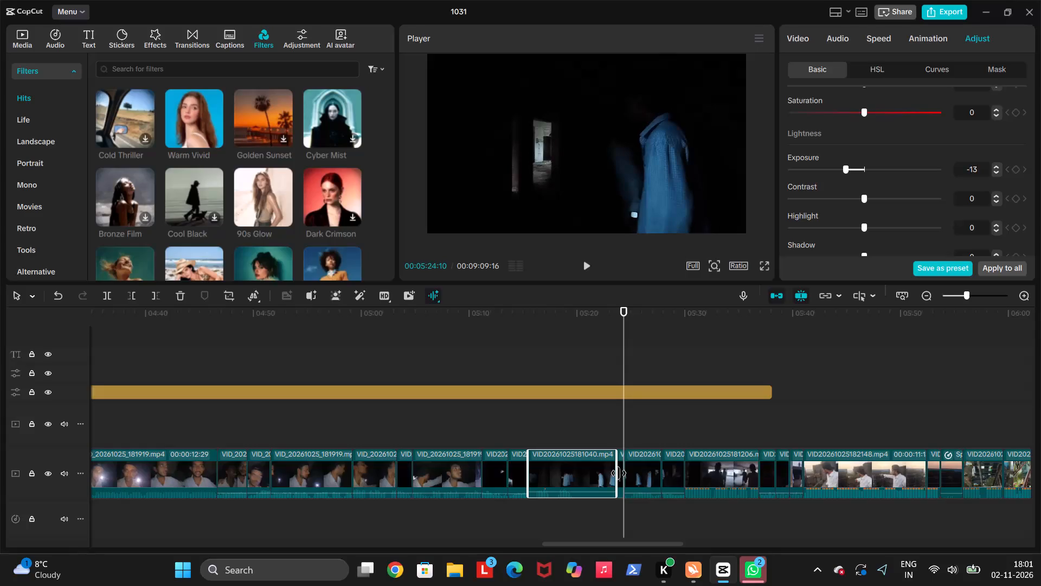
left_click(621, 472)
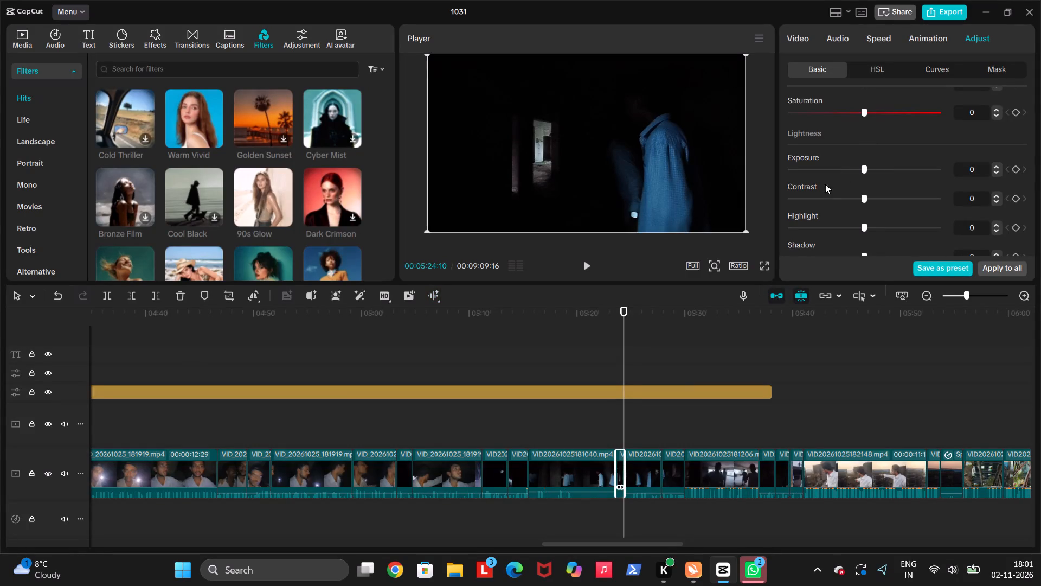
left_click(844, 169)
key("space")
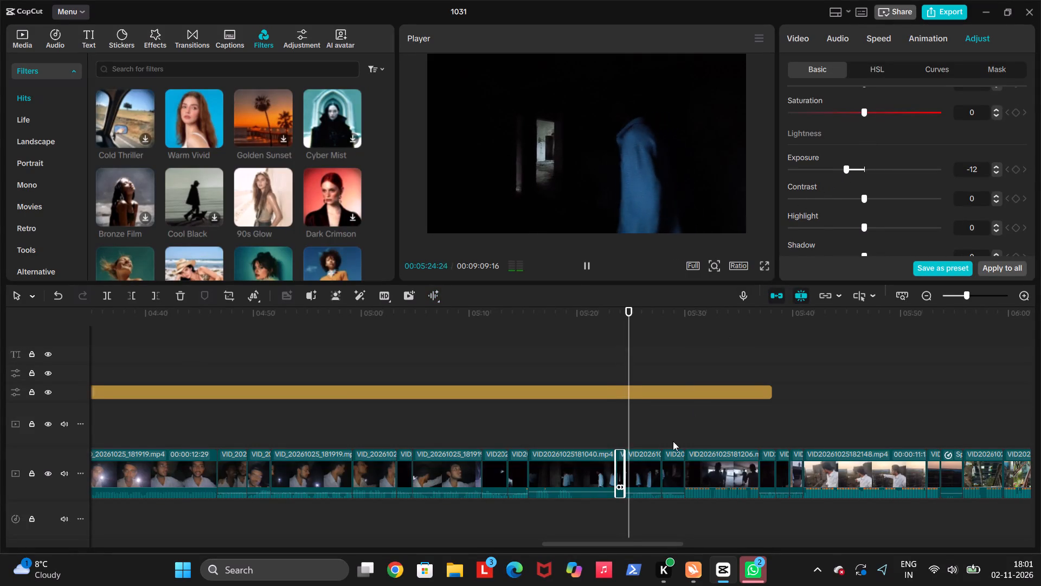
key("space")
Set the Exposure of the dark clip running from about 05:24 to 05:27 to -10 and play it through.
left_click(641, 467)
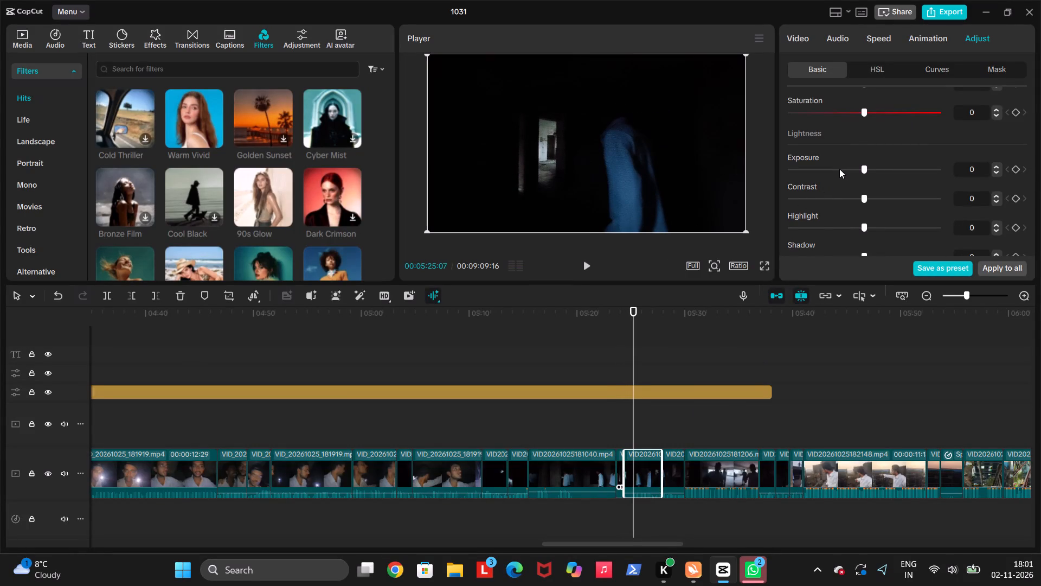
left_click(839, 169)
key("space")
key("space")
left_click(847, 170)
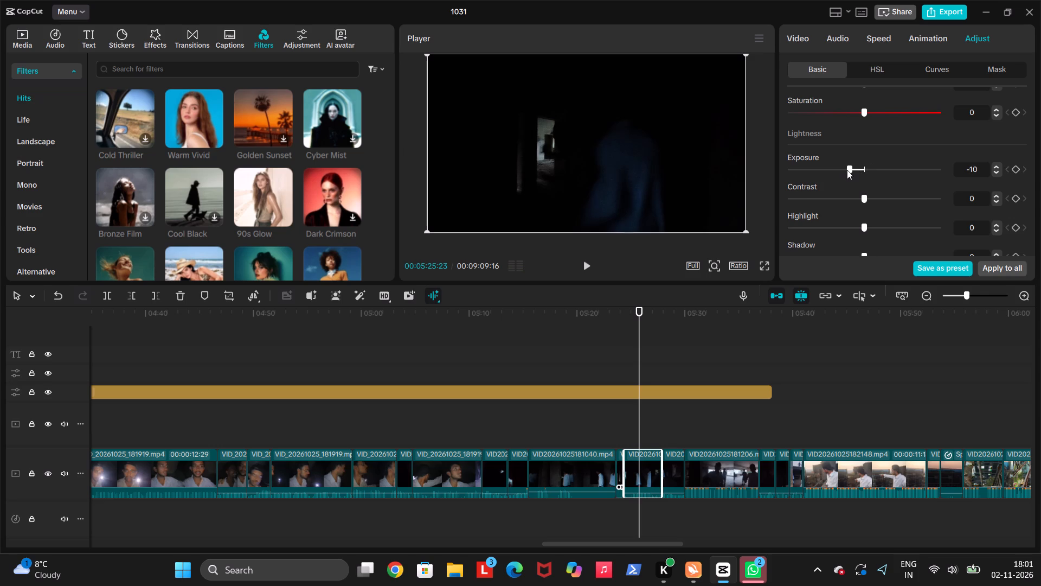
key("space")
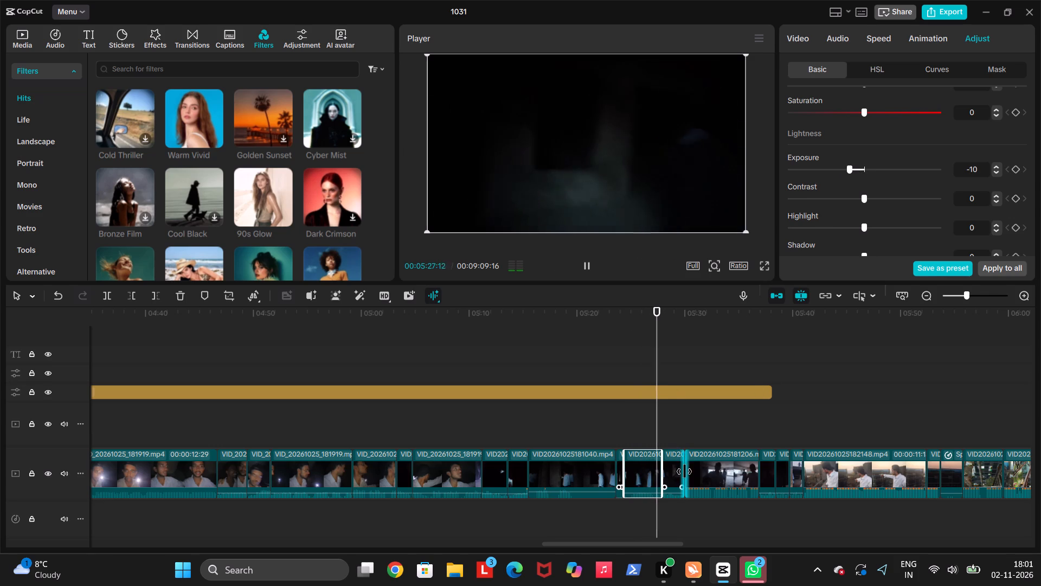
left_click(676, 472)
key("space")
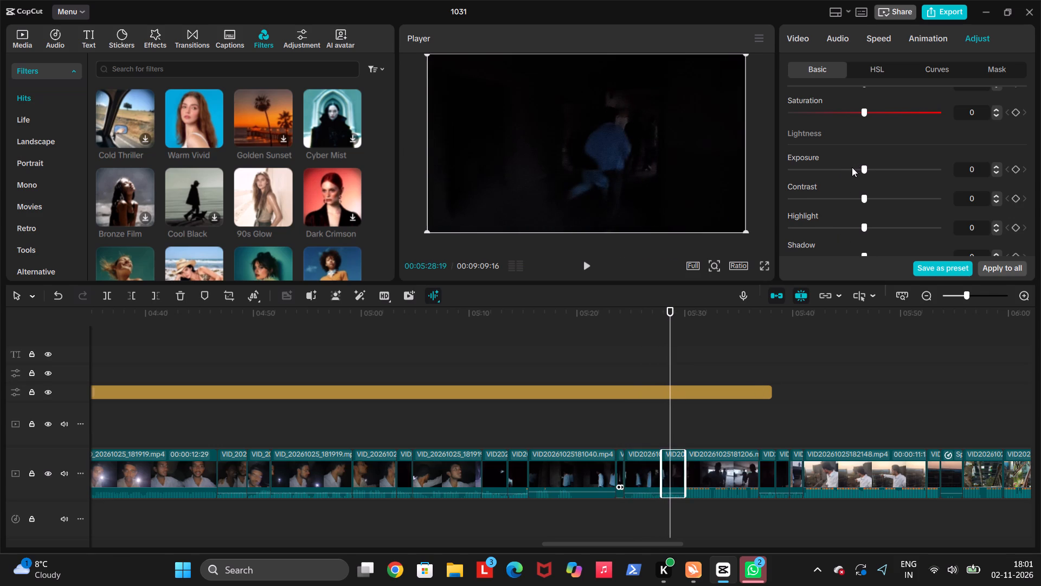
left_click(849, 167)
key("space")
key("space")
key("space")
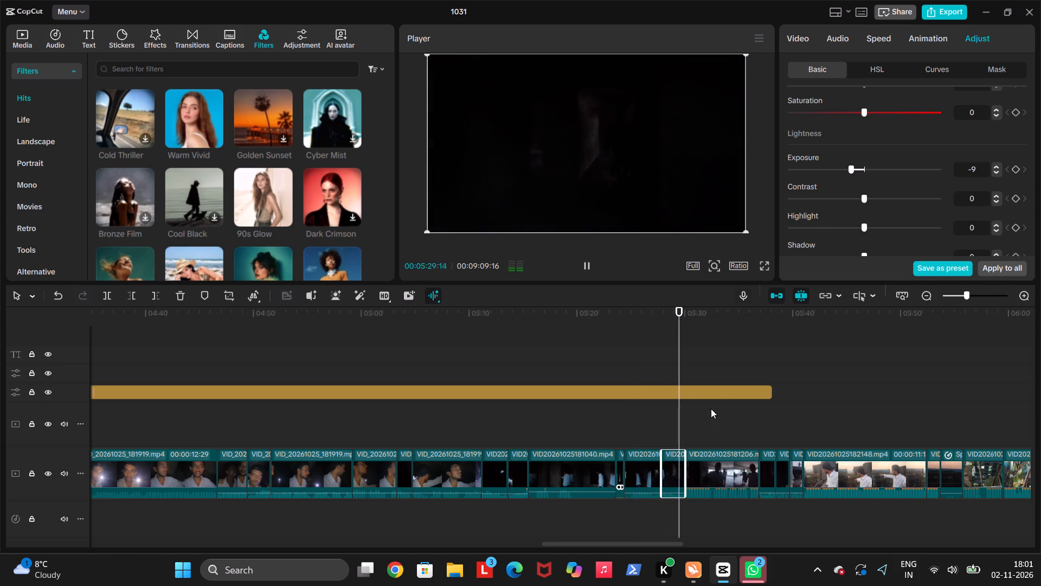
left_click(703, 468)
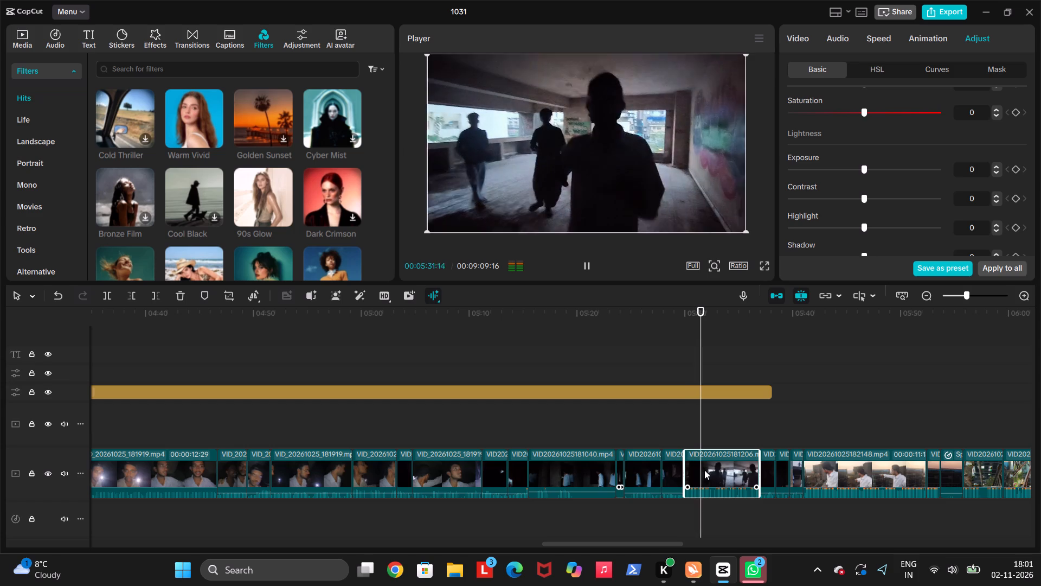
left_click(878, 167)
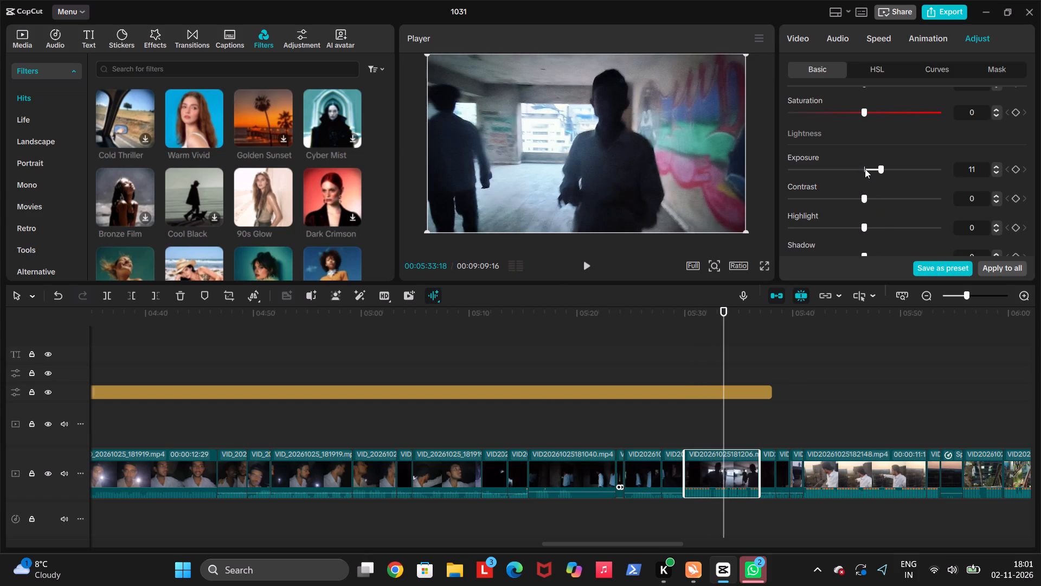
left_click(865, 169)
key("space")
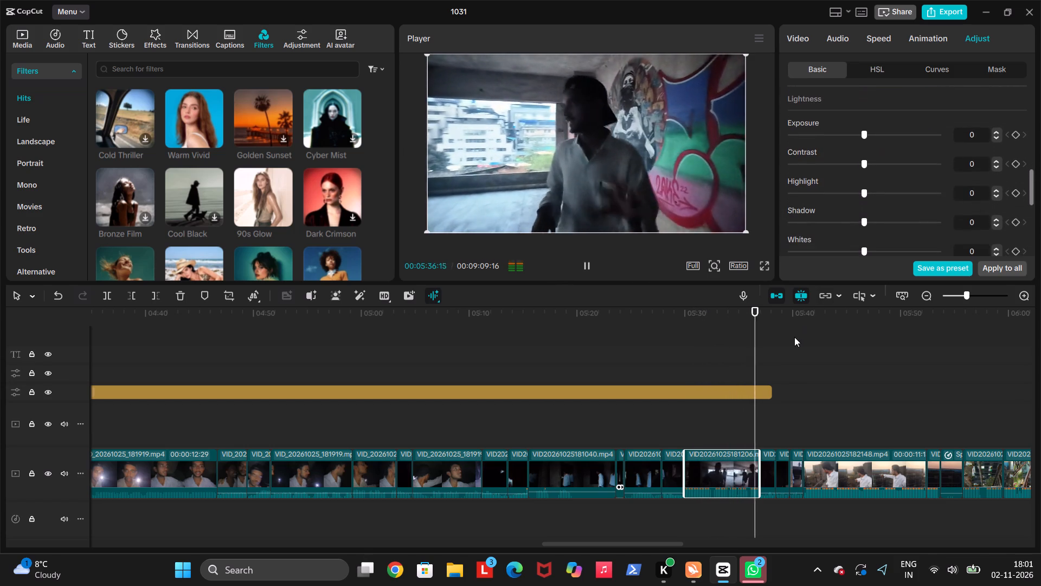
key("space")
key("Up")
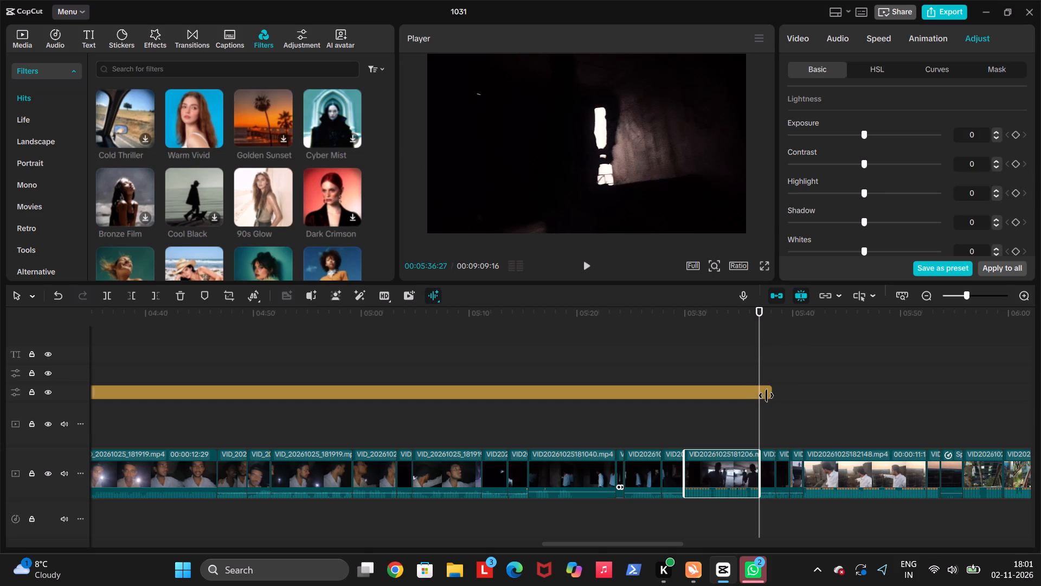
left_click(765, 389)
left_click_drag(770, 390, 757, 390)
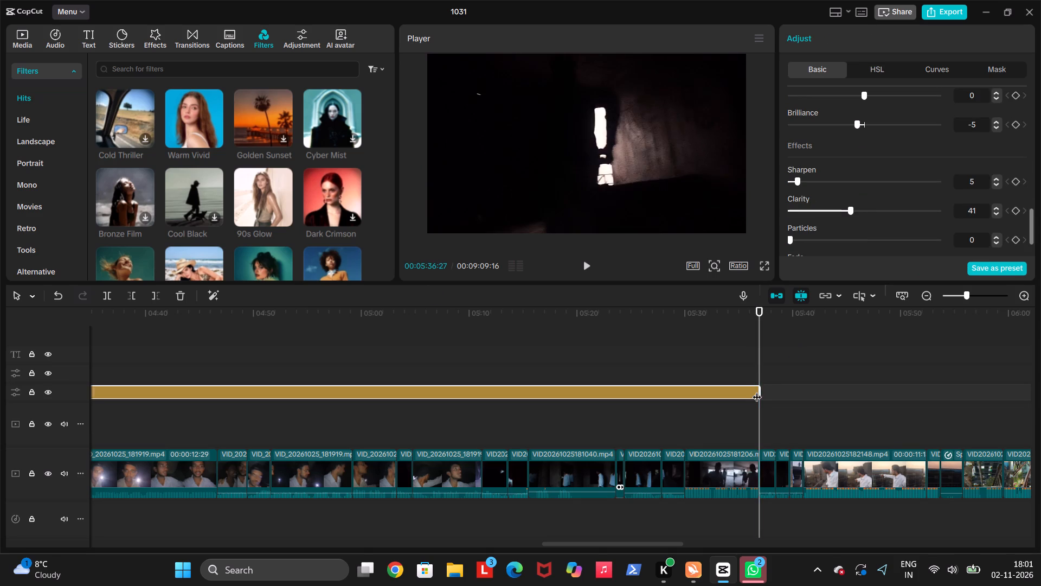
key("space")
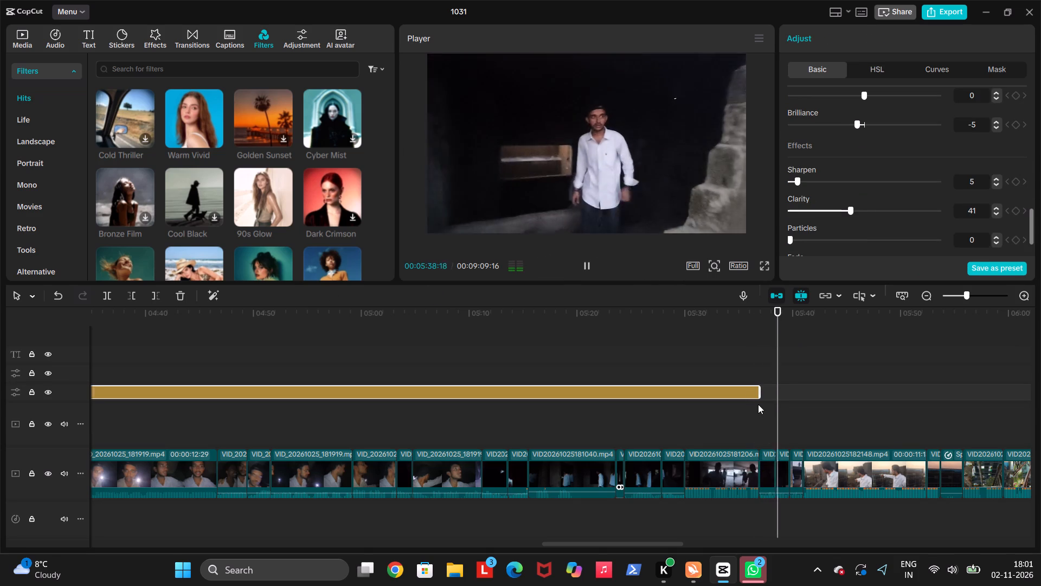
left_click_drag(758, 391, 786, 397)
key("space")
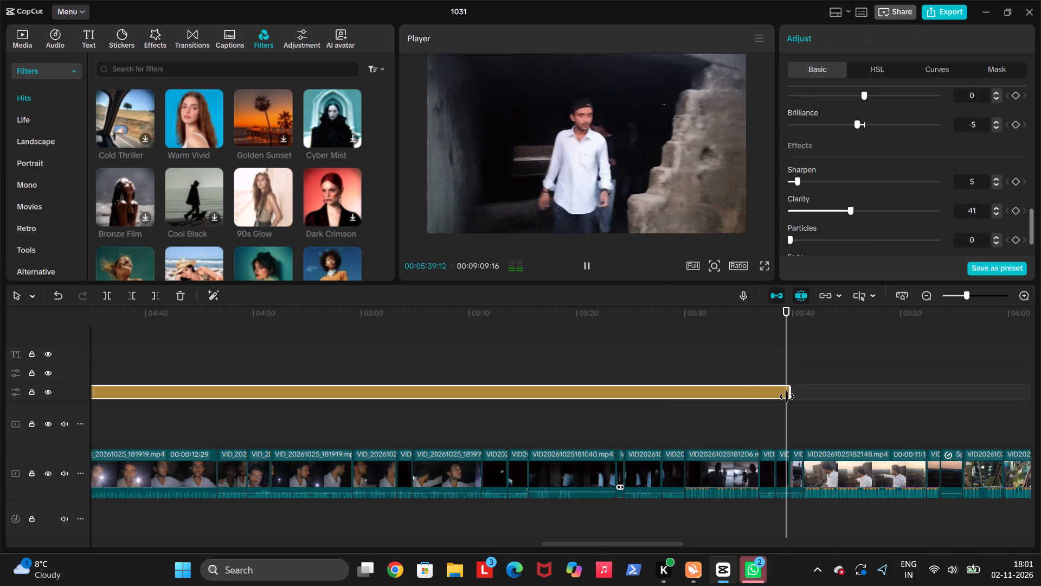
left_click(794, 437)
key("space")
key("space")
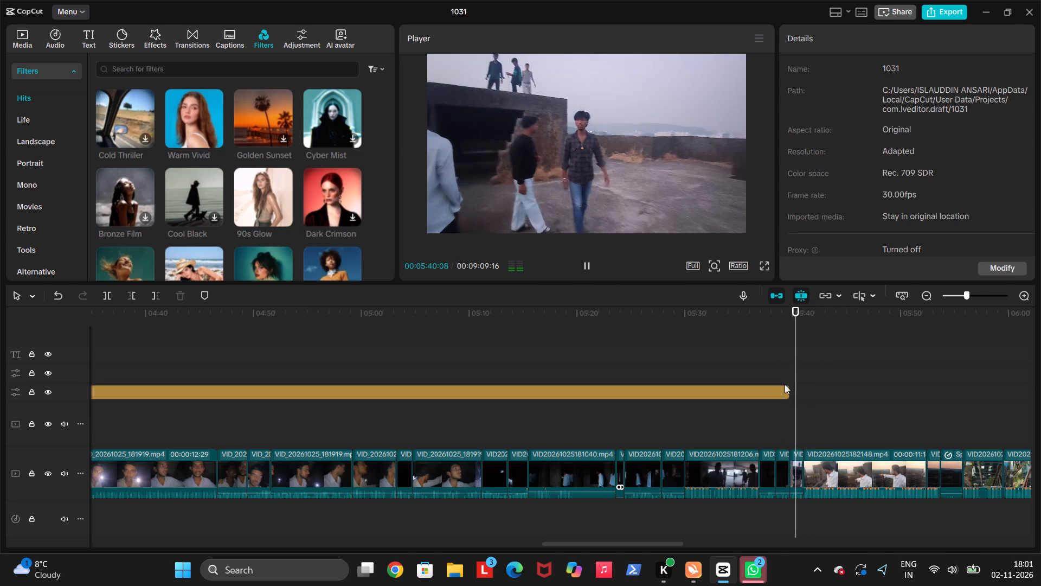
left_click(785, 389)
left_click_drag(793, 393, 806, 396)
left_click(789, 401)
key("space")
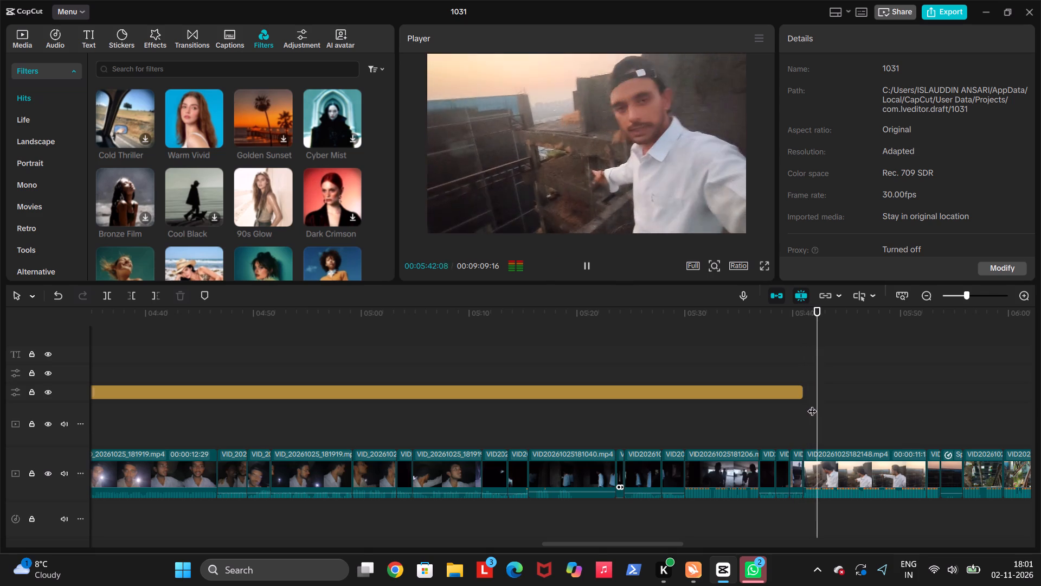
Add a custom adjustment layer at 05:41:00 and stretch it over the rooftop footage to about 06:07.
key("Up")
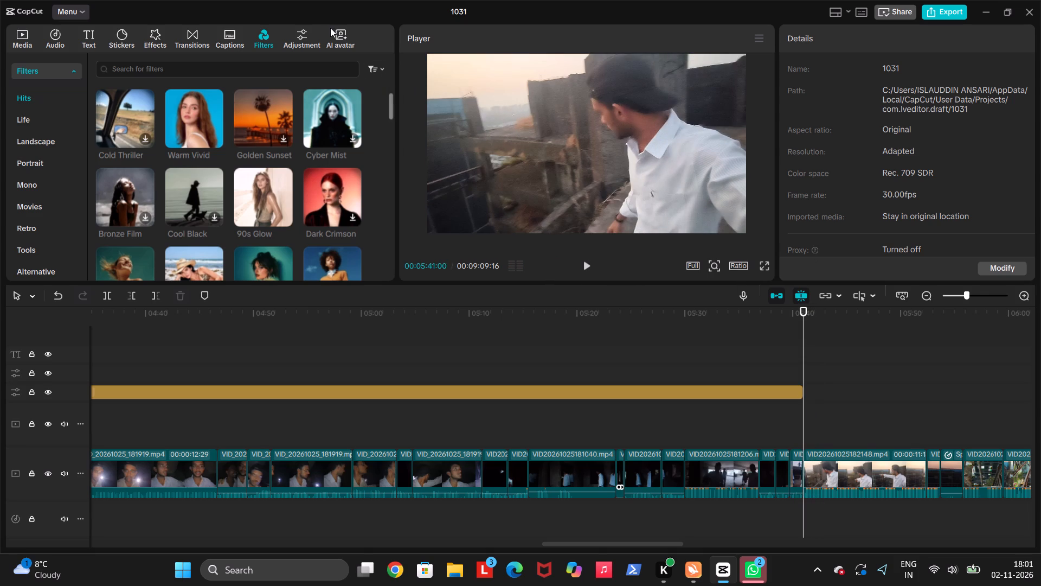
left_click(307, 40)
left_click(145, 113)
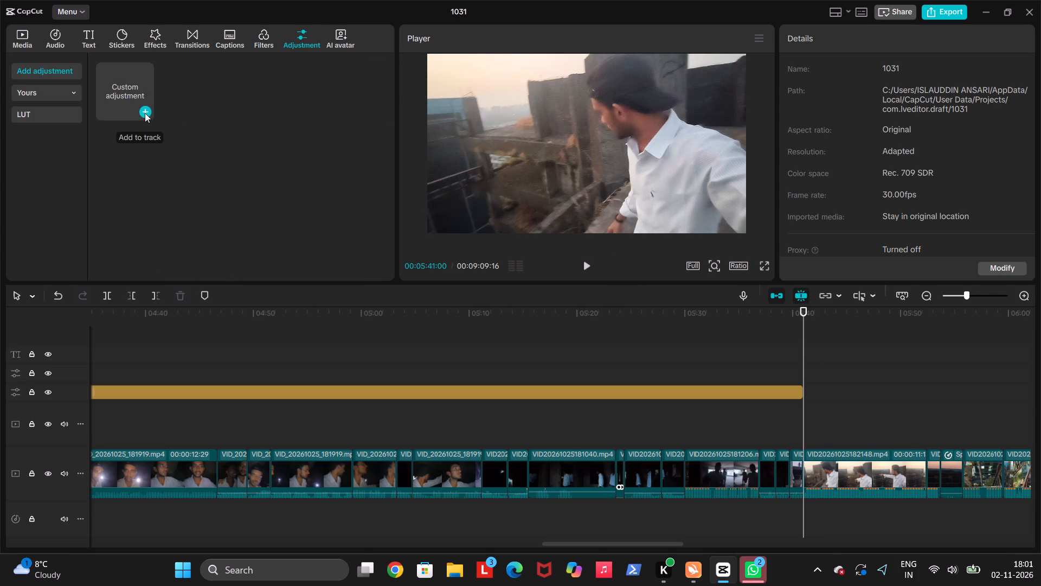
scroll(833, 389, "left", 1)
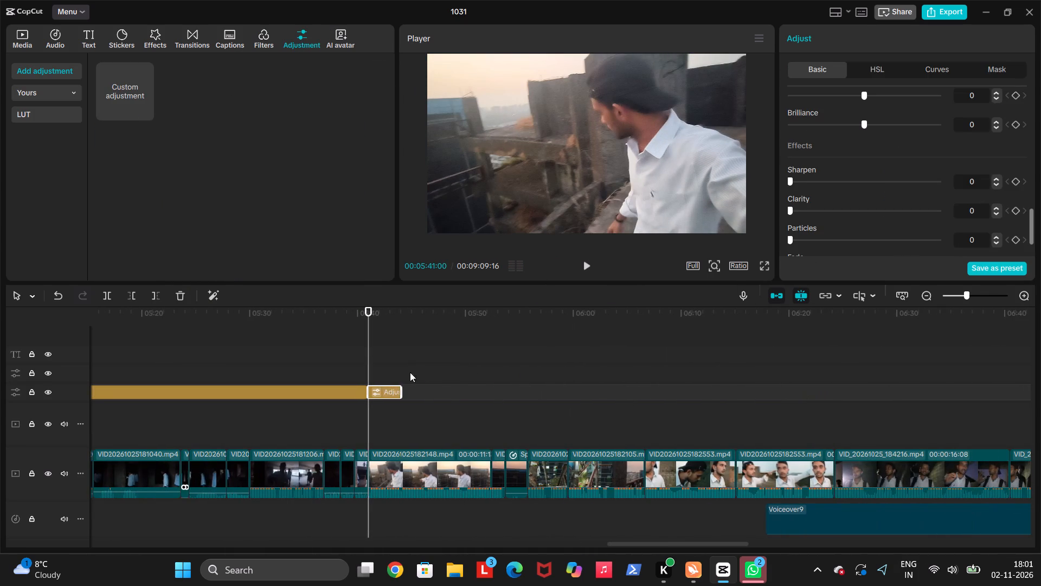
scroll(410, 372, "left", 1)
left_click_drag(400, 386, 650, 397)
scroll(403, 387, "left", 1)
Set the new adjustment layer's Temp to -13, Tint to -5 and Saturation to 9, judging on the rooftop shot at 05:44:21.
key("space")
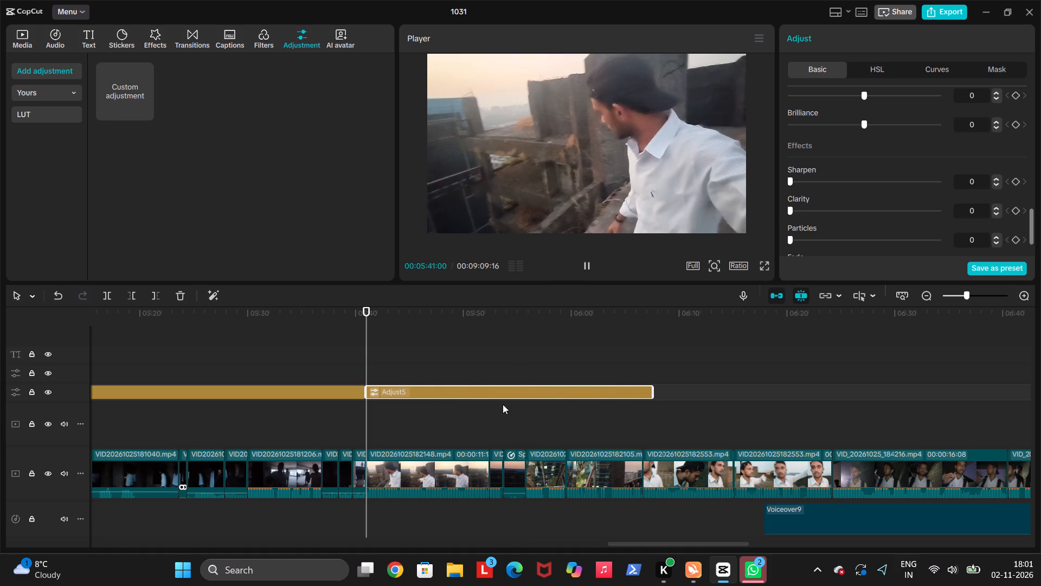
scroll(894, 106, "left", 1)
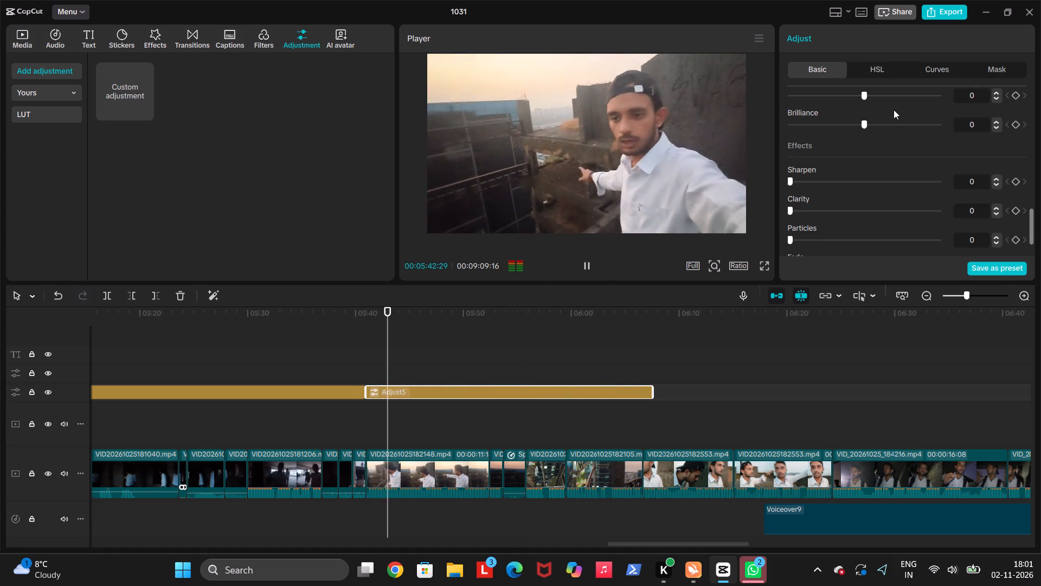
scroll(894, 110, "left", 1)
left_click(880, 119)
scroll(880, 119, "left", 1)
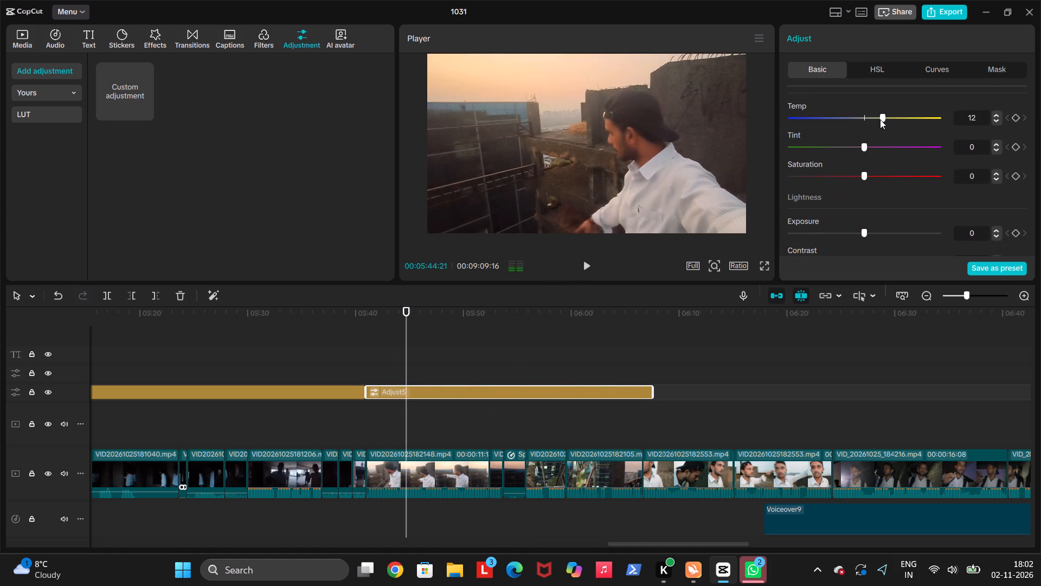
scroll(885, 113, "left", 1)
left_click(843, 116)
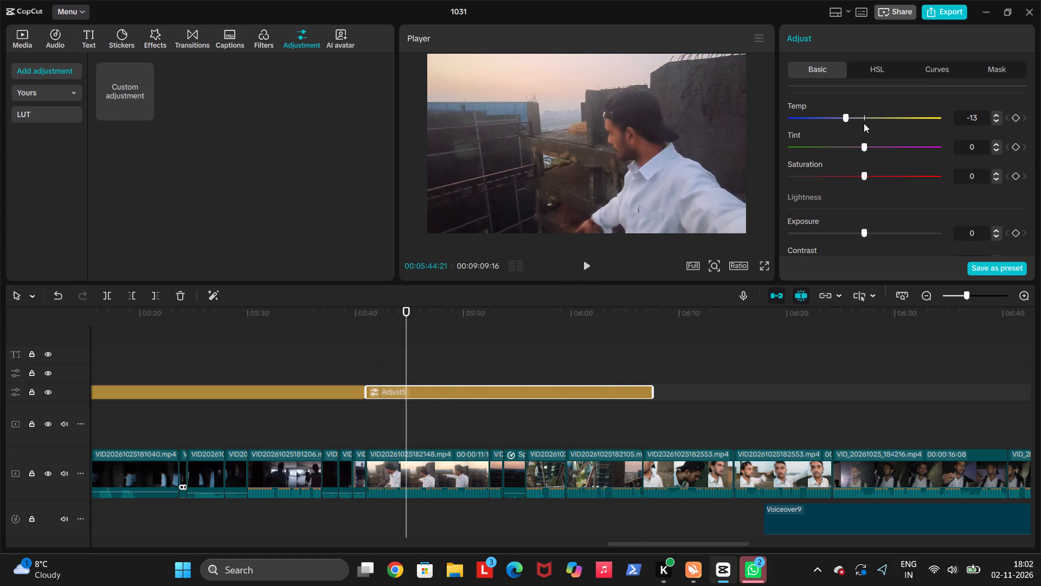
left_click(877, 145)
left_click(849, 144)
scroll(853, 146, "left", 1)
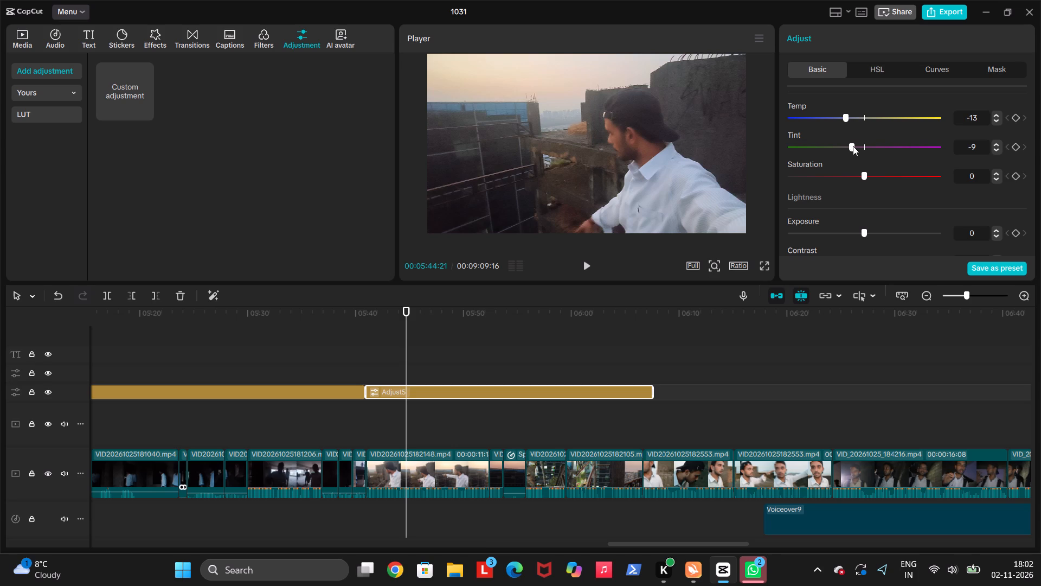
left_click(854, 146)
scroll(860, 175, "left", 1)
left_click(873, 176)
Set the new adjustment layer's Exposure to -10, Contrast to about 8 and Brilliance to -8.
scroll(875, 176, "left", 1)
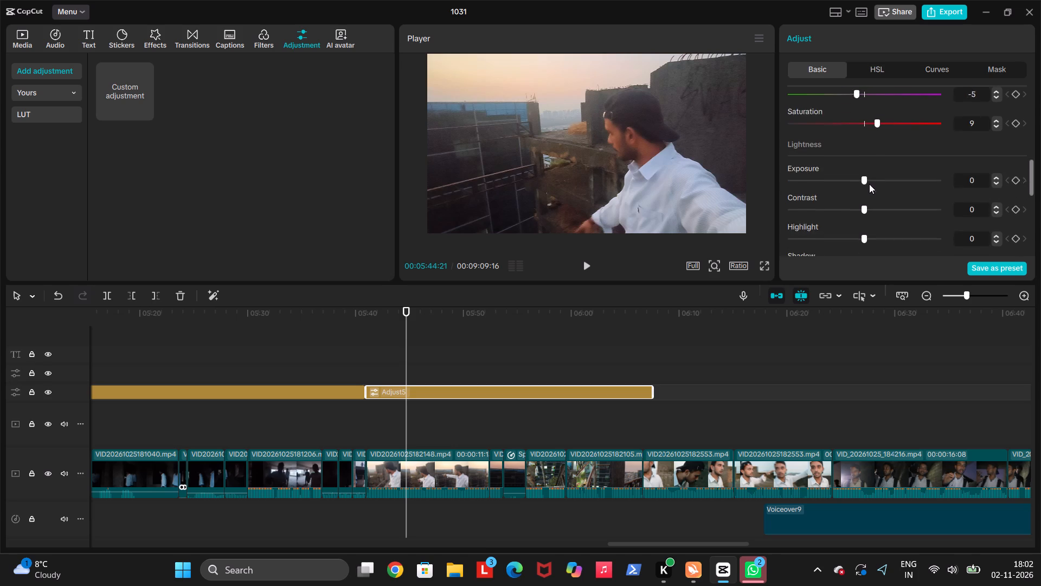
scroll(869, 184, "left", 1)
left_click(840, 165)
scroll(840, 165, "left", 1)
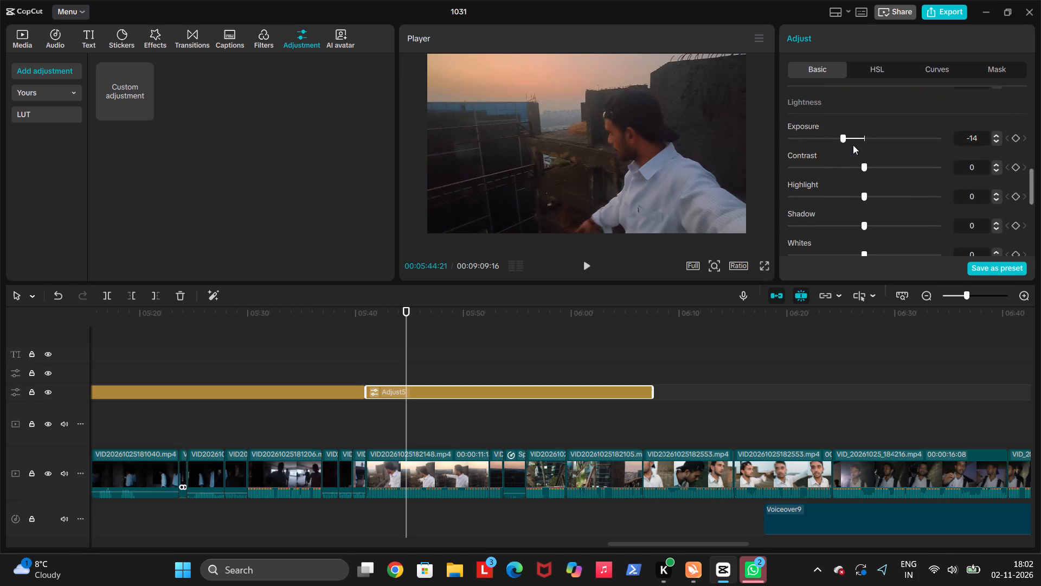
scroll(853, 145, "left", 1)
left_click(853, 139)
left_click(847, 137)
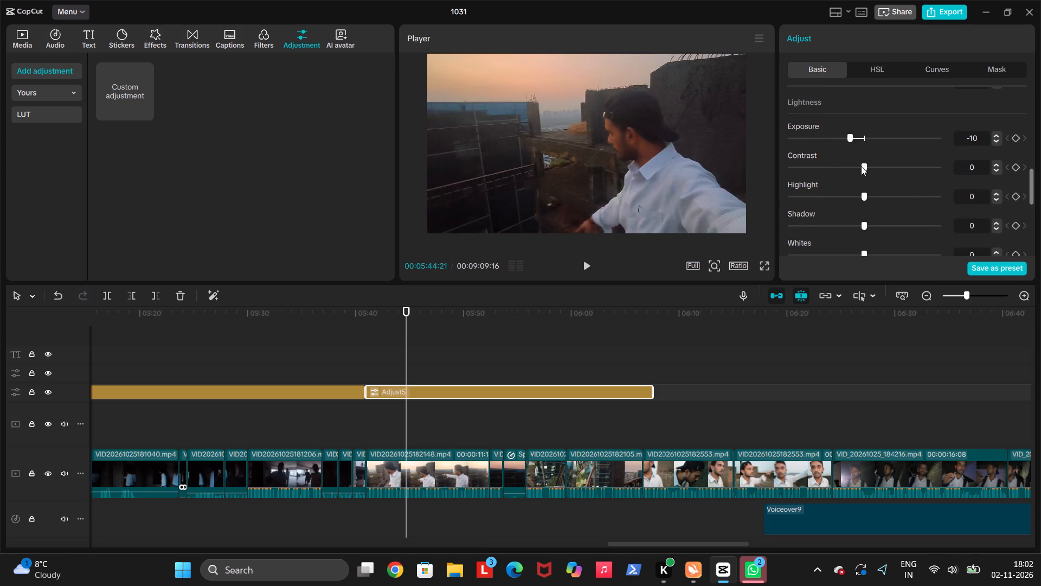
left_click(874, 166)
scroll(874, 166, "left", 1)
left_click(850, 186)
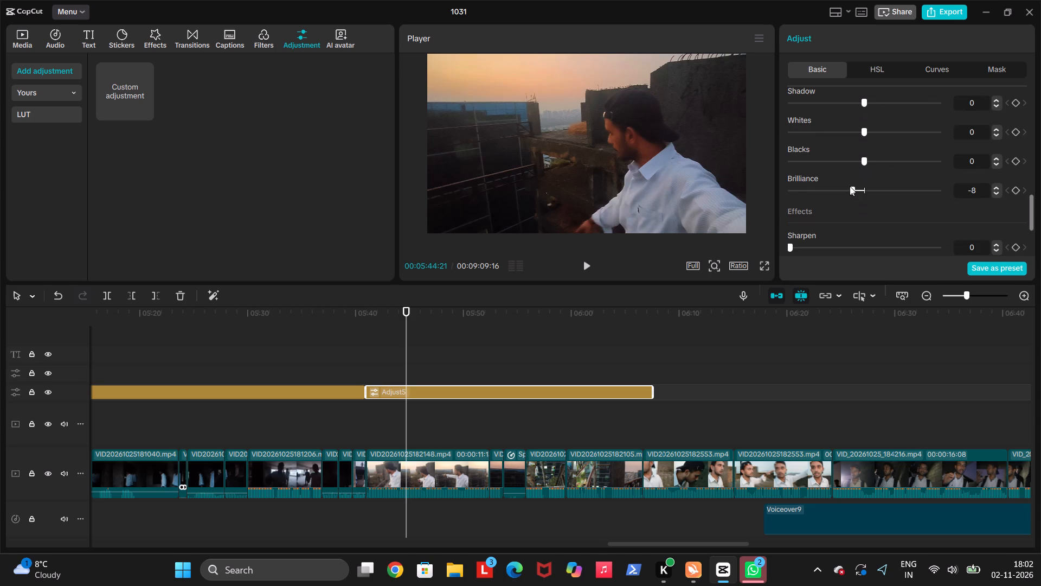
scroll(850, 186, "left", 1)
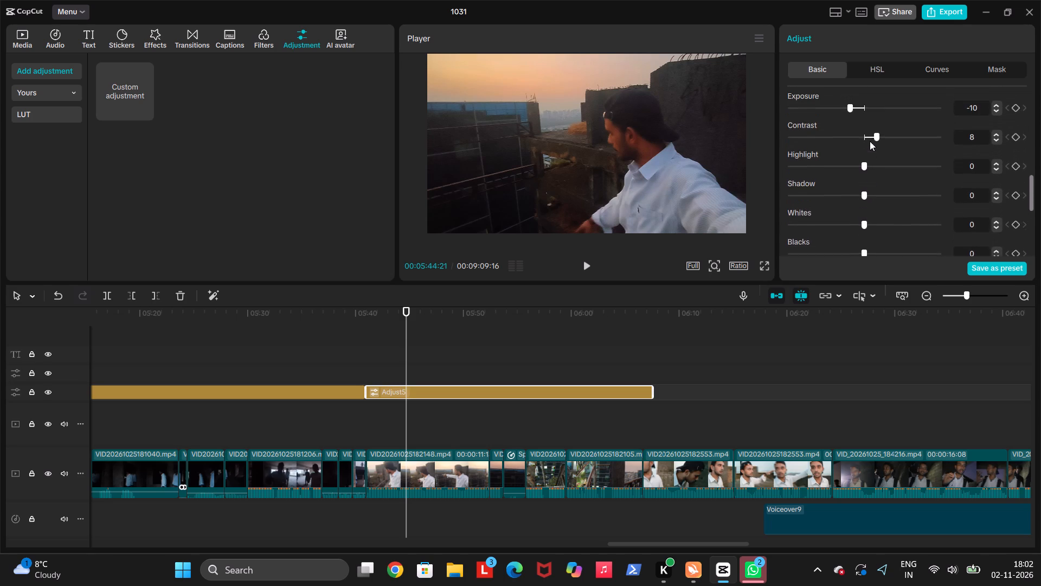
scroll(870, 141, "left", 1)
left_click(870, 146)
Set the new adjustment layer's Sharpen to 7 and Clarity to 35, and play the rooftop footage to about 05:51.
scroll(870, 146, "left", 1)
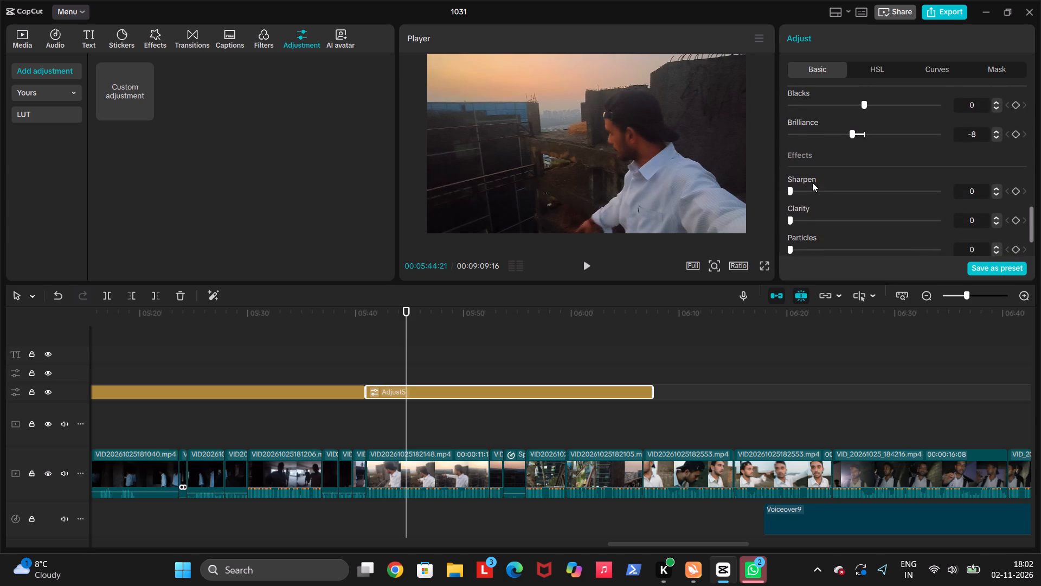
scroll(812, 182, "left", 1)
left_click(793, 191)
scroll(801, 193, "left", 1)
left_click(800, 188)
scroll(839, 209, "left", 1)
left_click(857, 219)
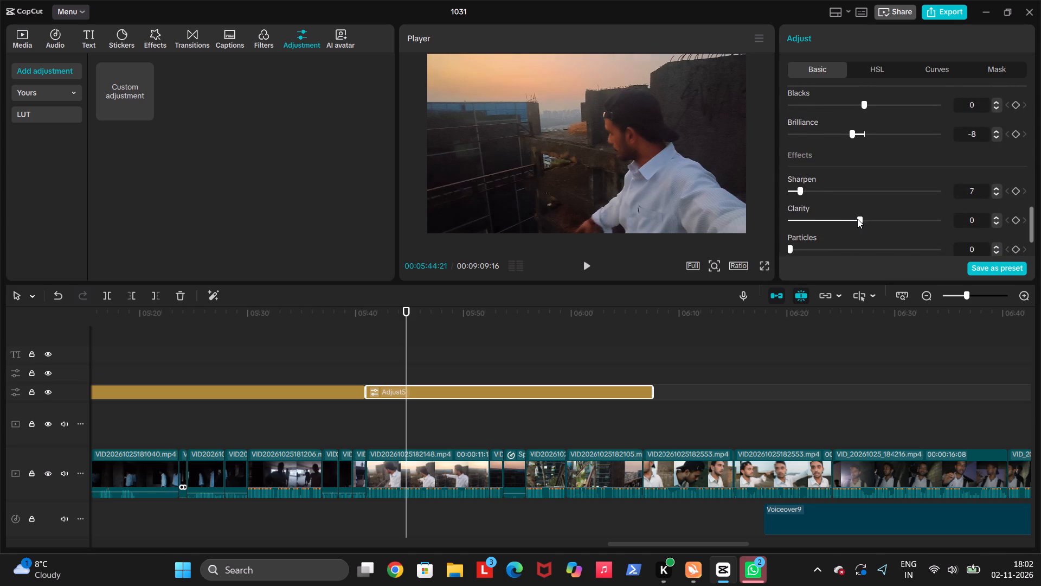
scroll(857, 220, "left", 1)
left_click(840, 218)
scroll(840, 218, "left", 1)
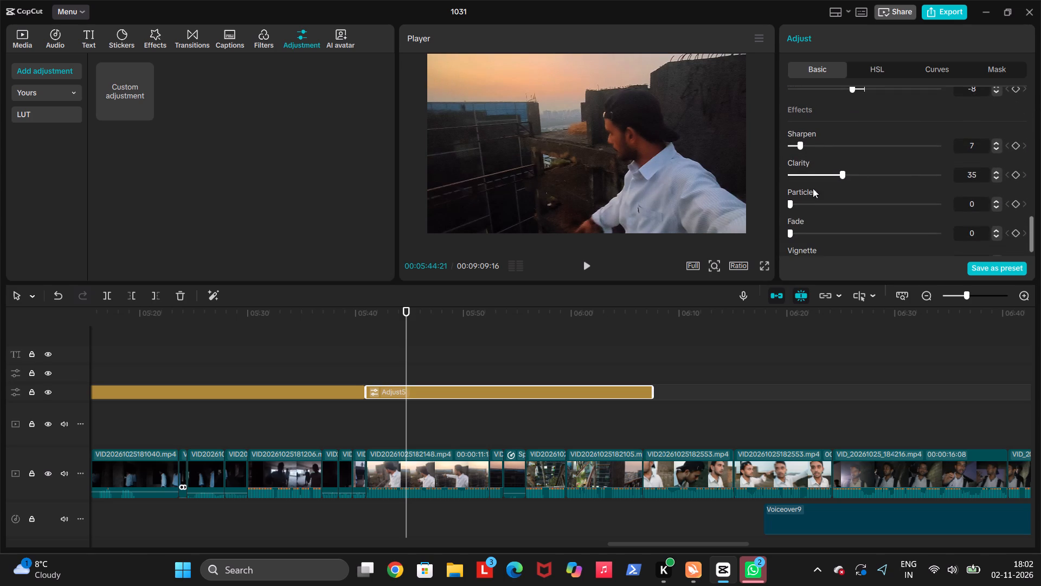
scroll(813, 188, "left", 1)
key("space")
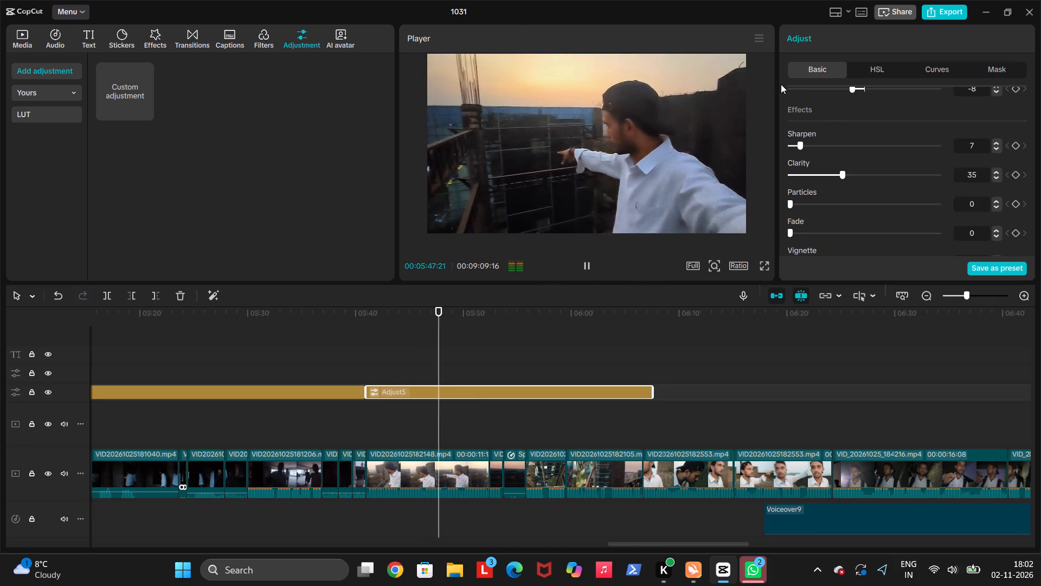
key("space")
key("space")
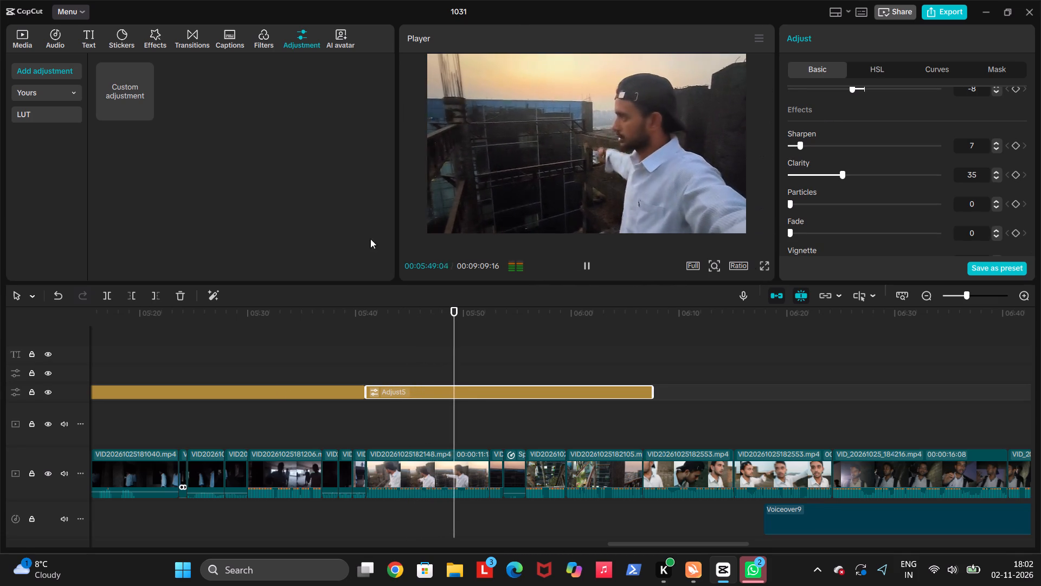
Replay the end of the first rooftop selfie clip under the new adjustment layer and trim away its part after 05:48:09.
left_click(436, 430)
key("space")
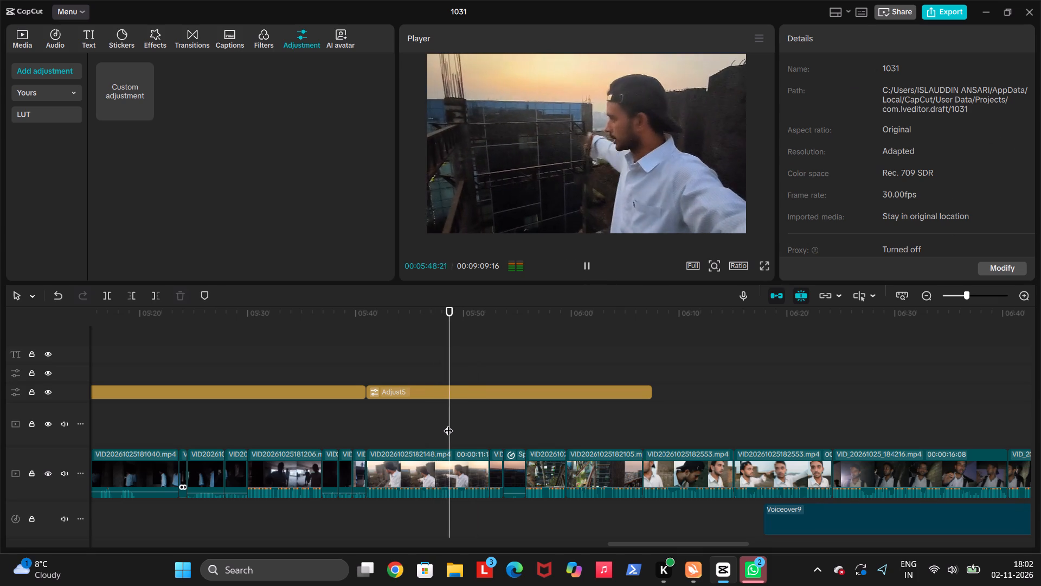
key("space")
key("w")
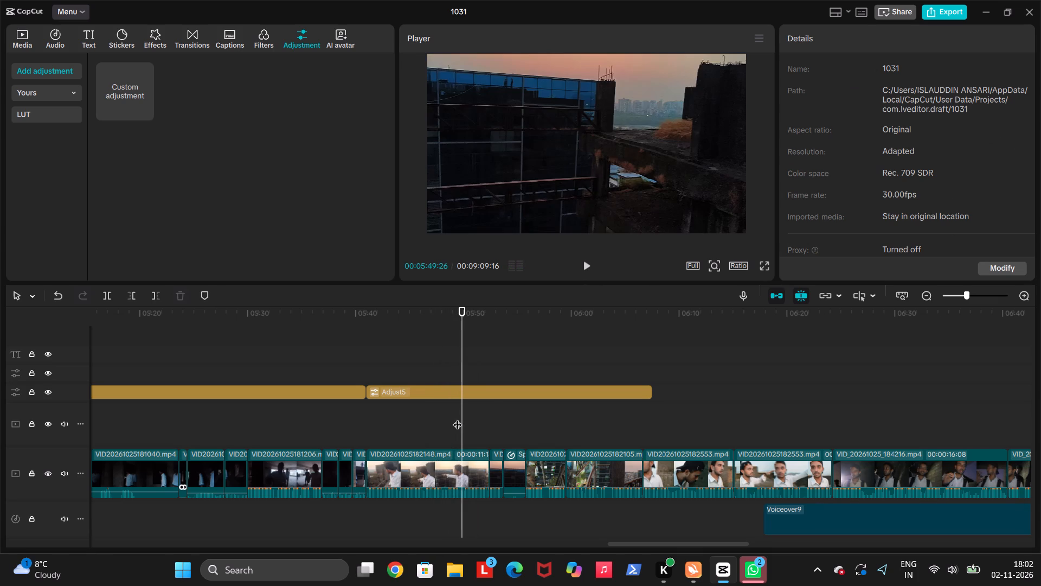
left_click(417, 425)
key("space")
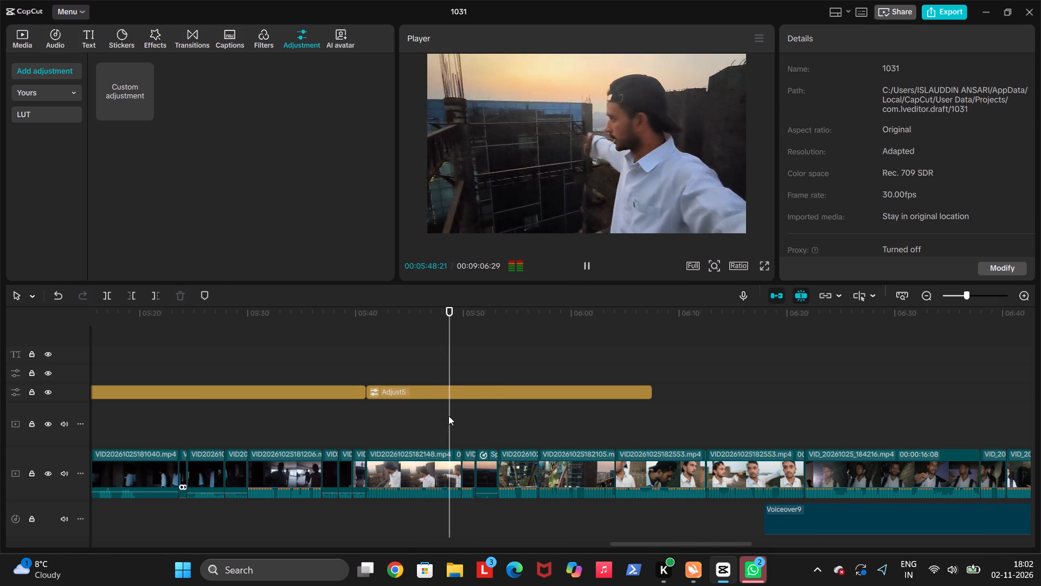
left_click(429, 420)
key("space")
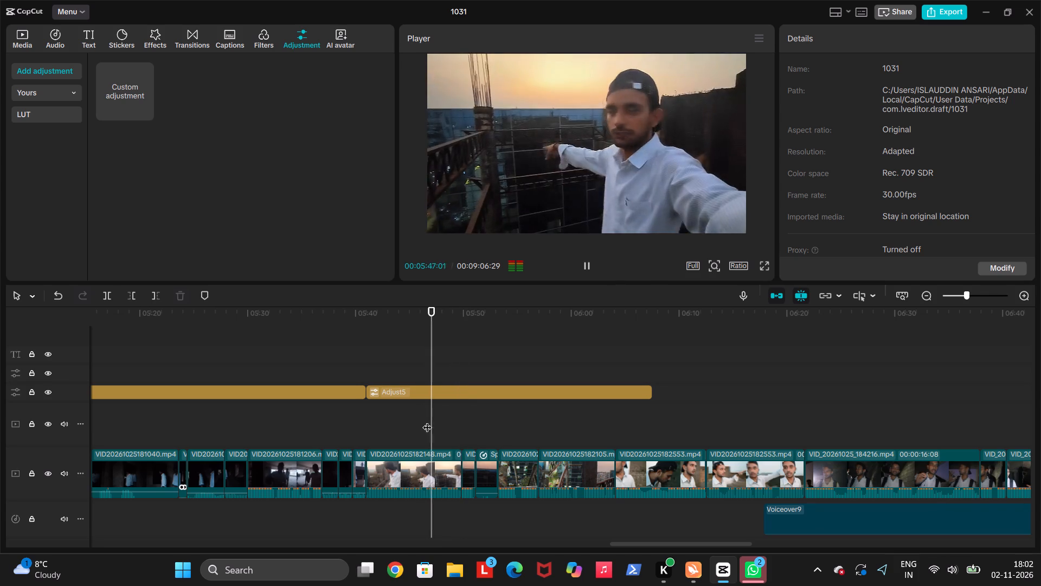
key("space")
type("w")
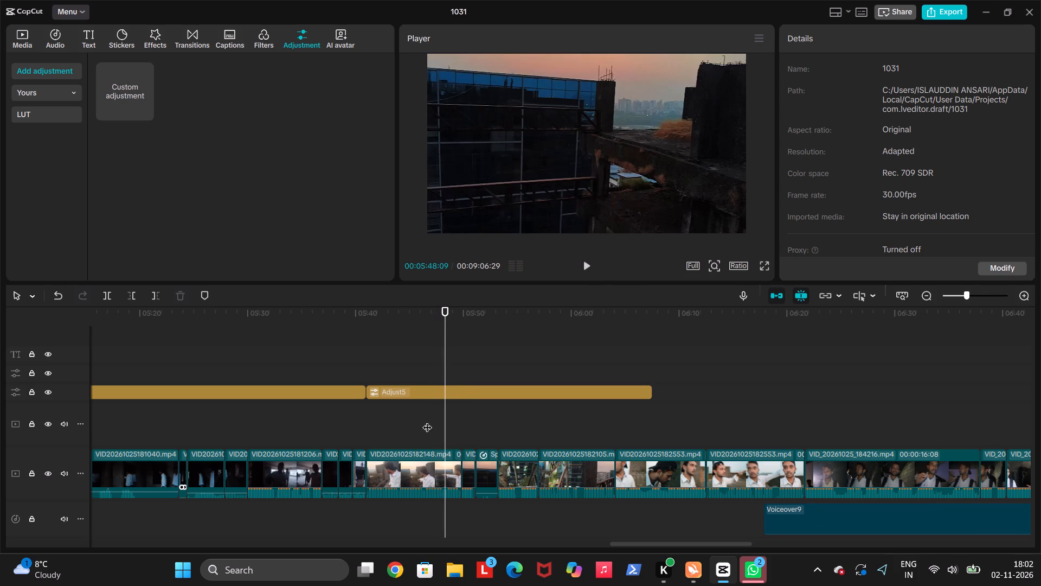
Review the shots looking down the building and trim the end of the clip following the speed-changed one at 05:53:14.
key("space")
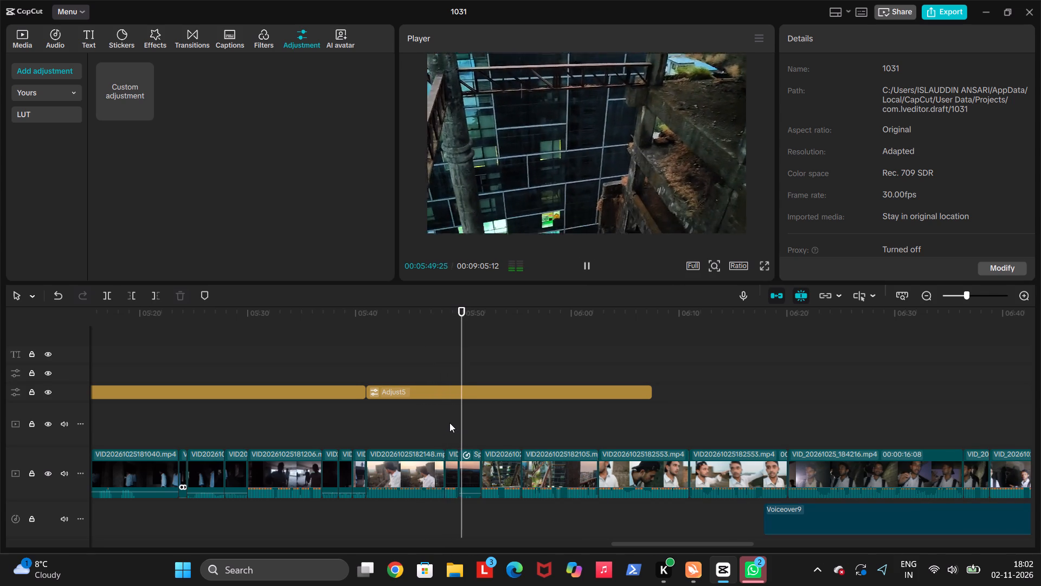
key("space")
key("space")
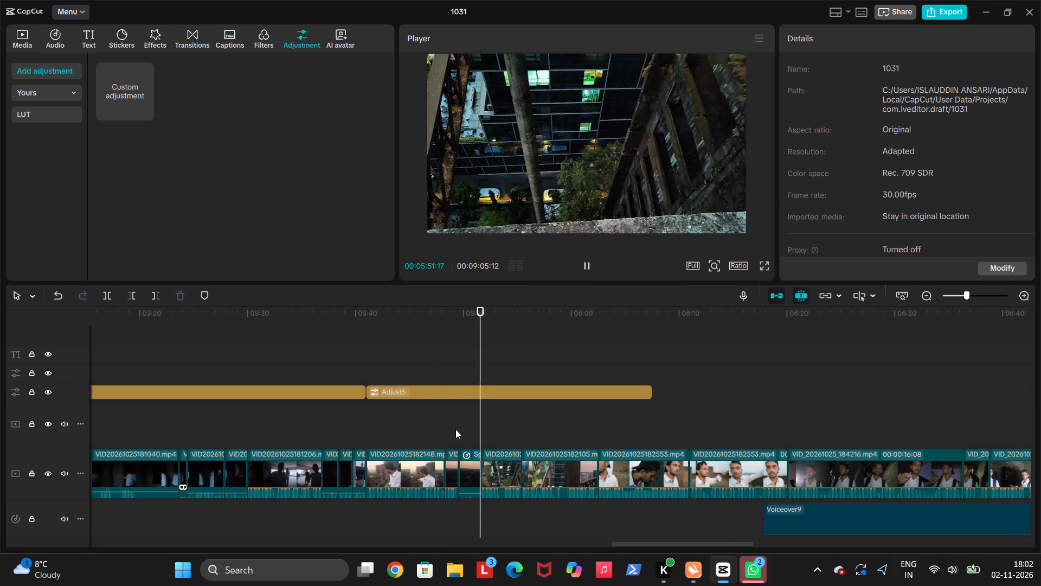
left_click(497, 433)
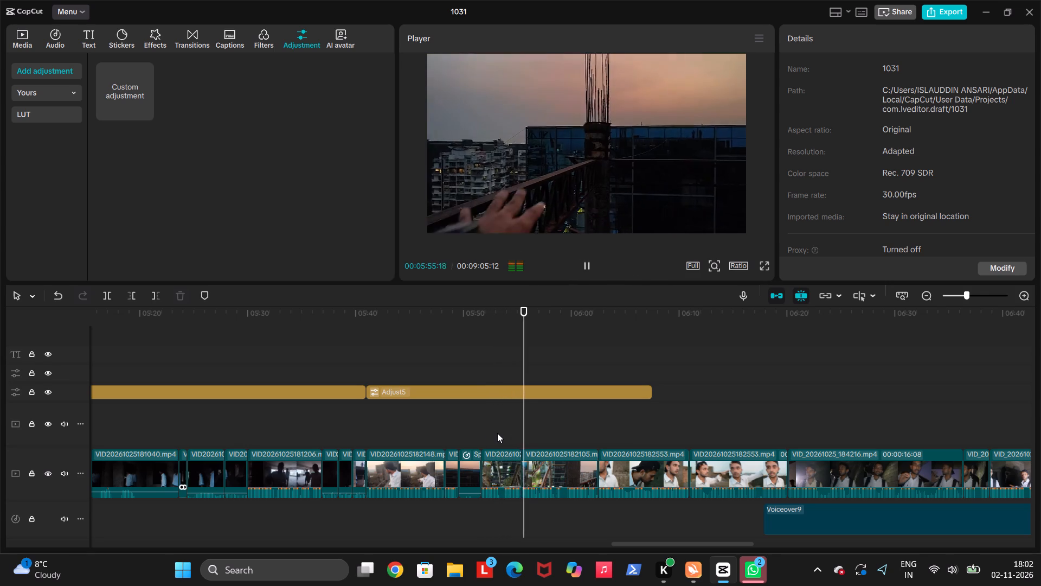
key("space")
left_click(482, 435)
key("space")
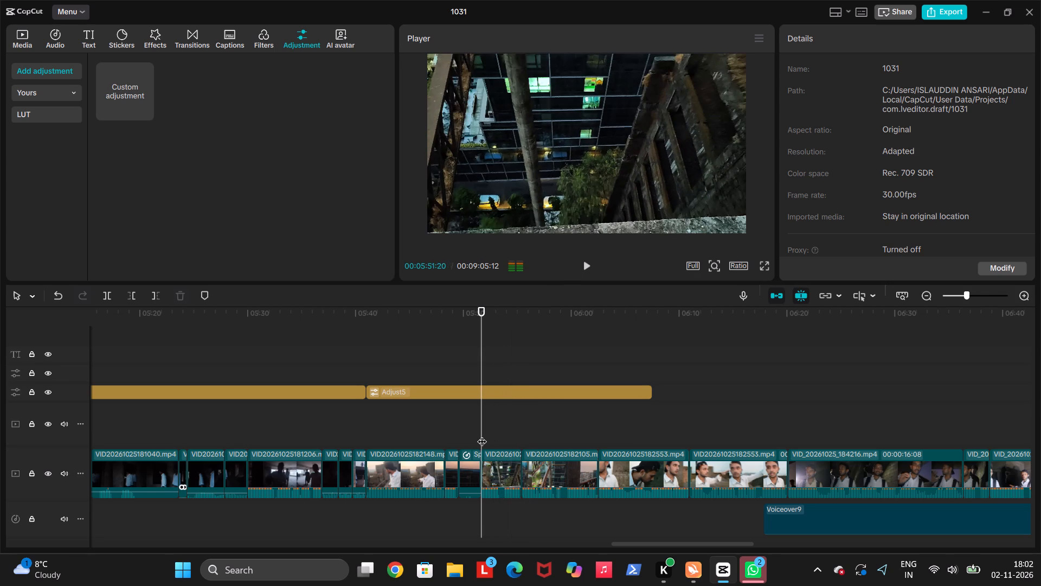
key("space")
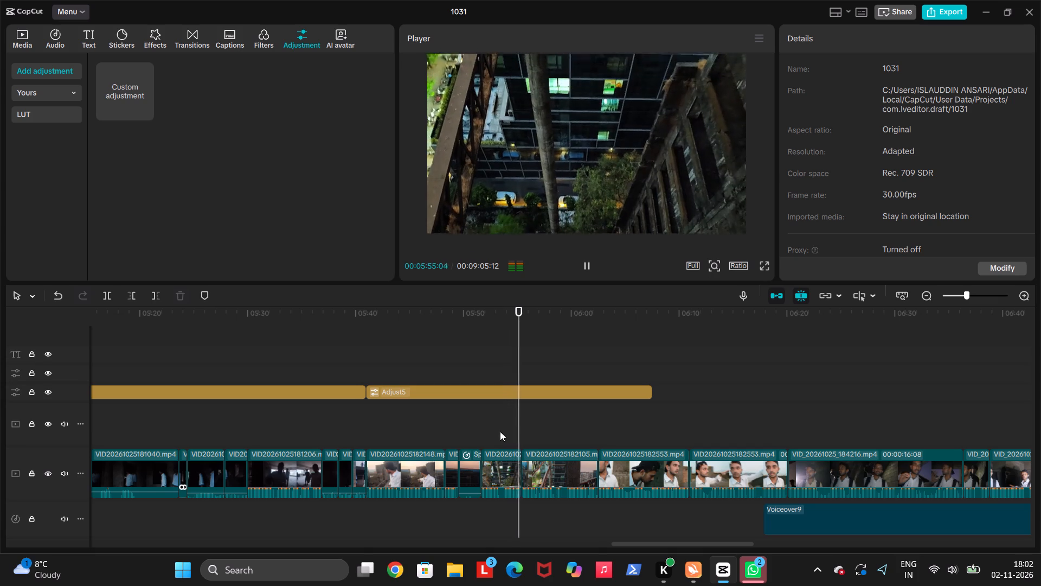
left_click(500, 431)
double_click(500, 431)
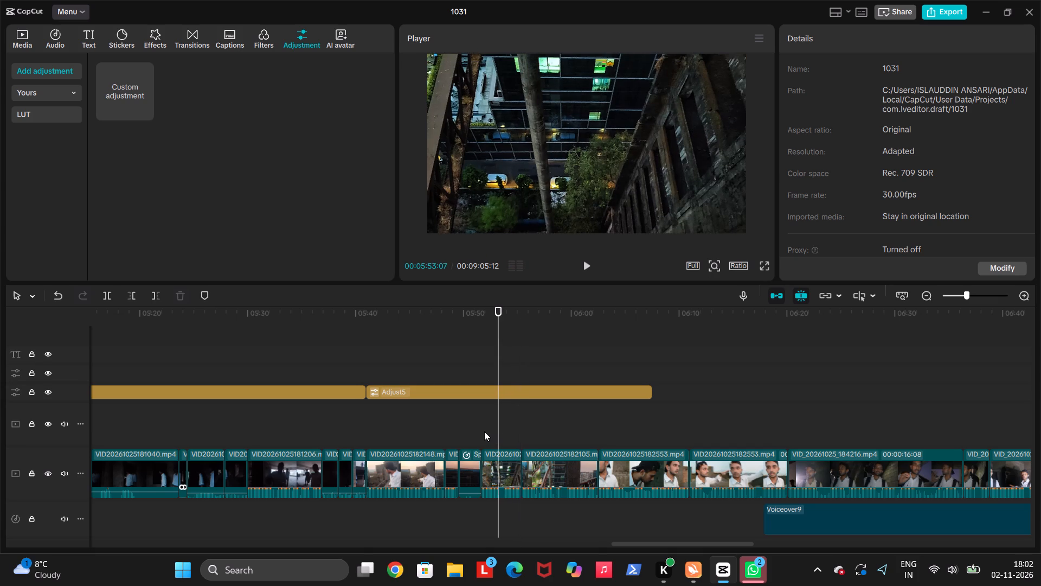
left_click(484, 431)
key("space")
left_click(481, 433)
key("space")
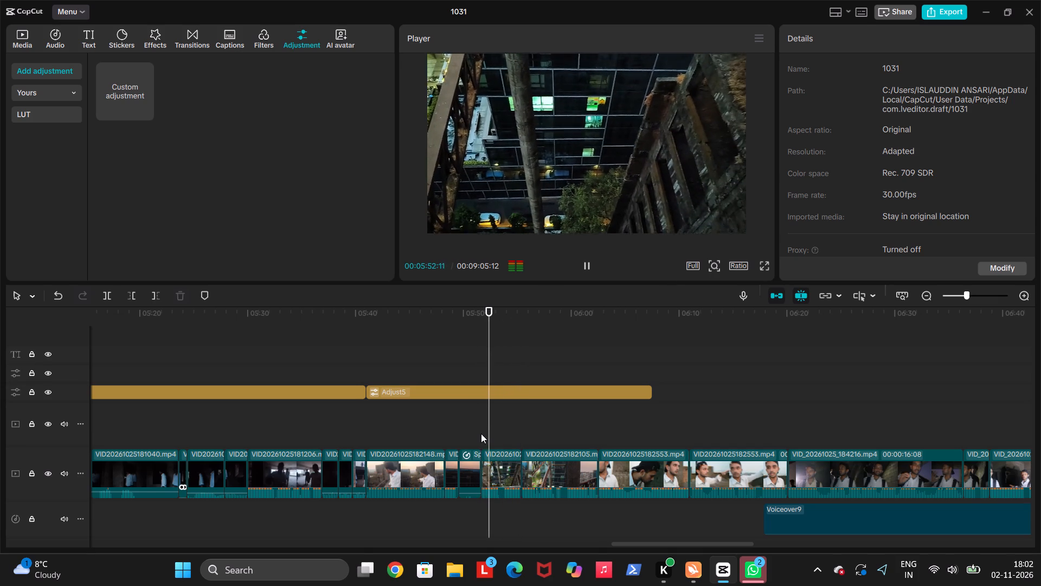
key("space")
key("w")
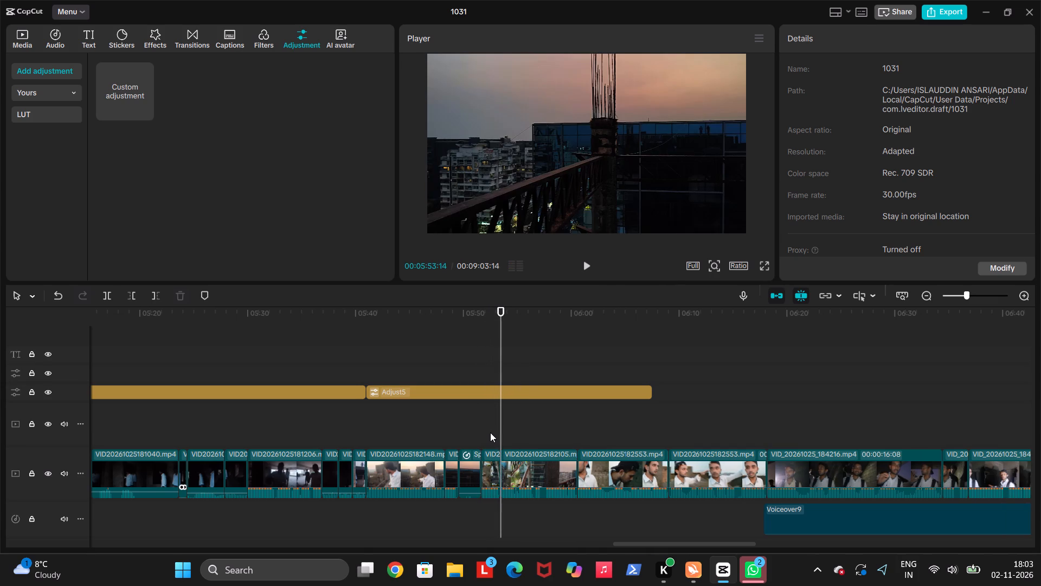
Play on through the remaining rooftop footage and stretch the rooftop adjustment layer's end to about 06:17:26.
key("space")
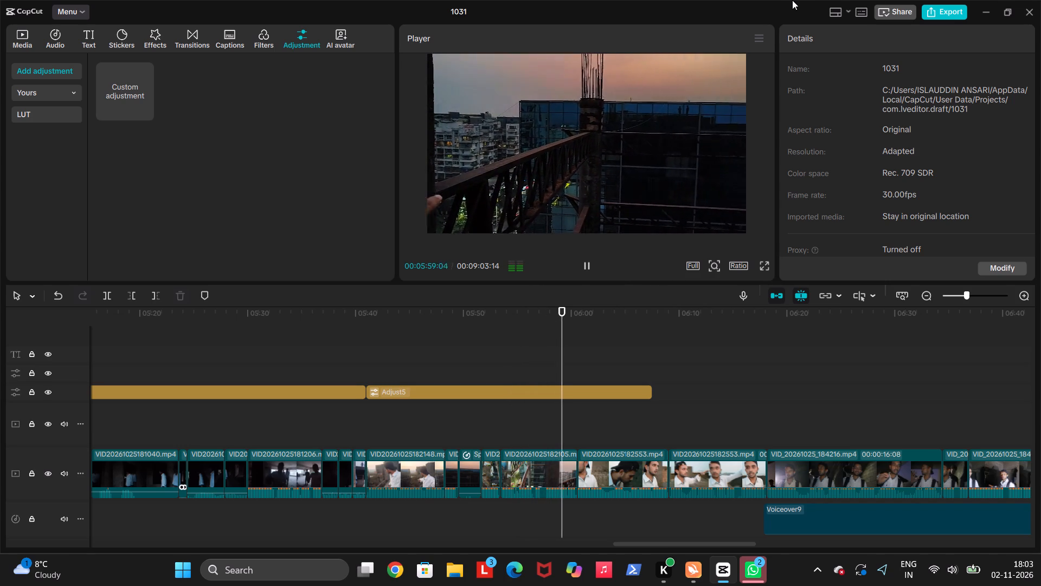
left_click(529, 440)
key("space")
key("space")
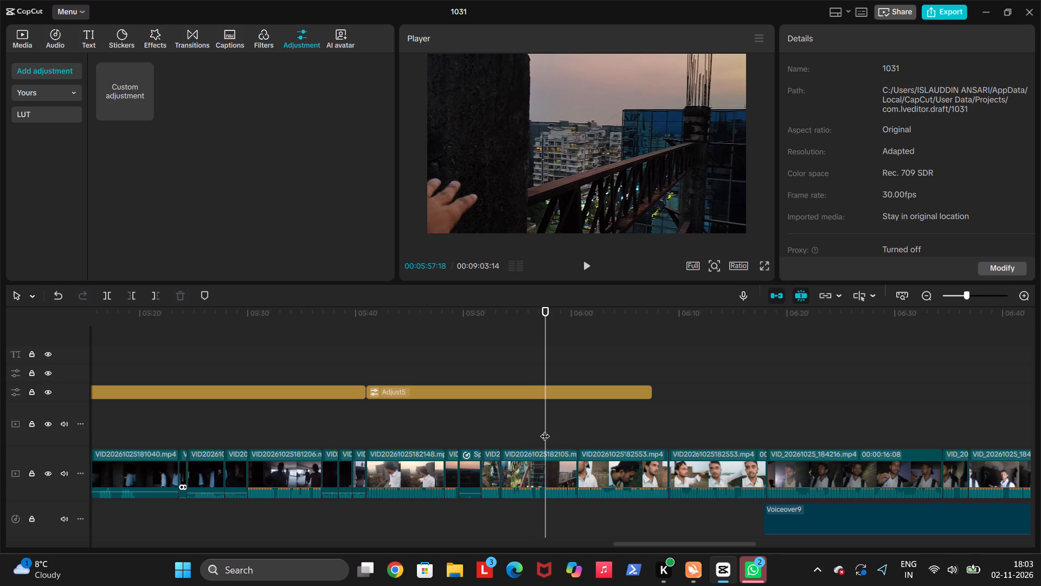
key("space")
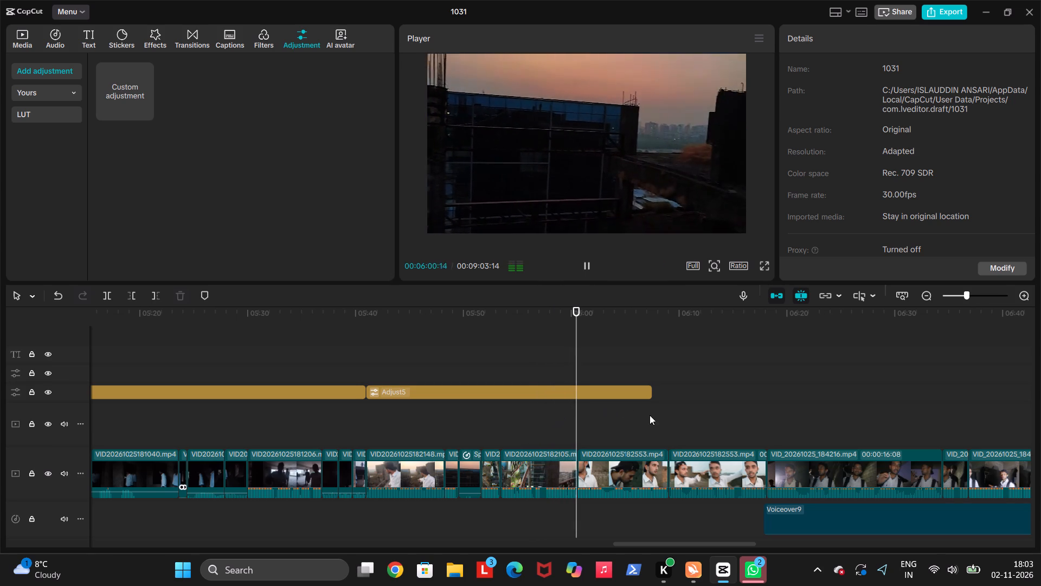
left_click(628, 393)
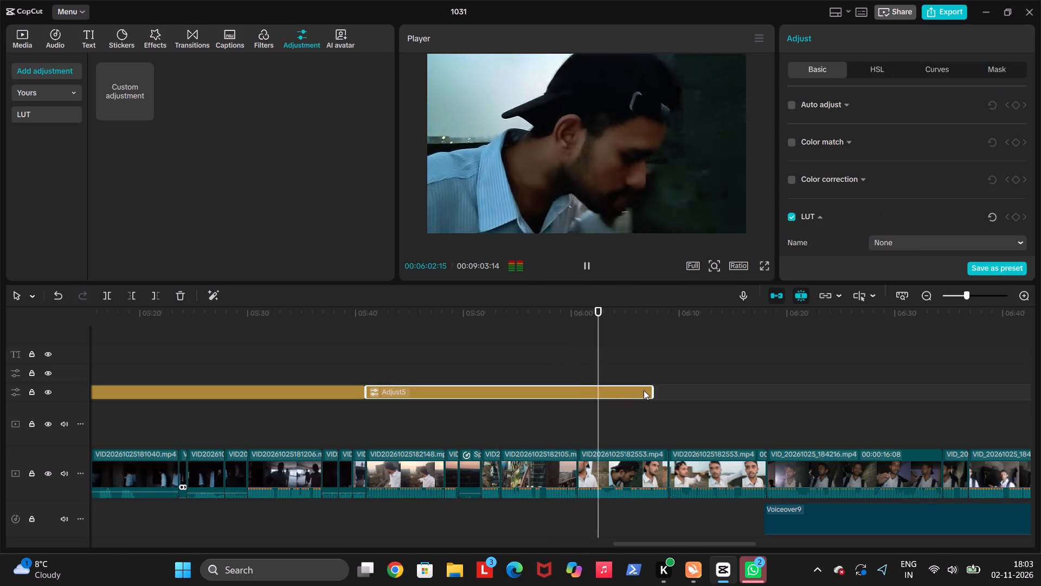
left_click_drag(652, 392, 667, 393)
key("space")
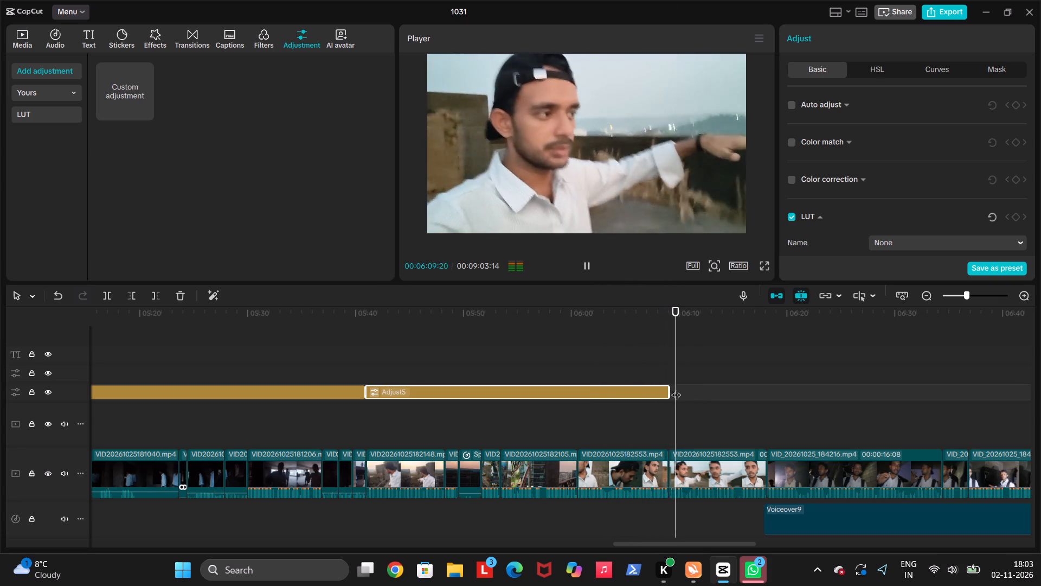
left_click_drag(671, 388, 761, 393)
key("space")
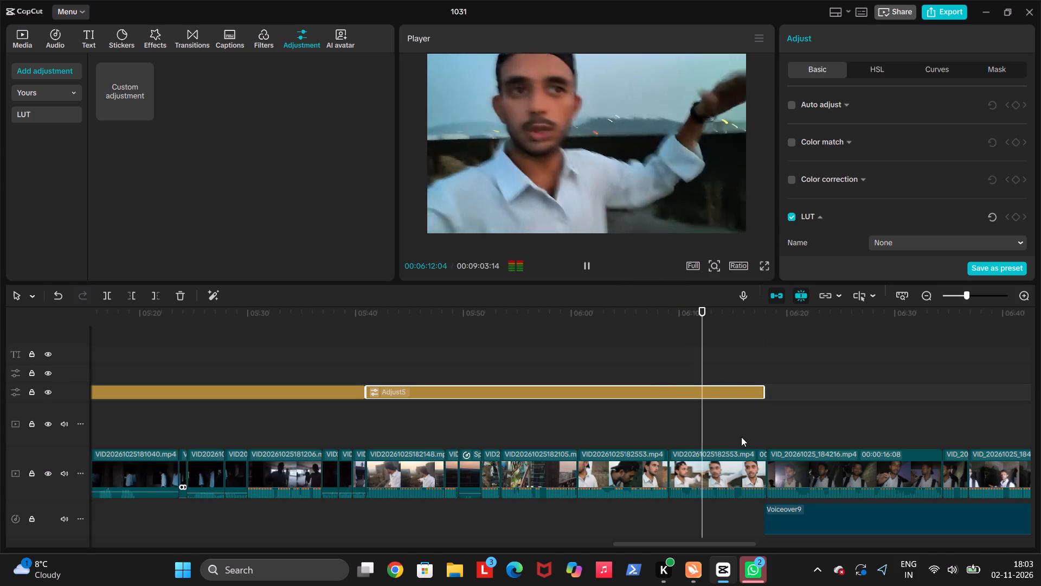
Play into the dark scene from 06:18 and examine the voiceover's settings and the clip's audio and adjustment settings.
scroll(741, 437, "left", 1)
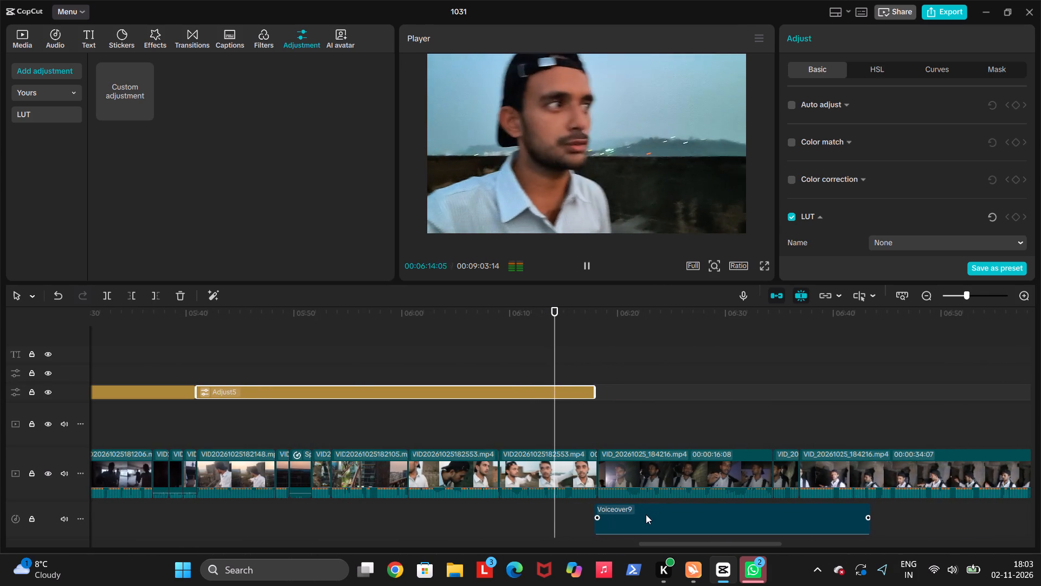
scroll(646, 514, "left", 1)
left_click(646, 514)
scroll(648, 515, "left", 1)
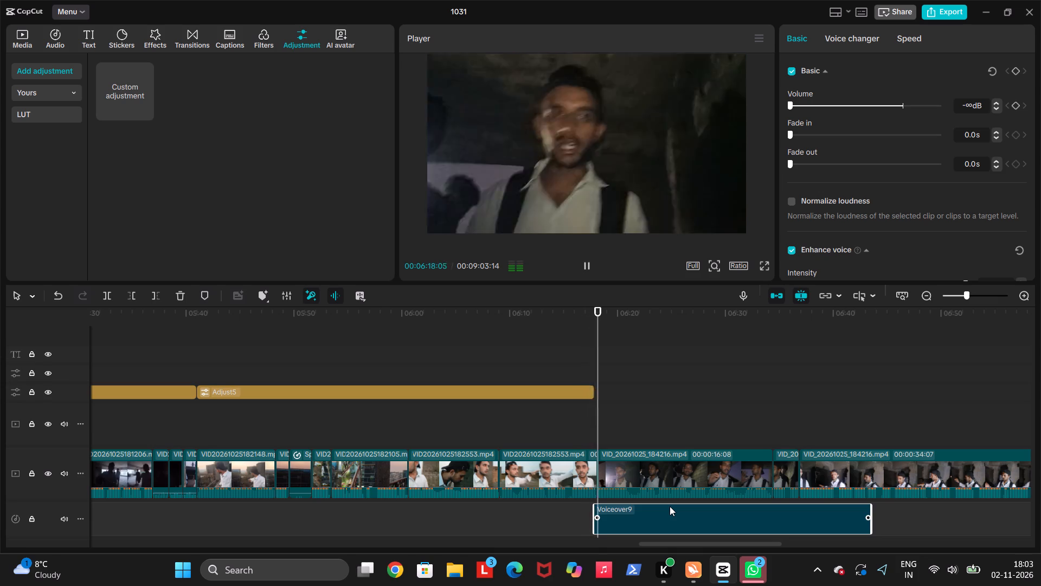
left_click(664, 484)
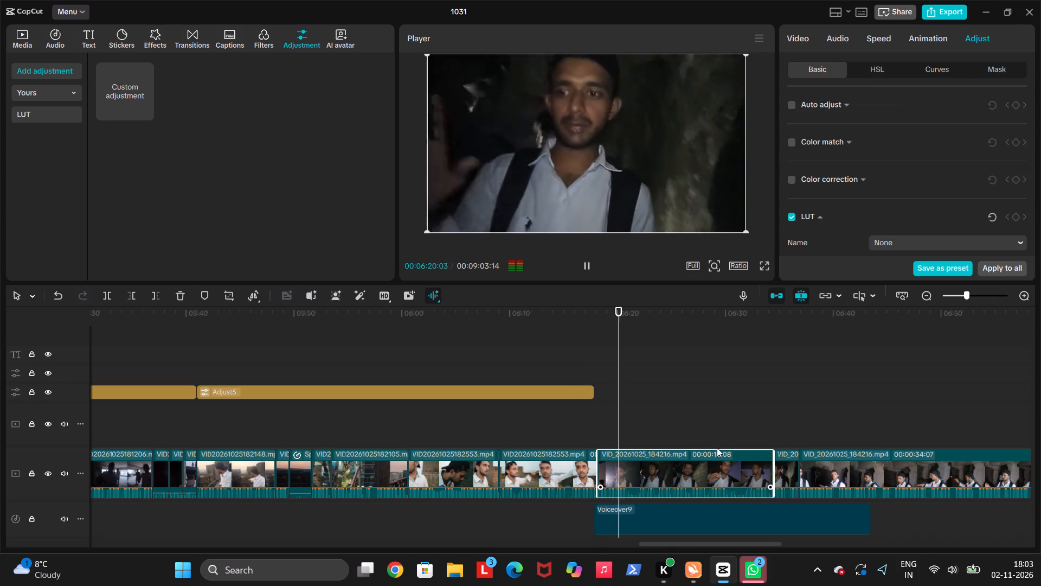
left_click(828, 35)
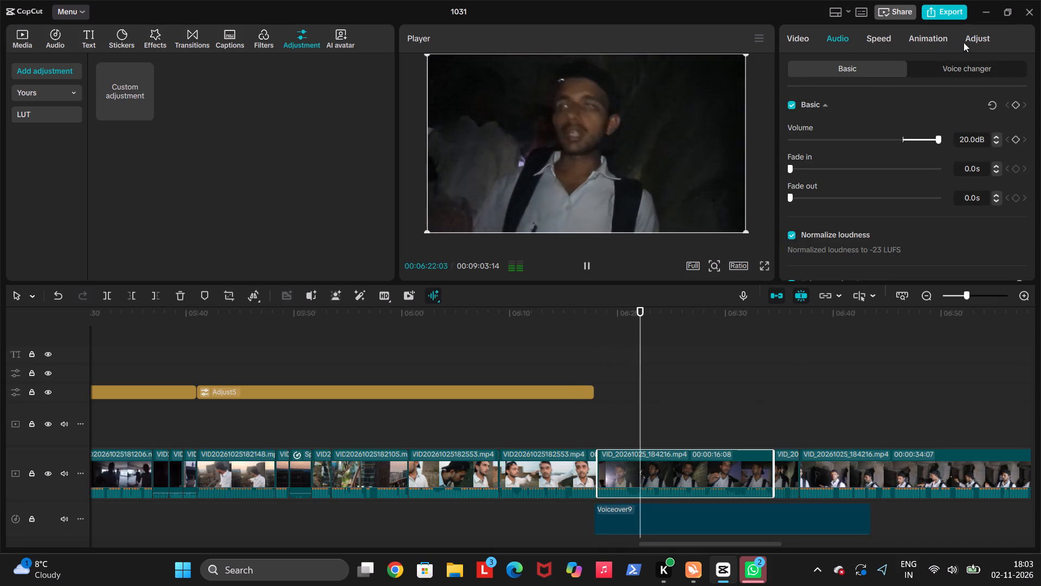
left_click(982, 36)
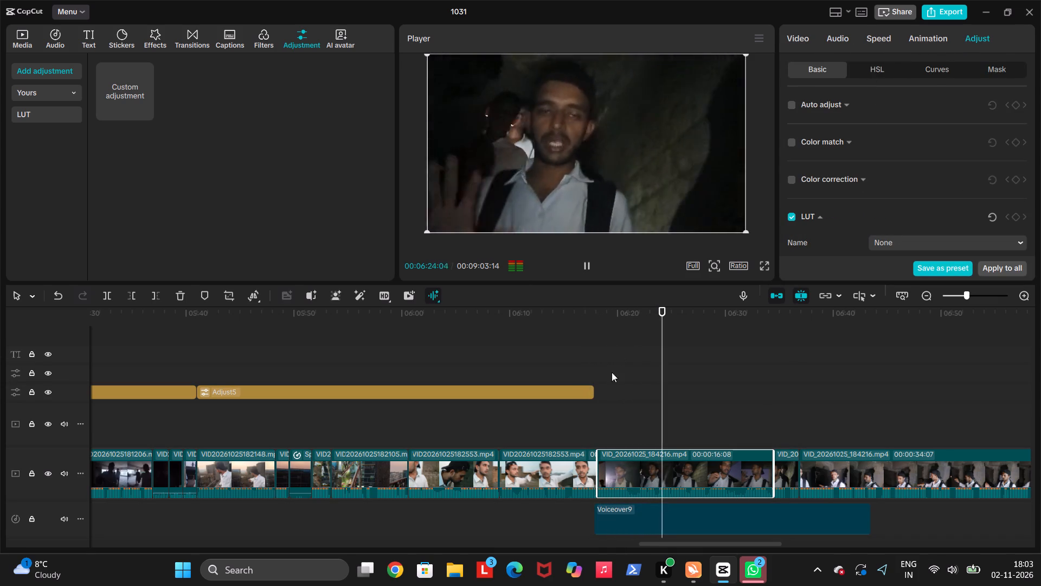
Copy the rooftop adjustment layer and paste the copy directly after it at 06:17:26, over the dark scene.
left_click(594, 384)
left_click(575, 383)
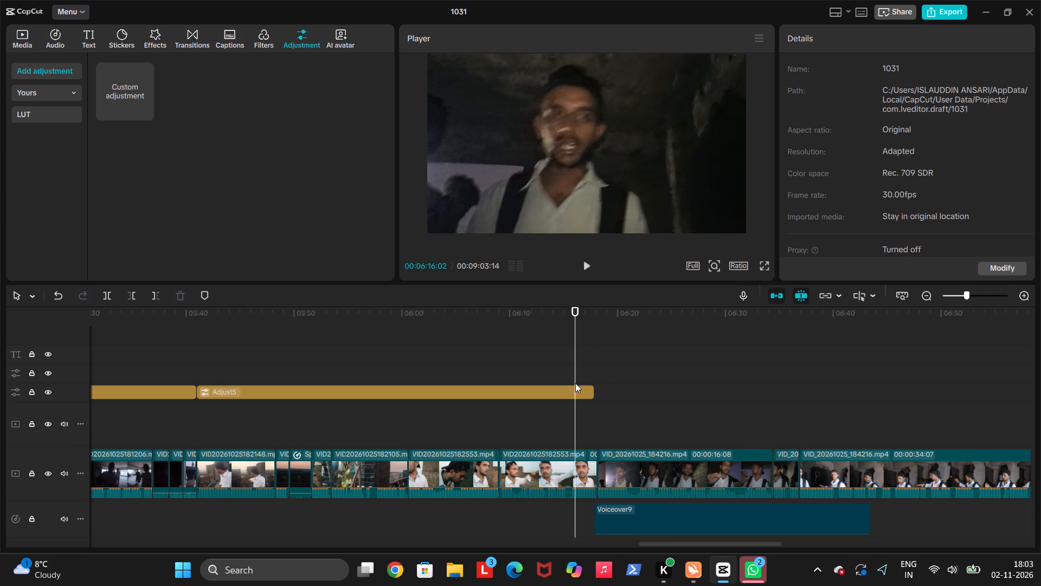
left_click(575, 390)
key("ctrl+c")
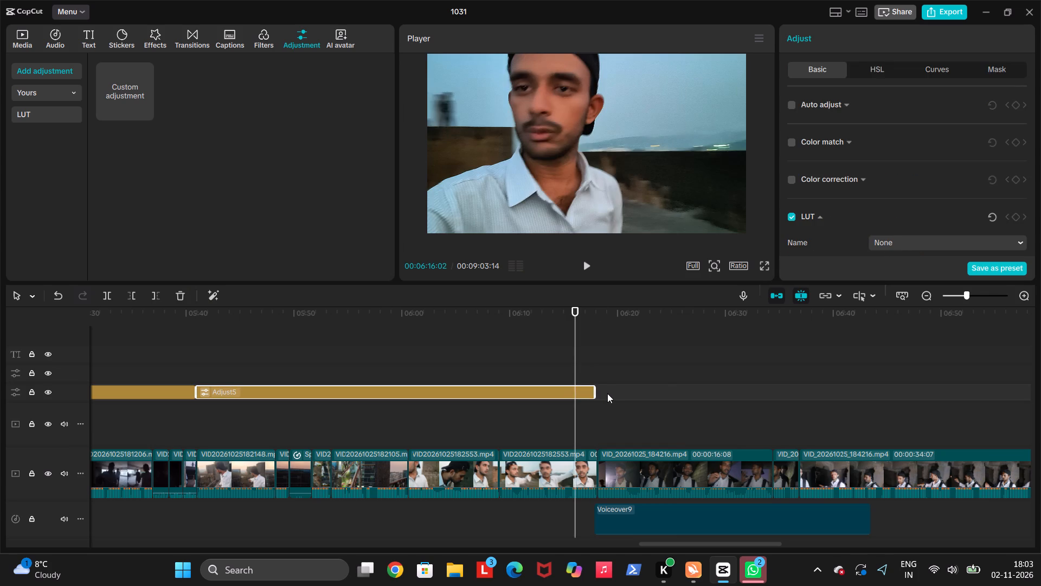
key("Down")
key("ctrl+v")
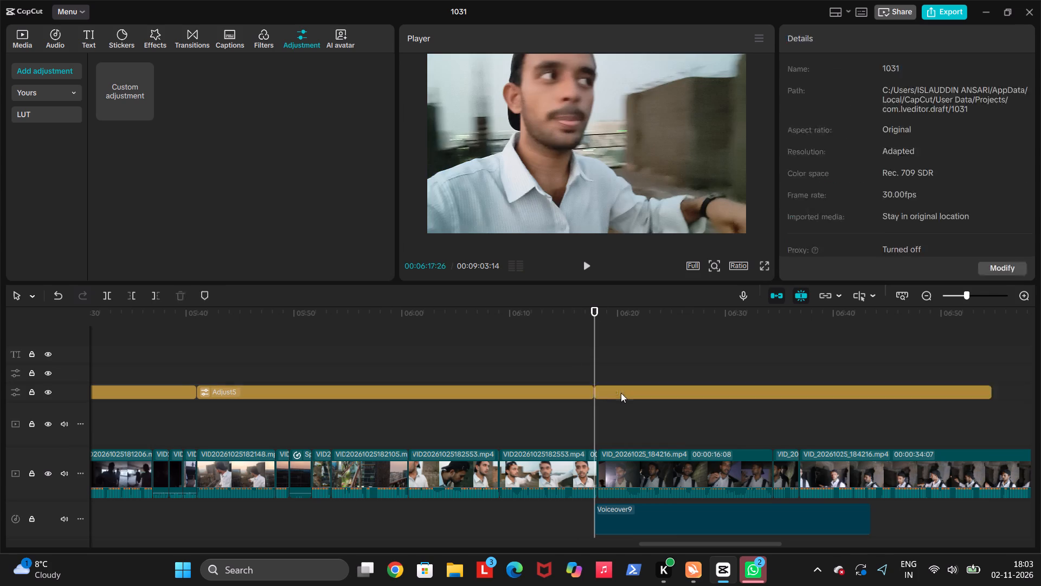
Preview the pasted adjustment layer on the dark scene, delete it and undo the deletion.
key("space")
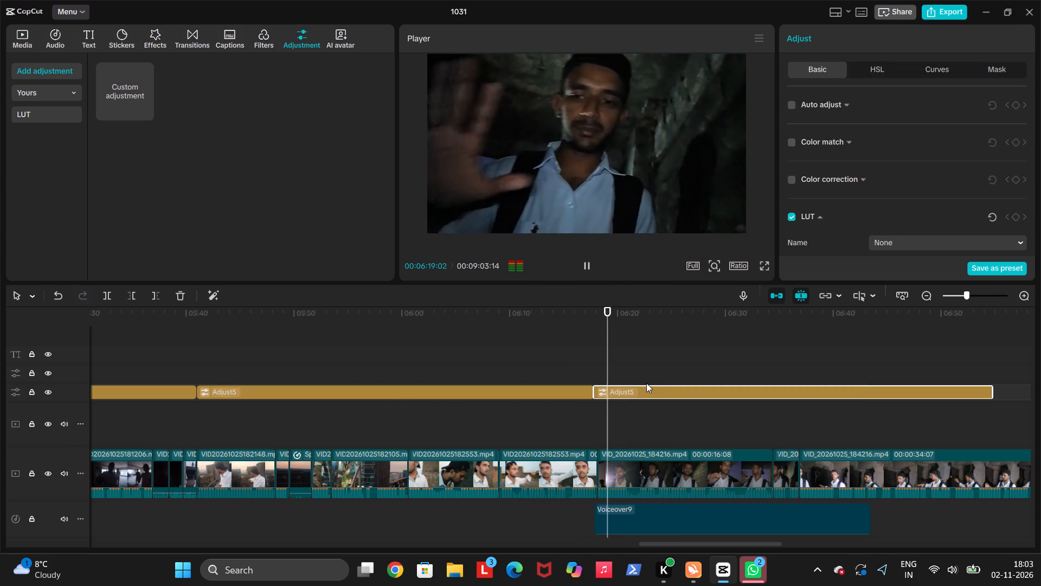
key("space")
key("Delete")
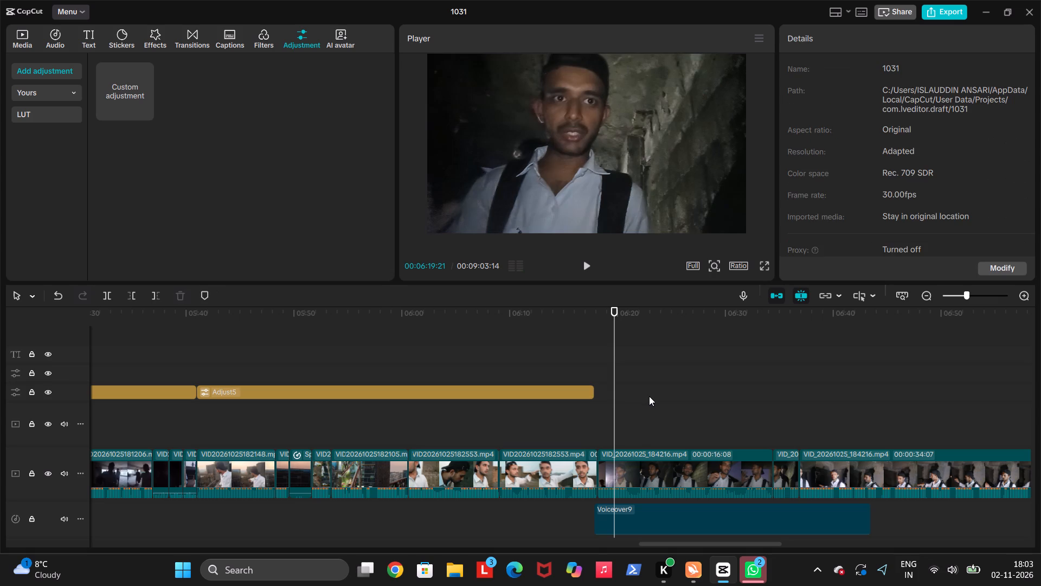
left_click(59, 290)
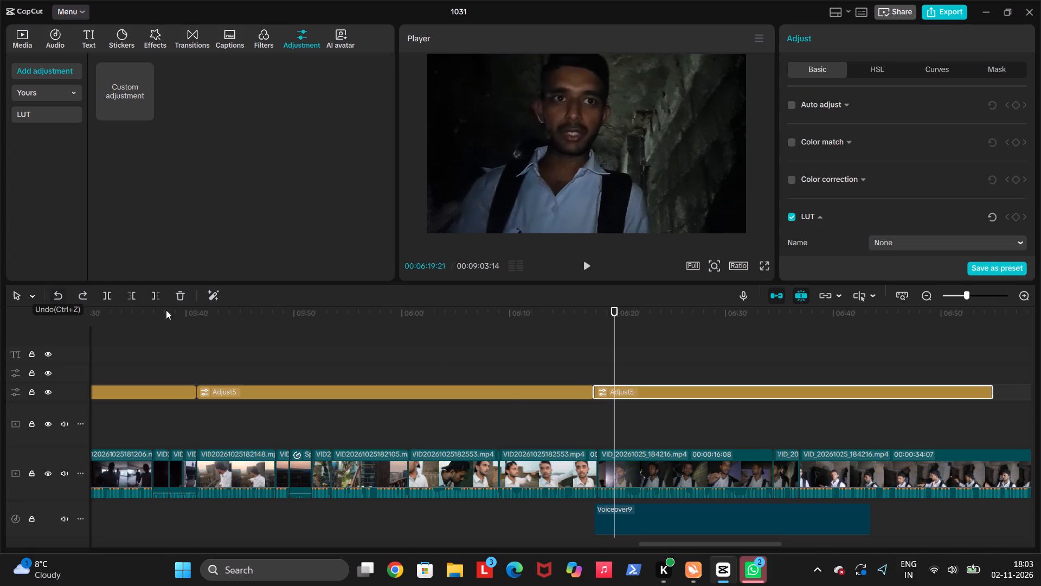
Set the pasted adjustment layer's Temp to -5 and Tint to -15, judging on the dark shot at 06:19:01.
key("Up")
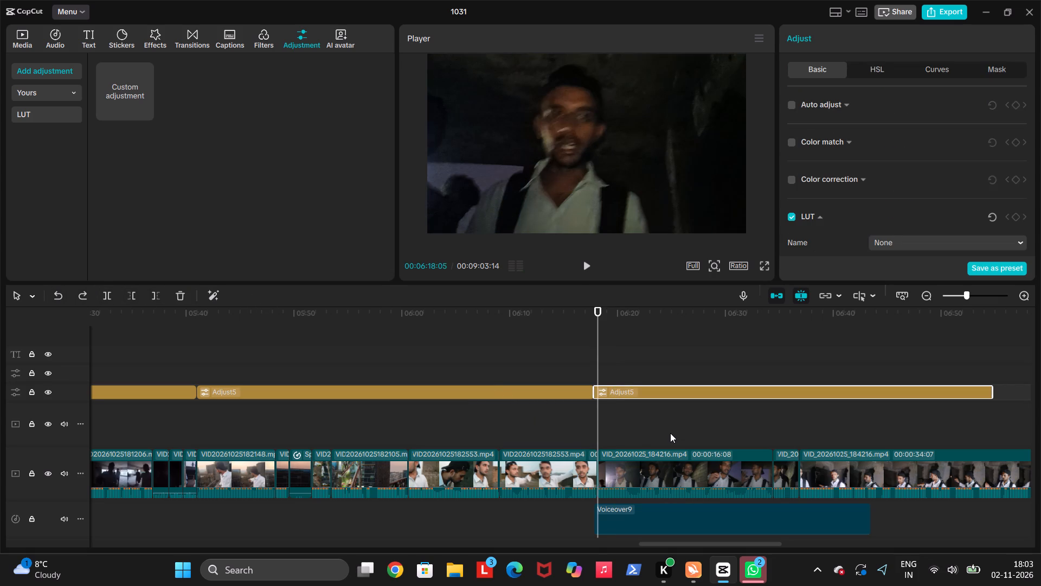
key("space")
key("space")
left_click(658, 389)
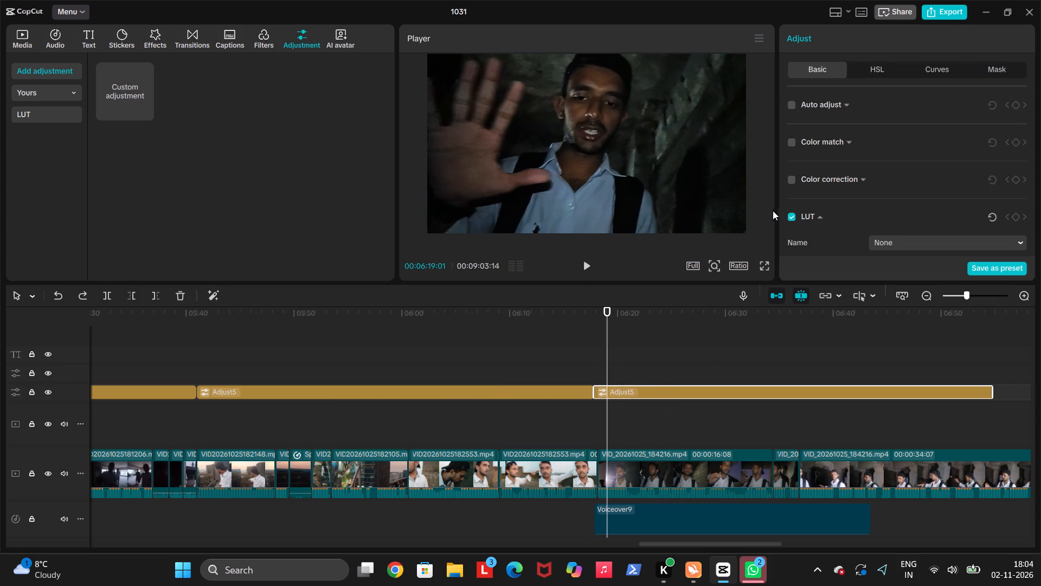
scroll(819, 196, "down", 1)
left_click(853, 184)
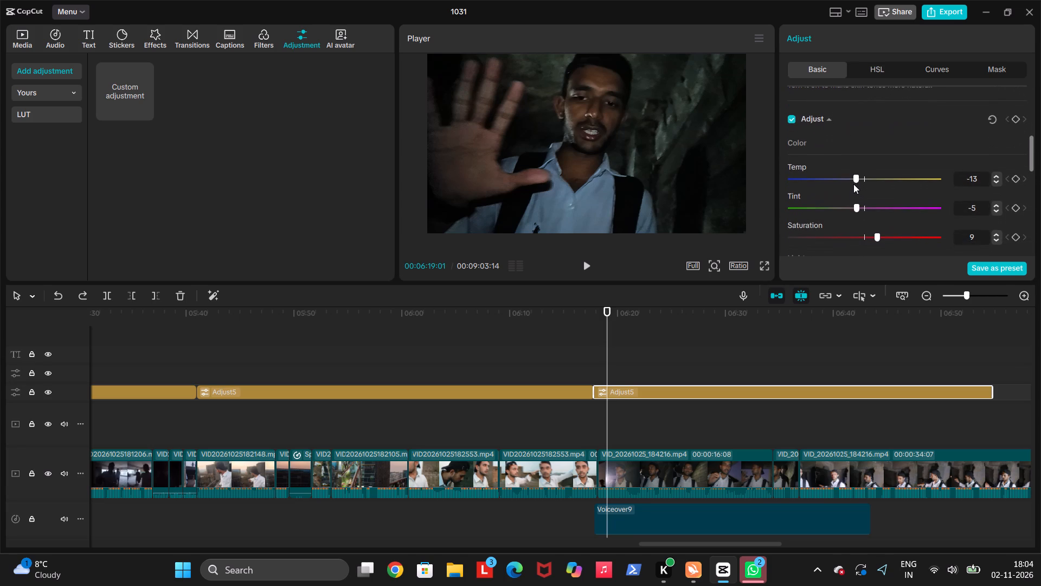
scroll(853, 184, "down", 1)
left_click(879, 180)
scroll(854, 178, "down", 1)
left_click(854, 178)
scroll(858, 206, "down", 1)
left_click(858, 207)
scroll(858, 207, "down", 1)
left_click(840, 208)
scroll(846, 208, "down", 1)
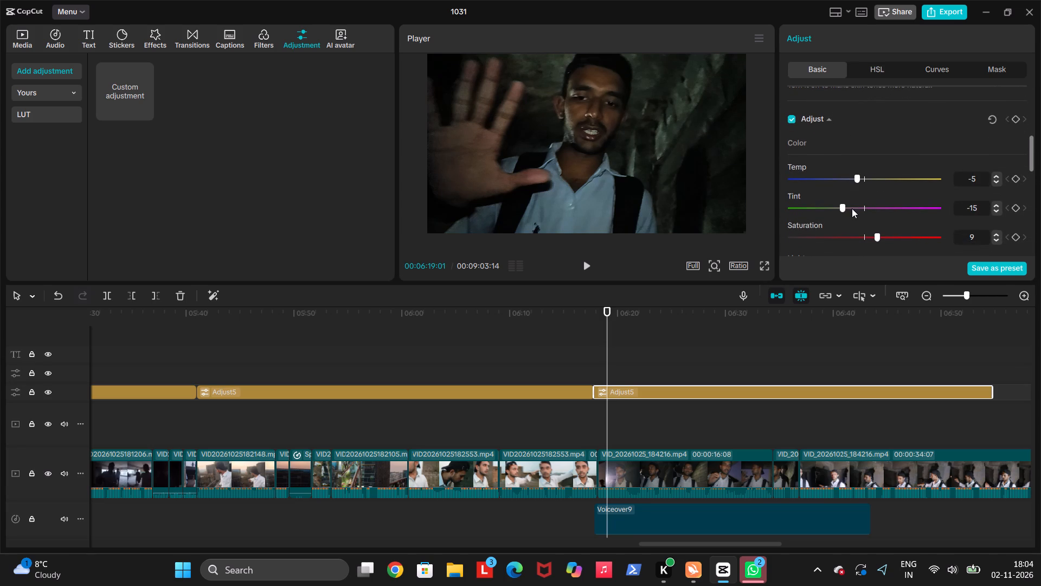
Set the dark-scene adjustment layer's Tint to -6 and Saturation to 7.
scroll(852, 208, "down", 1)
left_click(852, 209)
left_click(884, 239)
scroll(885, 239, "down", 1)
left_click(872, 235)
Set the dark-scene adjustment layer's Exposure to -7 and try higher Contrast before settling on 5.
scroll(871, 235, "down", 1)
left_click(857, 213)
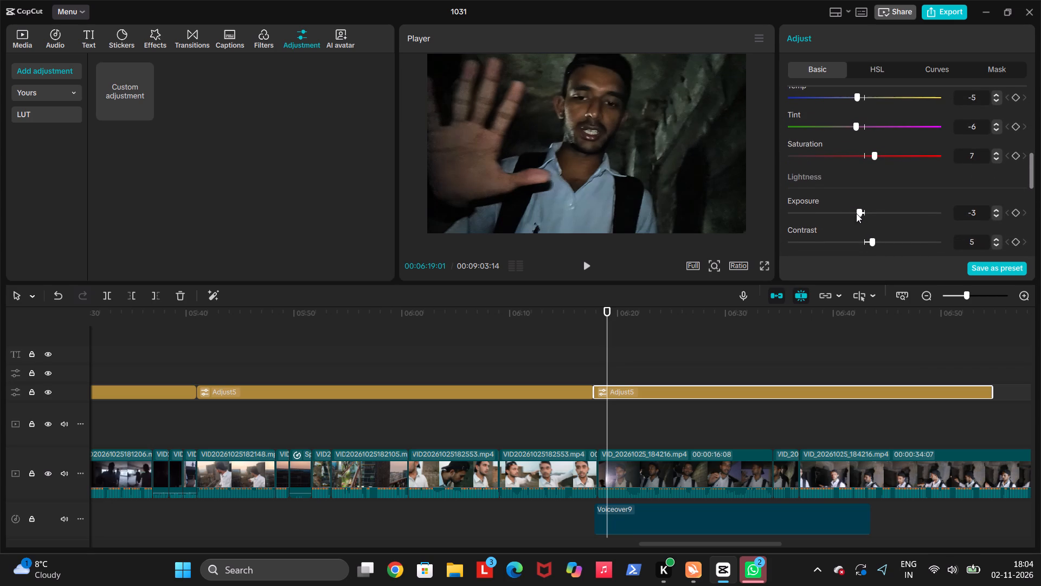
scroll(856, 213, "down", 1)
left_click(856, 213)
left_click(852, 214)
scroll(852, 214, "down", 1)
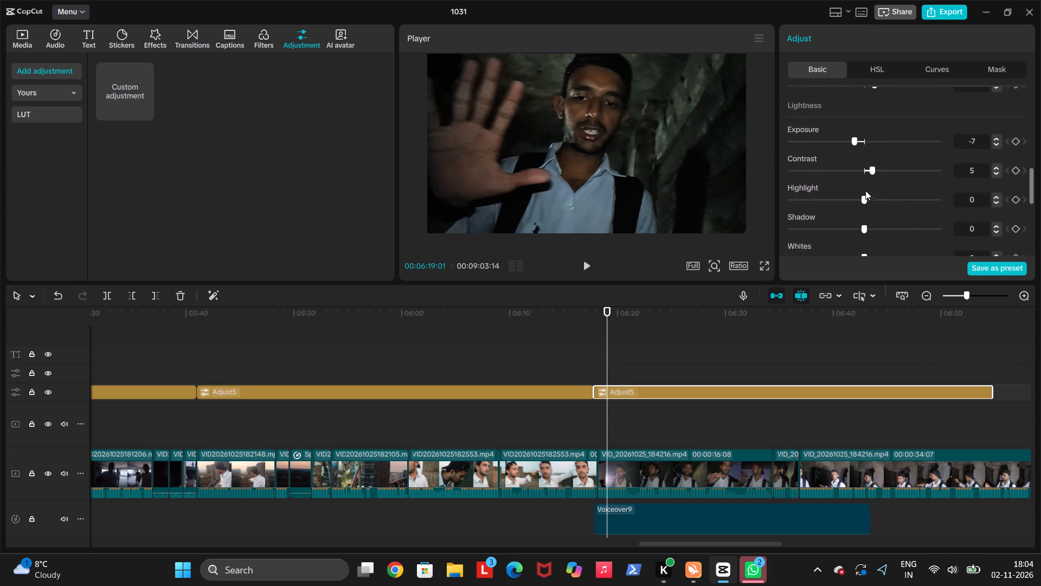
scroll(865, 190, "down", 1)
left_click(879, 158)
left_click(883, 174)
left_click(878, 176)
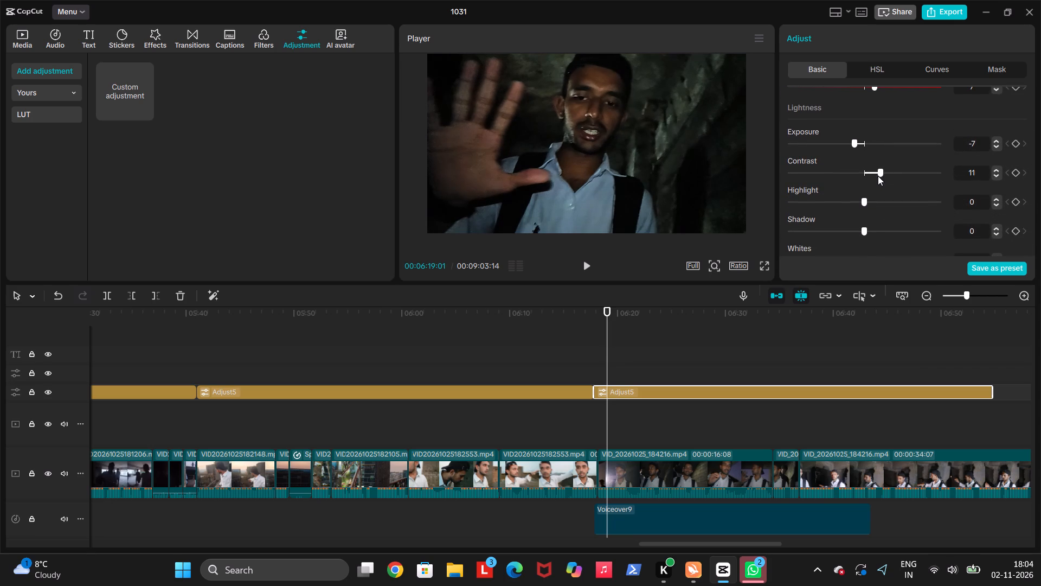
scroll(877, 176, "down", 1)
left_click(874, 104)
scroll(874, 104, "down", 1)
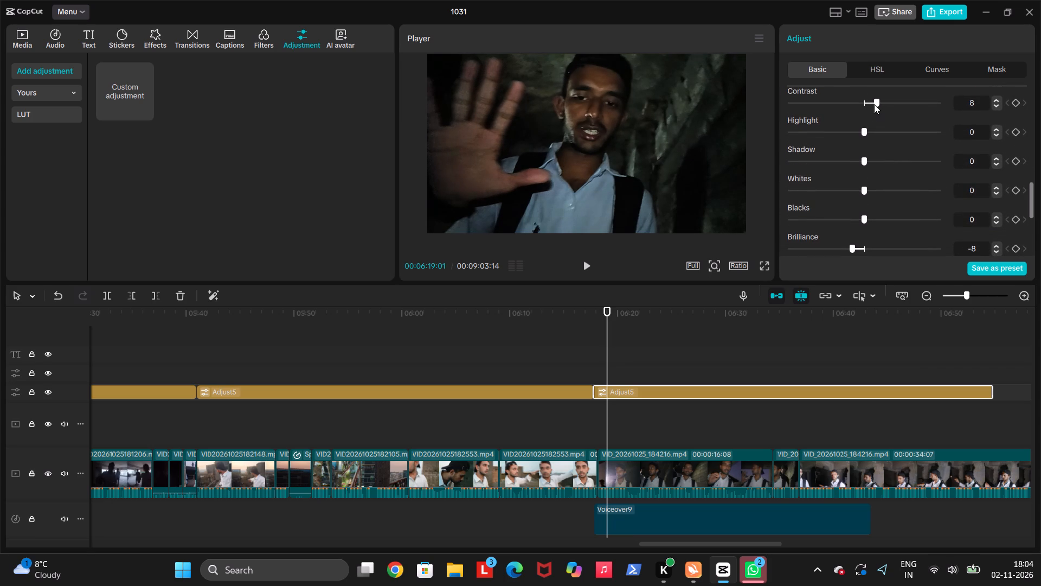
left_click(873, 104)
Set the dark-scene adjustment layer's Brilliance to -7 and Sharpen to 3.
scroll(874, 104, "down", 1)
scroll(875, 153, "down", 1)
left_click(836, 125)
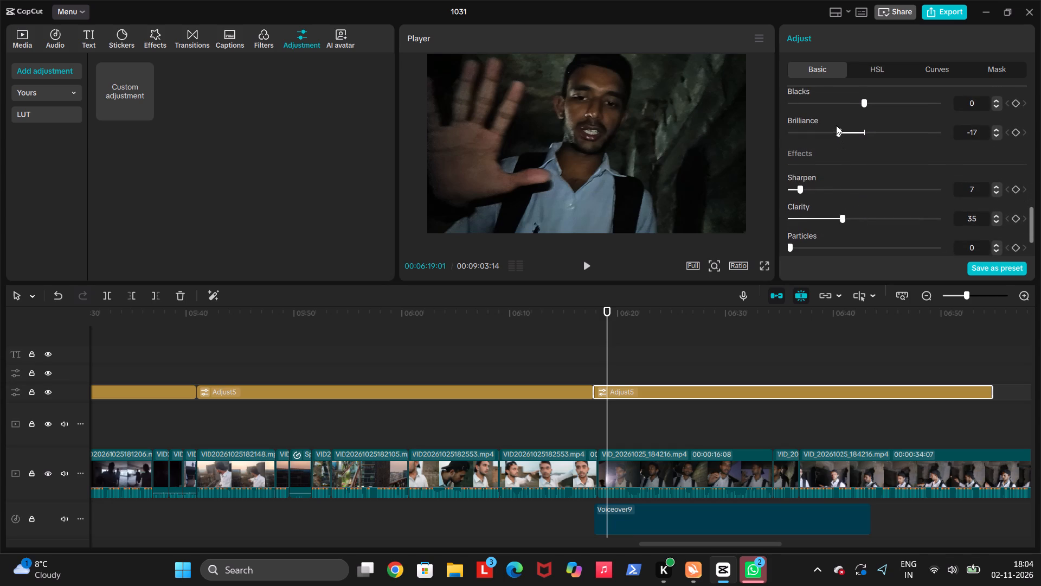
scroll(836, 125, "down", 2)
left_click(851, 134)
scroll(854, 194, "down", 1)
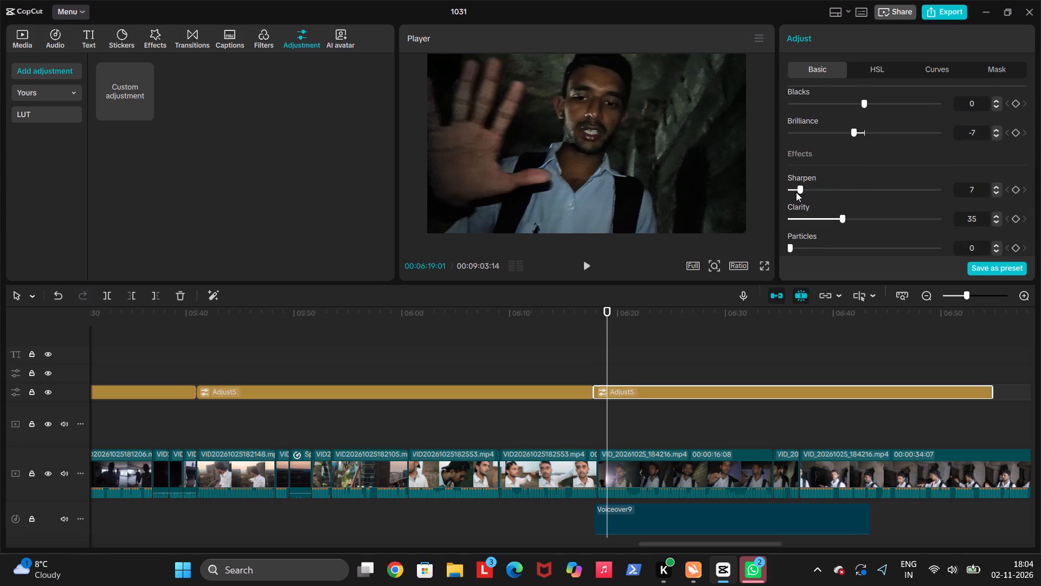
left_click(795, 192)
scroll(828, 221, "down", 1)
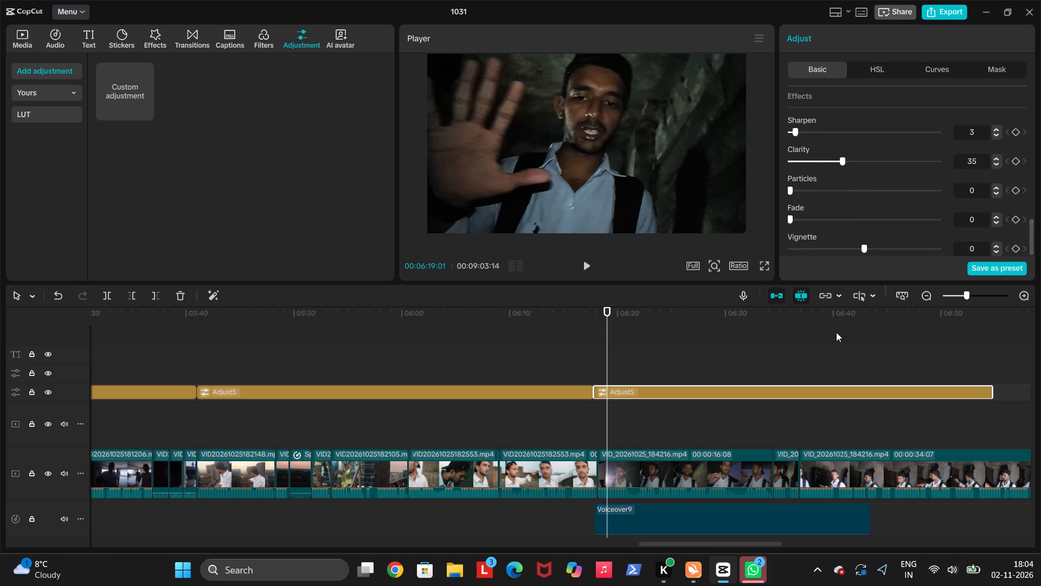
Play the graded dark scene from 06:19:01 to about 06:47, partly in full screen, to examine the grade.
key("space")
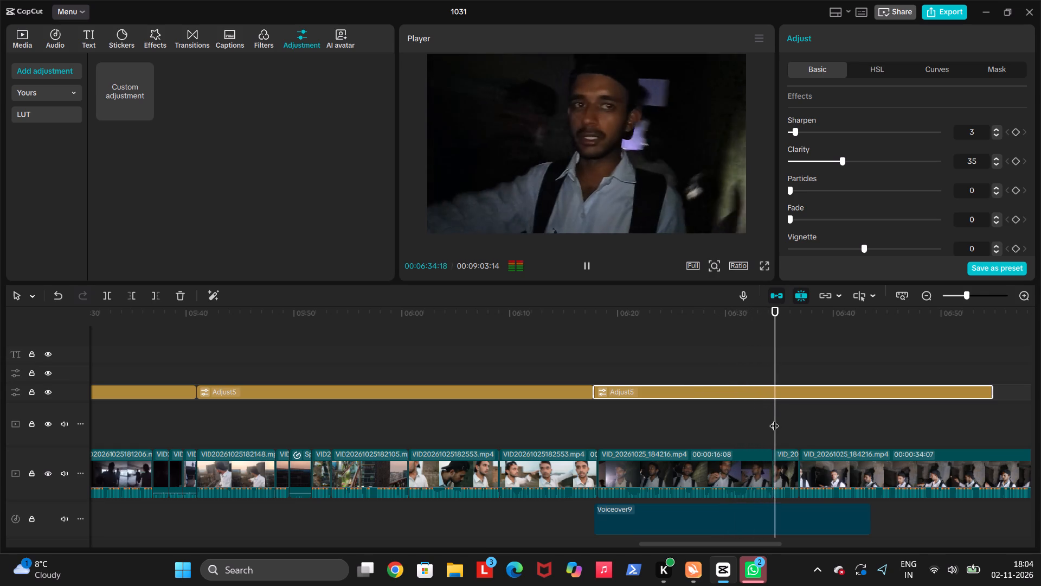
key("space")
key("space")
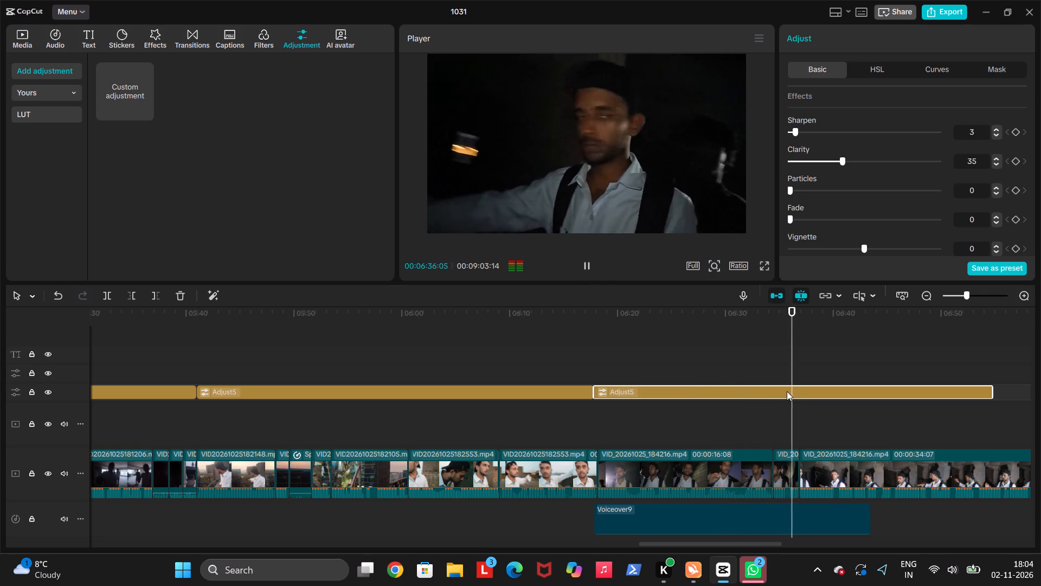
left_click(765, 263)
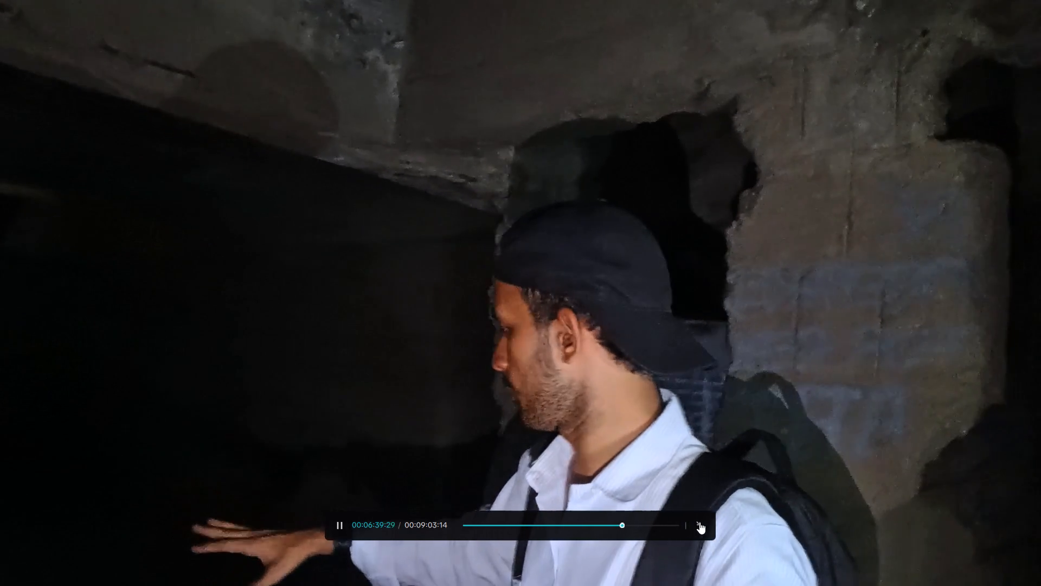
left_click(699, 522)
scroll(833, 448, "left", 1)
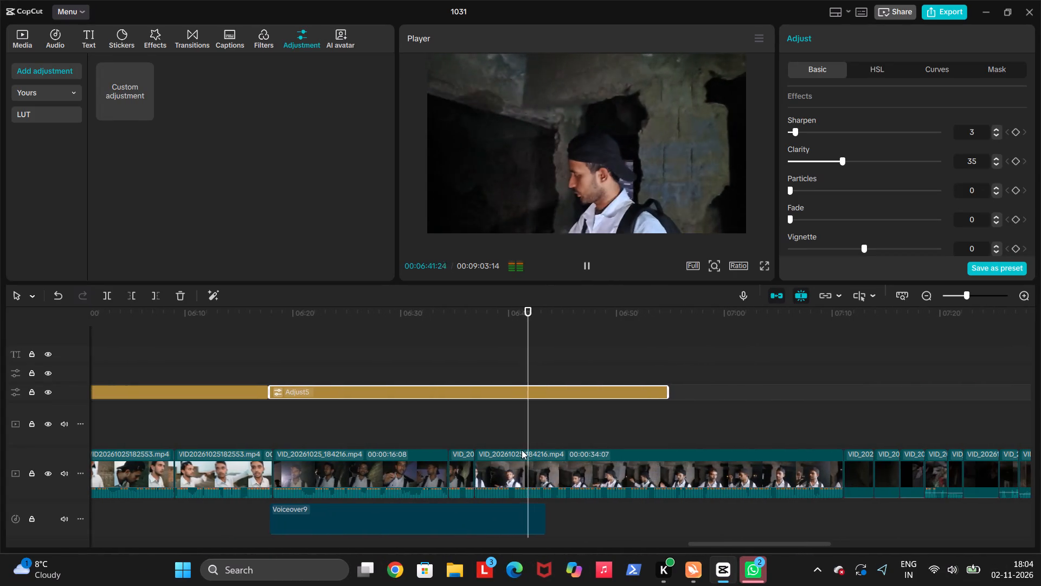
scroll(523, 442, "left", 1)
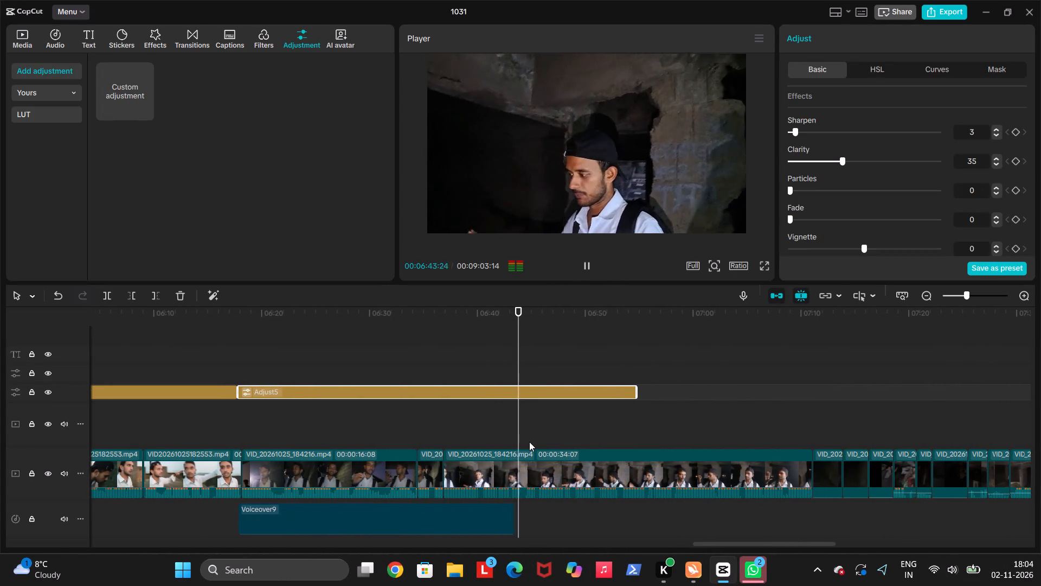
scroll(529, 442, "left", 2)
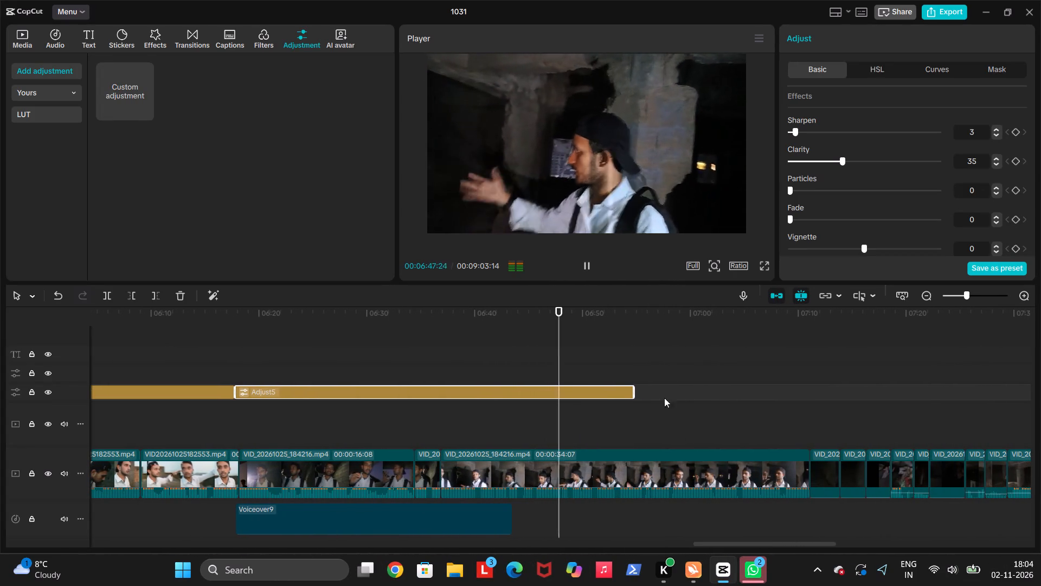
Extend the dark-scene adjustment layer's end to about 07:10, where the 34:07 clip ends.
left_click_drag(634, 392, 794, 394)
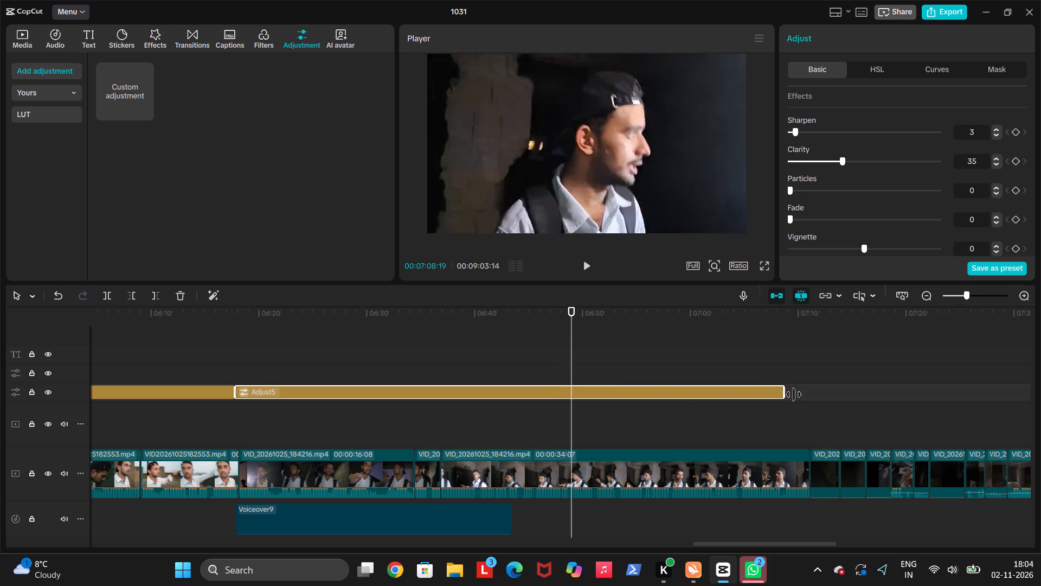
left_click_drag(794, 394, 808, 396)
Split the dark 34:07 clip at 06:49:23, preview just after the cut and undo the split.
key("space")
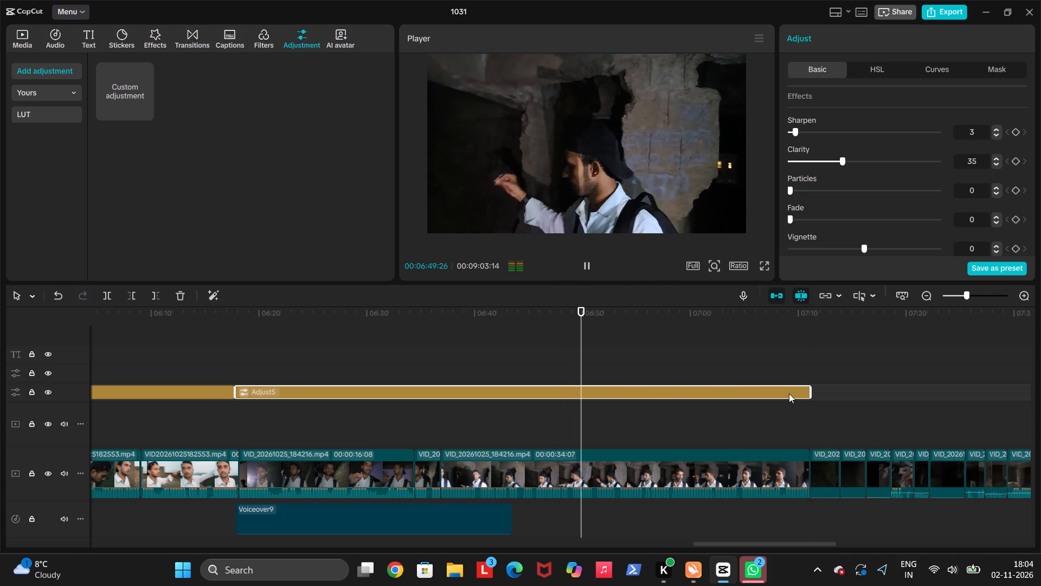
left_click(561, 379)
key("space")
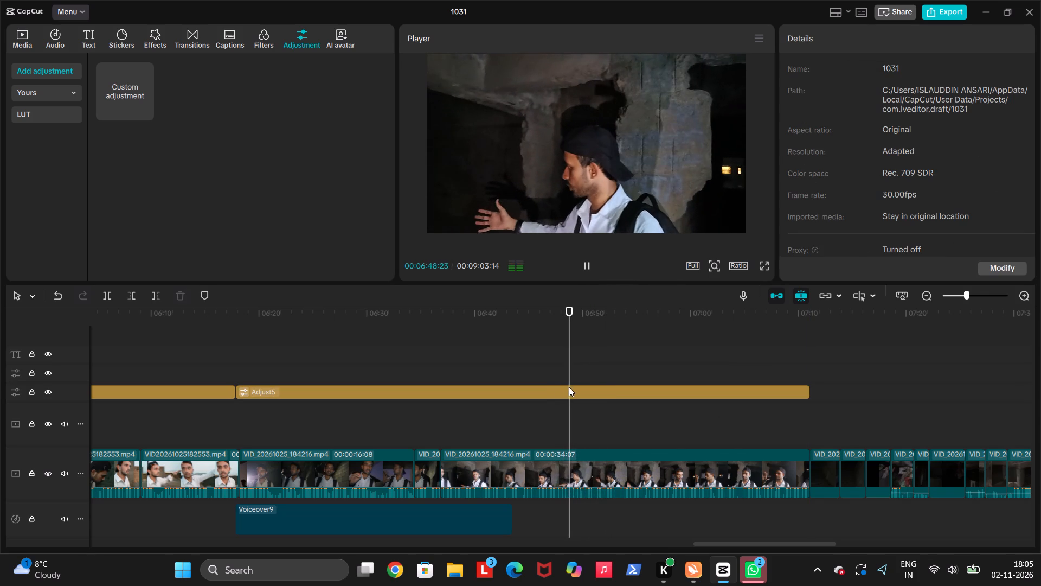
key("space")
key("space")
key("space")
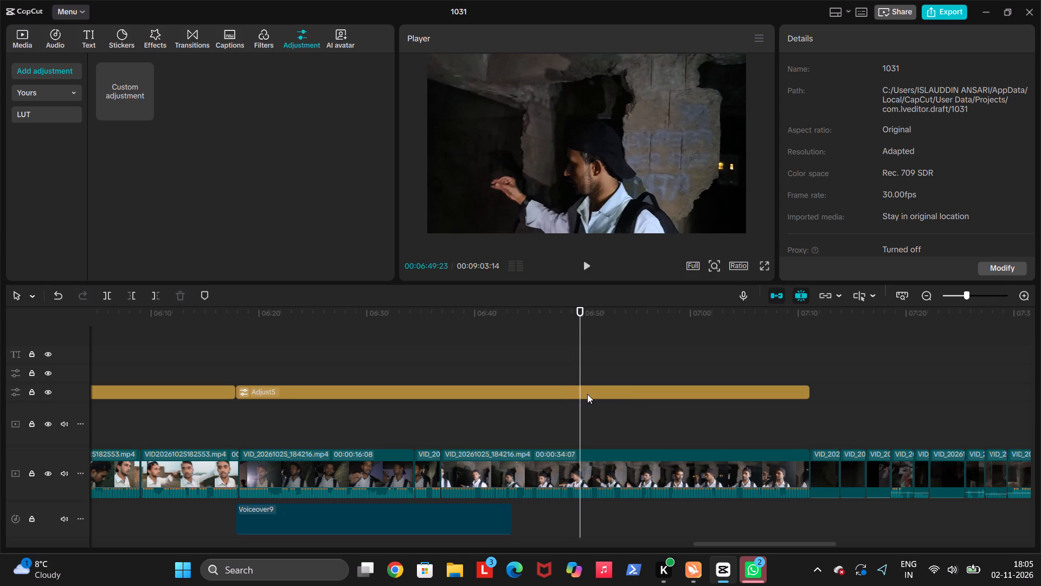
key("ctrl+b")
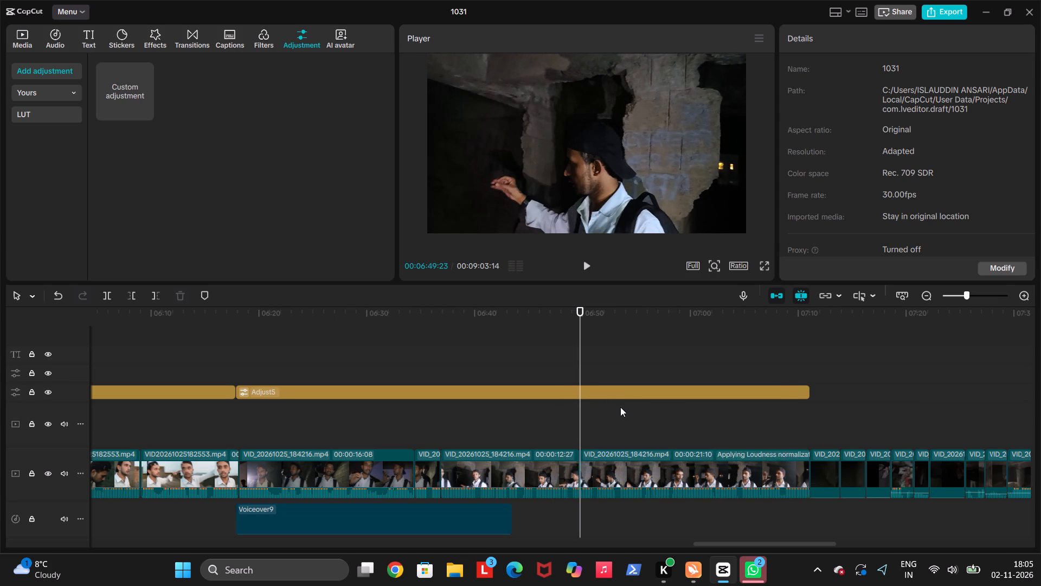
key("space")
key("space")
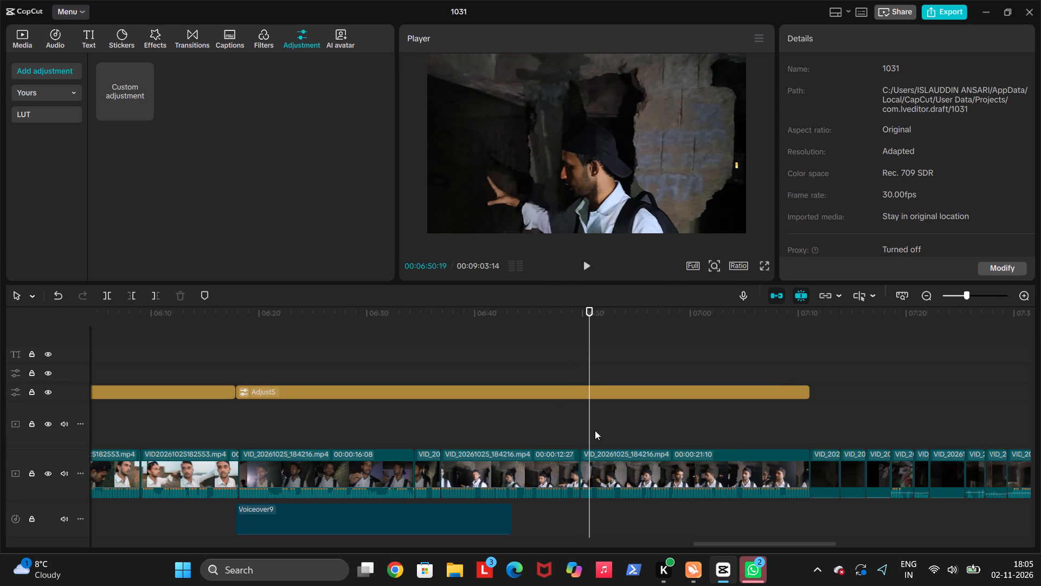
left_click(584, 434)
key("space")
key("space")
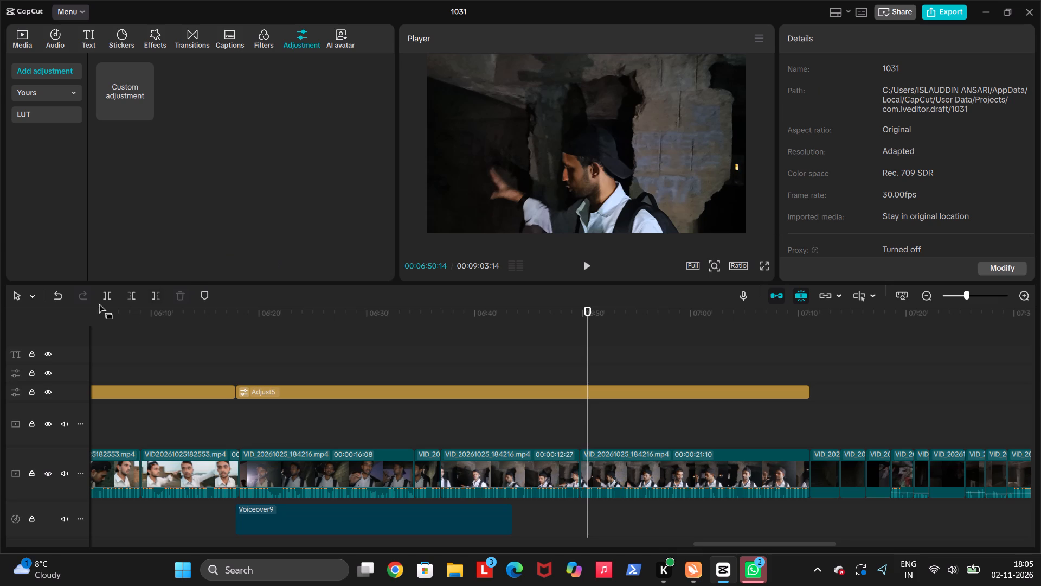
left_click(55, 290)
Play the dark scene from about 06:50 to 07:10, partly in full screen, to examine the extended grade.
key("space")
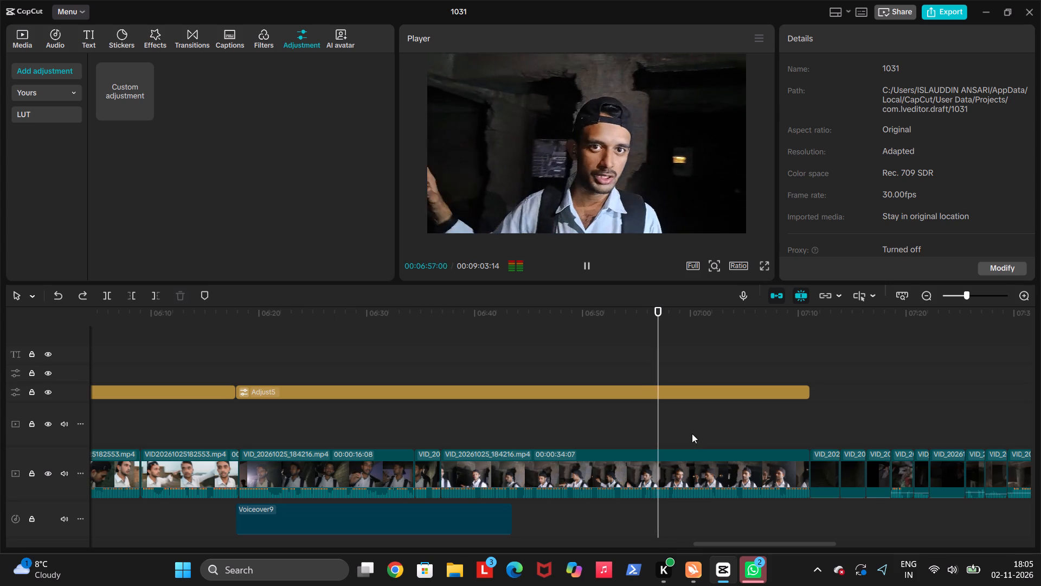
left_click(769, 265)
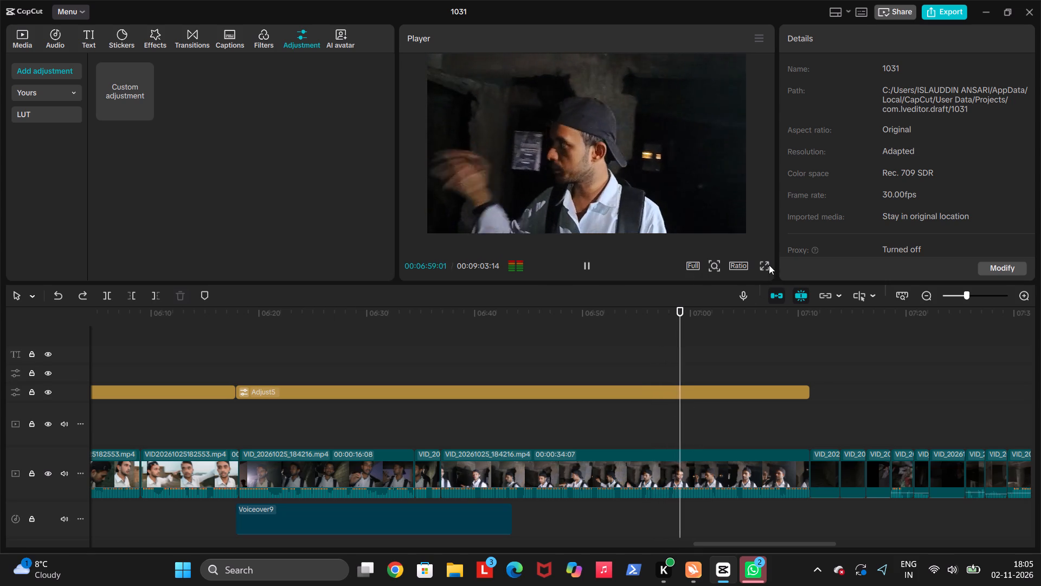
left_click(766, 265)
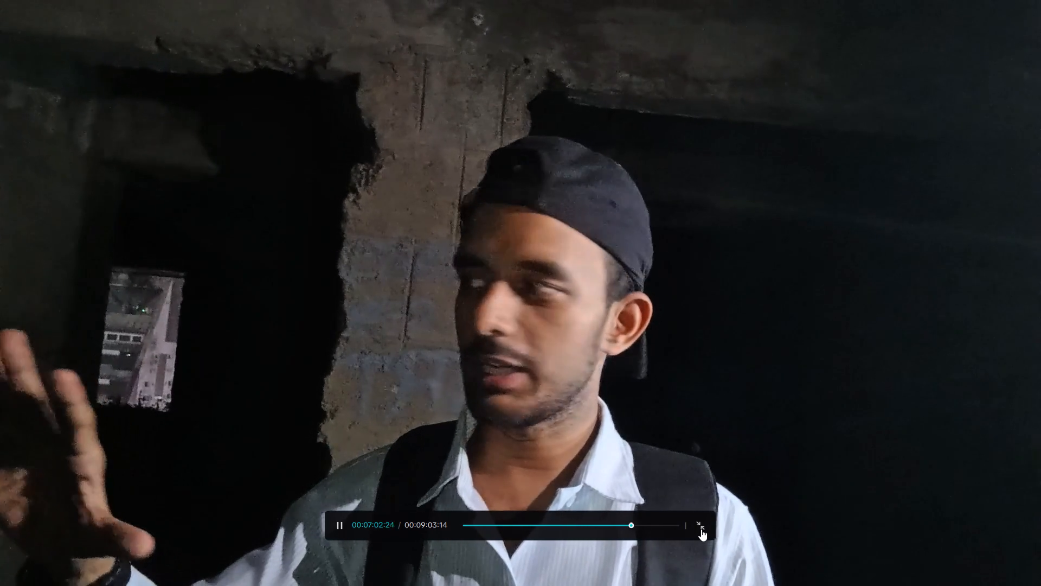
left_click(701, 530)
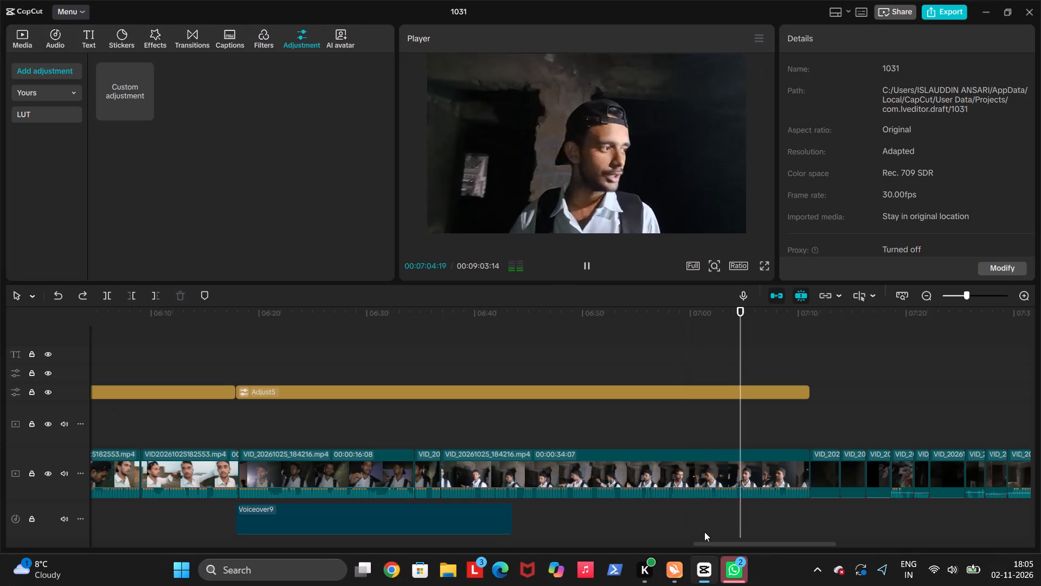
scroll(766, 495, "left", 1)
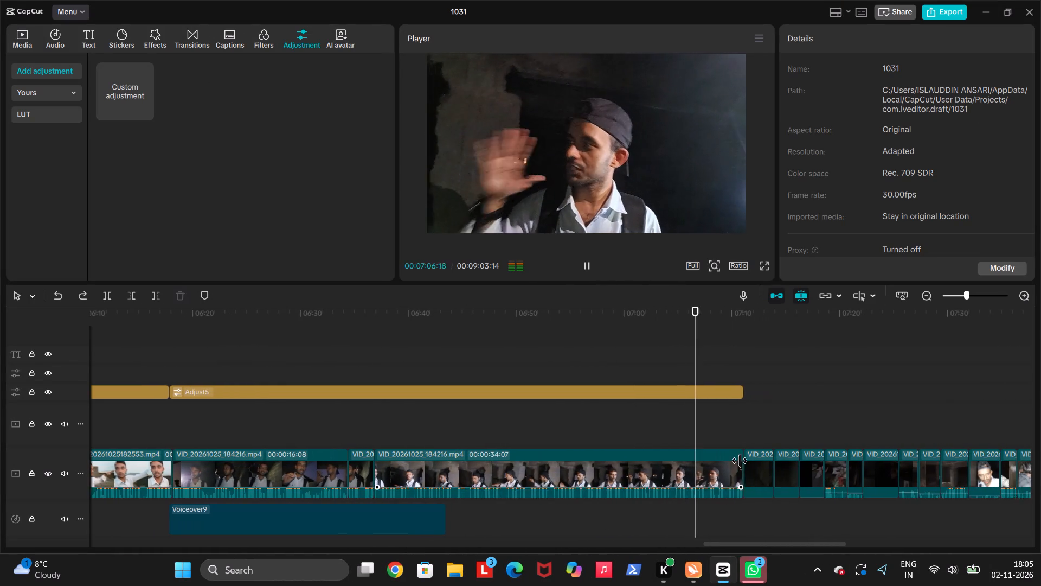
scroll(740, 461, "left", 1)
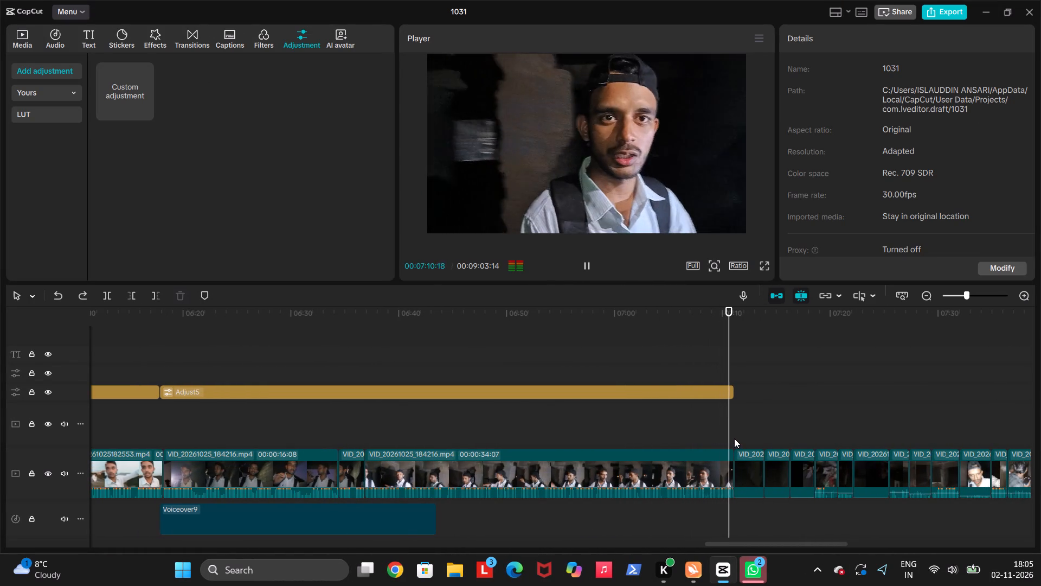
Try a warmer Temp on the adjustment layer at 07:08:22, then set Temp to -5, Tint to -7 and Saturation to 10.
left_click(704, 437)
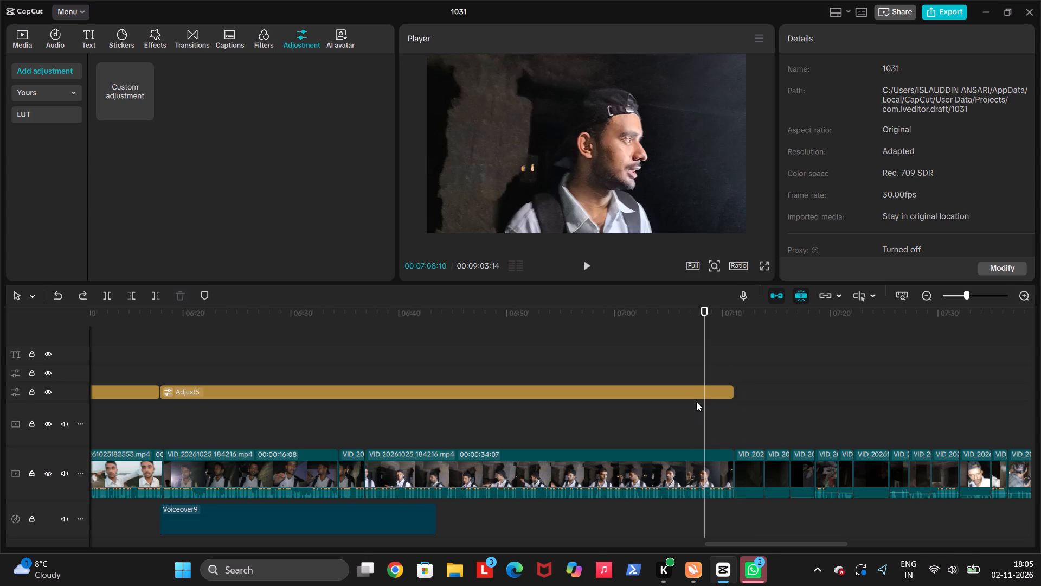
left_click(696, 388)
key("space")
key("space")
scroll(844, 222, "down", 1)
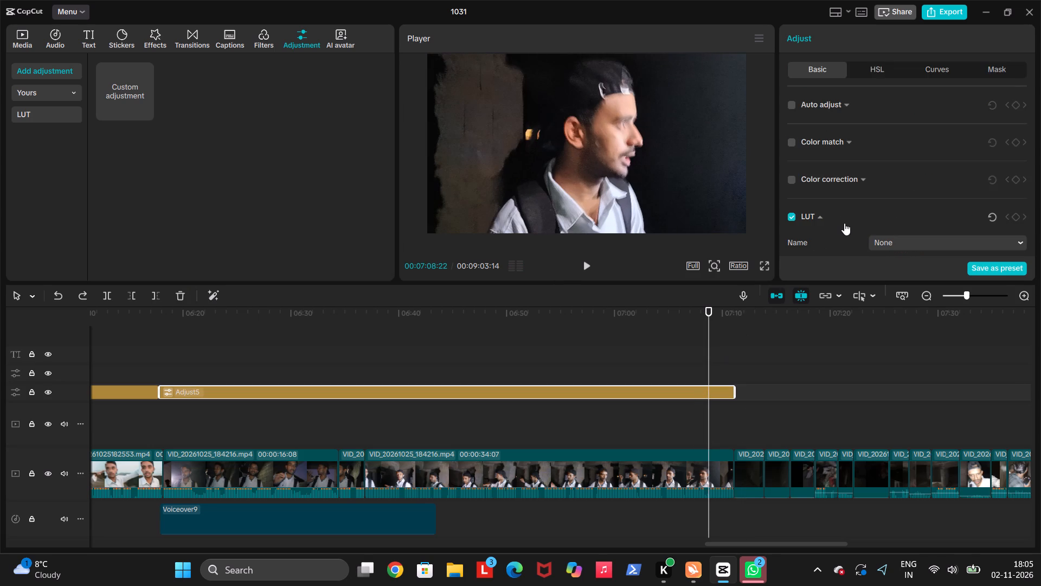
scroll(844, 223, "down", 1)
left_click(882, 168)
scroll(882, 168, "down", 1)
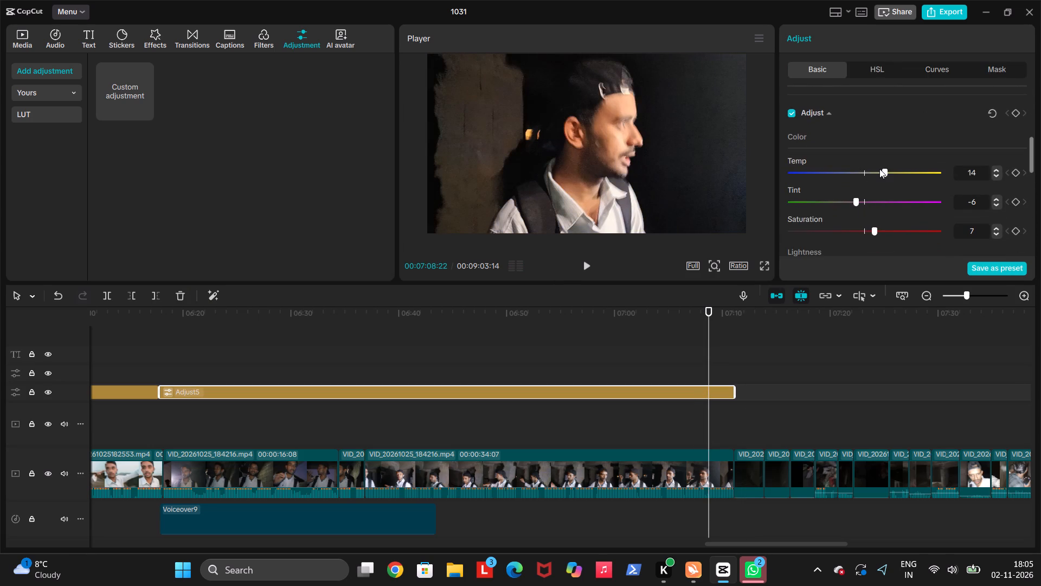
left_click(873, 169)
scroll(845, 208, "down", 1)
left_click(845, 204)
left_click(850, 203)
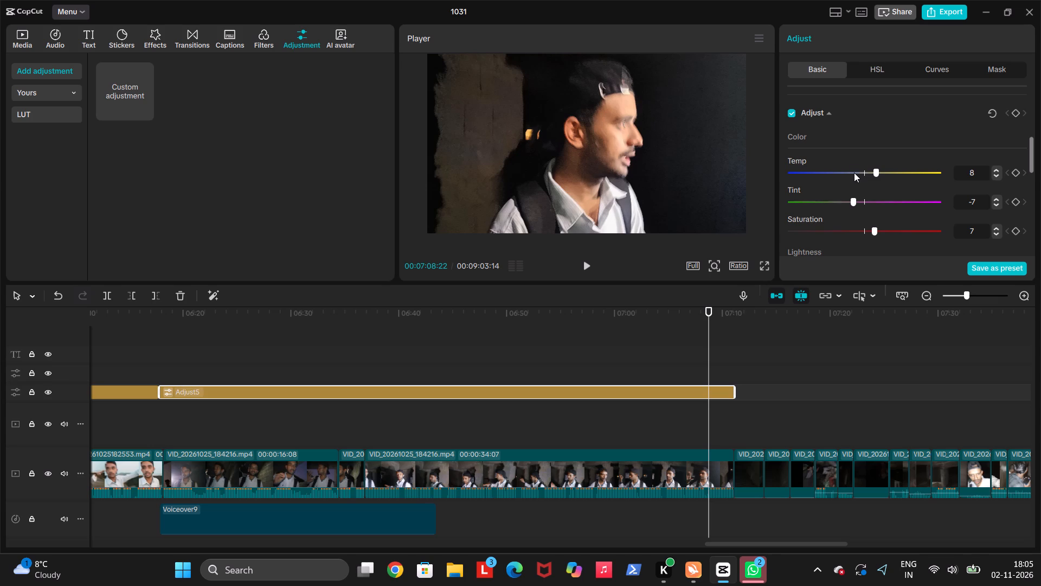
left_click(854, 173)
left_click(877, 231)
Fine-tune the dark-scene adjustment layer's Exposure to a slightly negative value, judging on the shot at 07:08:22.
scroll(876, 231, "down", 1)
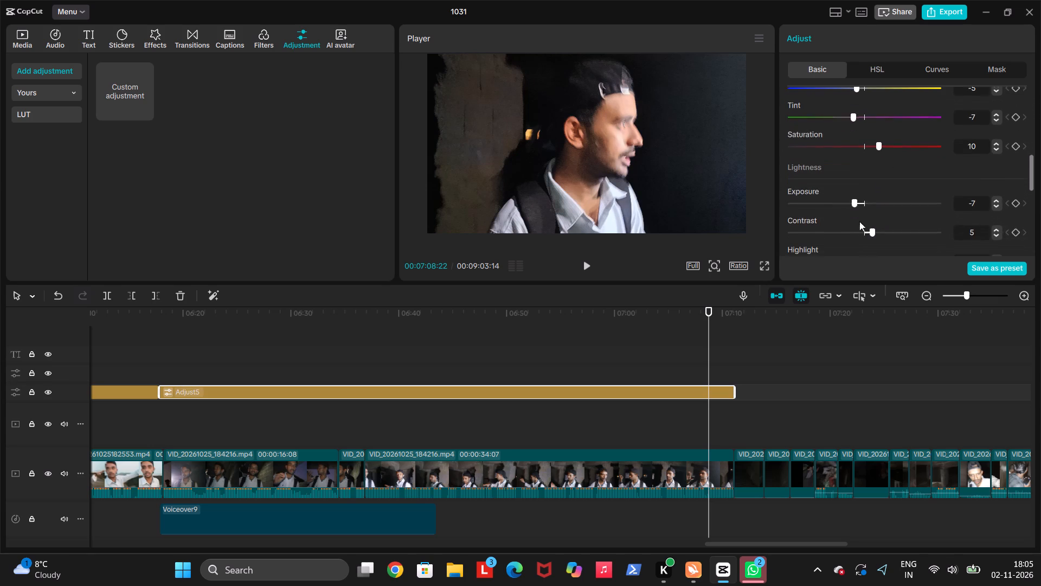
scroll(859, 221, "down", 1)
left_click(849, 202)
left_click(858, 202)
scroll(858, 202, "down", 1)
left_click(858, 202)
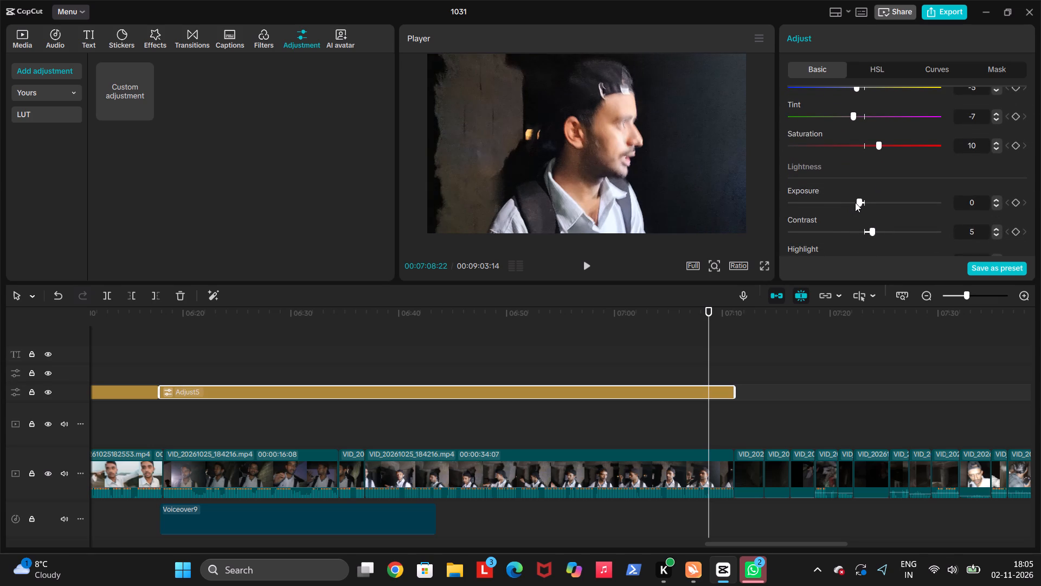
left_click(854, 202)
scroll(870, 218, "down", 1)
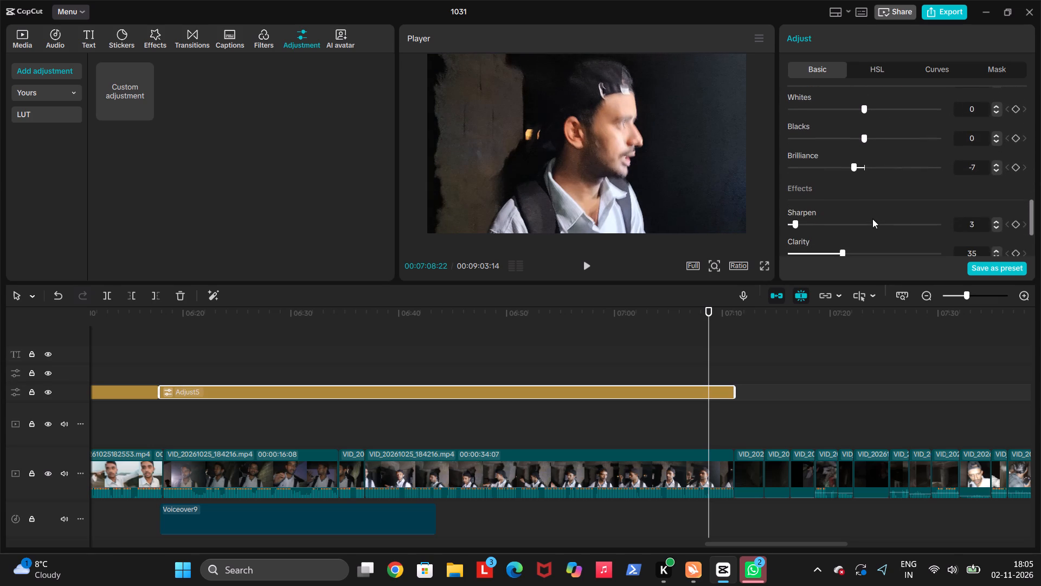
Paste a copy of the colour adjustment layer at 07:11:03, directly after the existing one, over the following dark clips.
scroll(869, 219, "down", 1)
key("space")
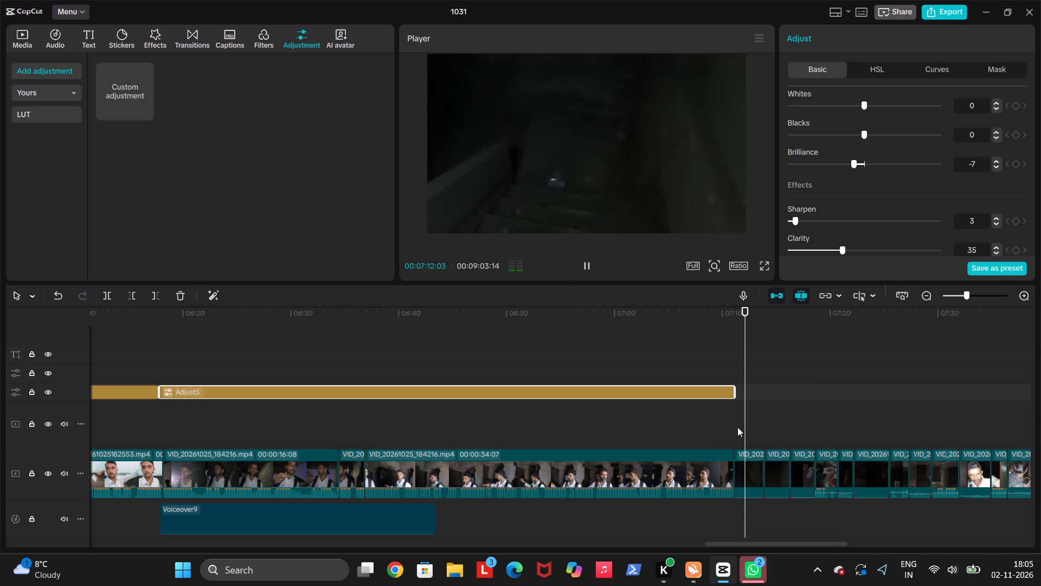
key("space")
key("Up")
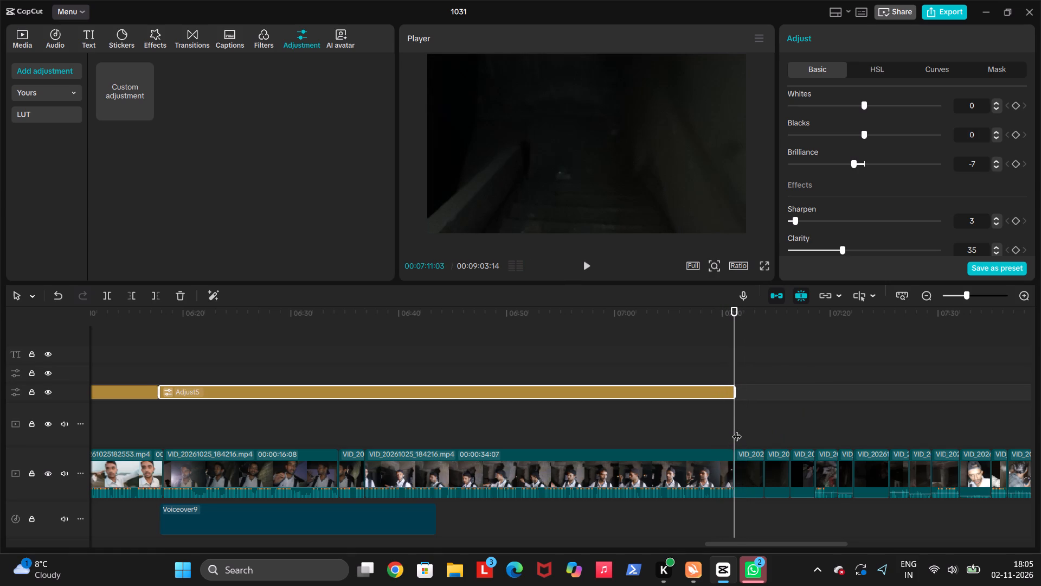
key("ctrl+v")
Set the pasted adjustment layer's Temp to -6, Saturation to 6 and Exposure to -6.
left_click(777, 388)
scroll(779, 389, "left", 1)
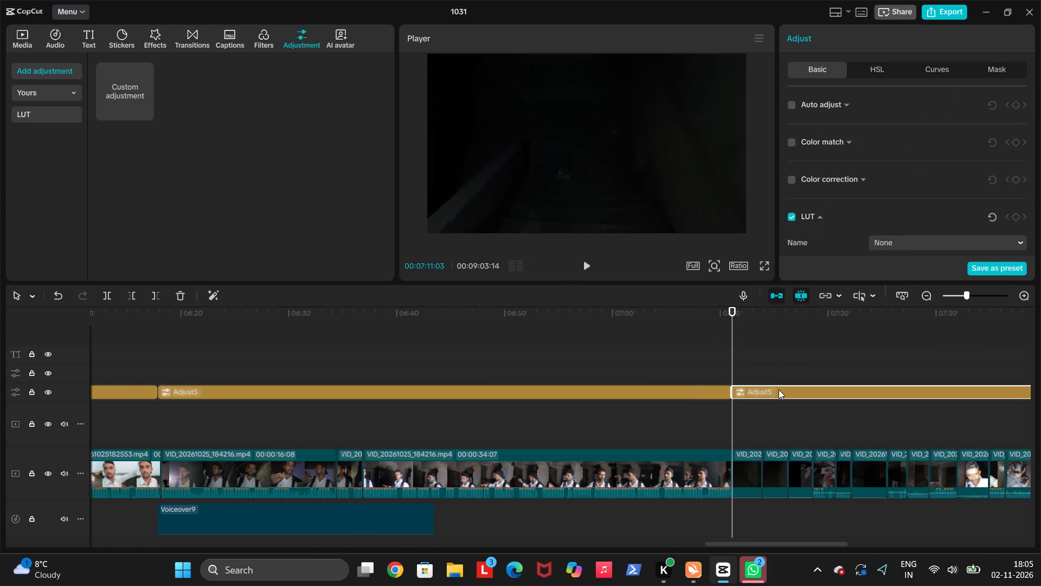
scroll(779, 390, "left", 1)
scroll(883, 192, "down", 1)
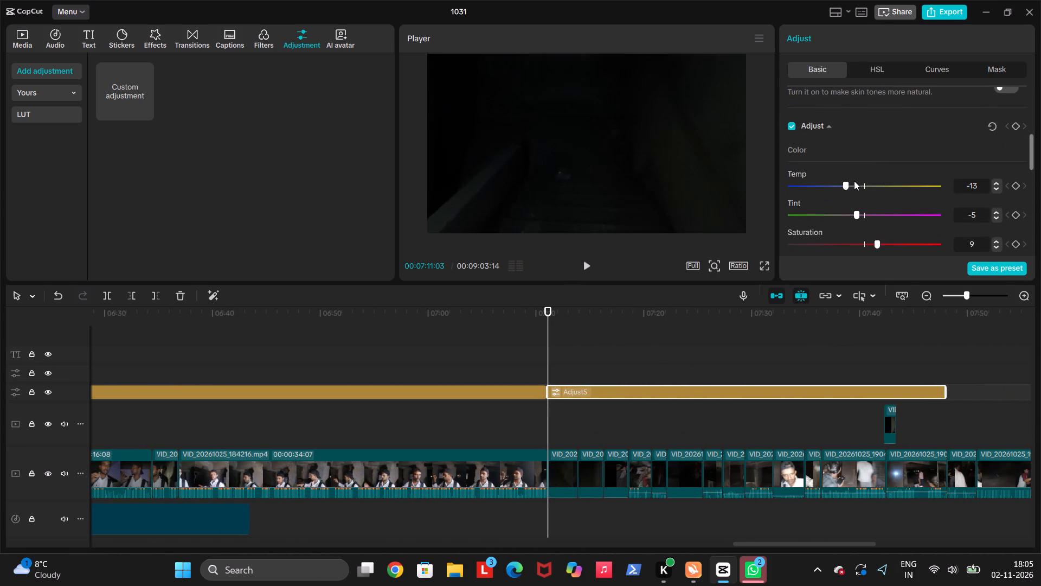
scroll(854, 181, "down", 1)
left_click(850, 183)
left_click(853, 194)
scroll(853, 194, "down", 1)
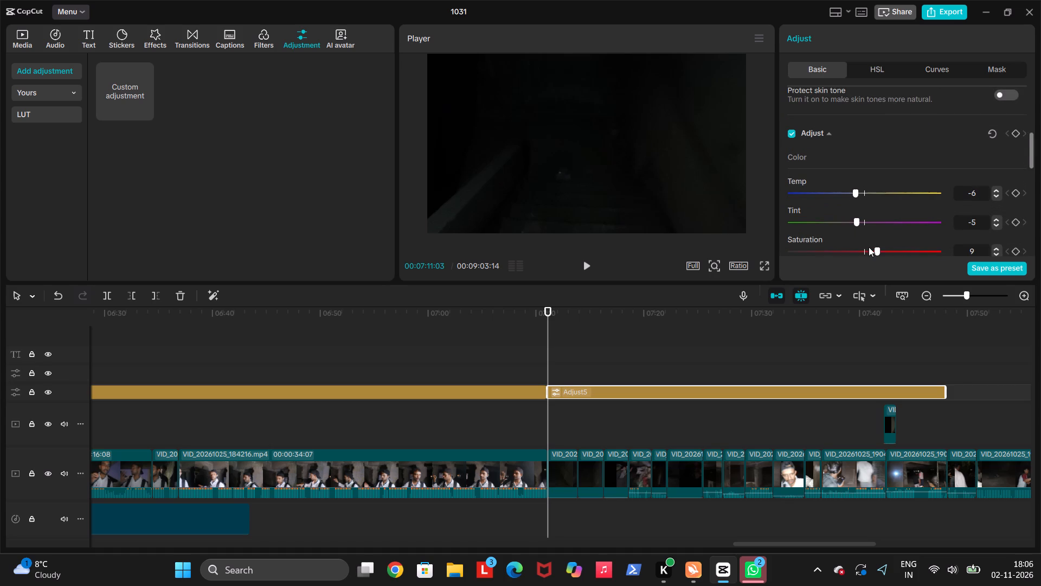
scroll(869, 247, "down", 1)
left_click(871, 216)
scroll(871, 216, "down", 1)
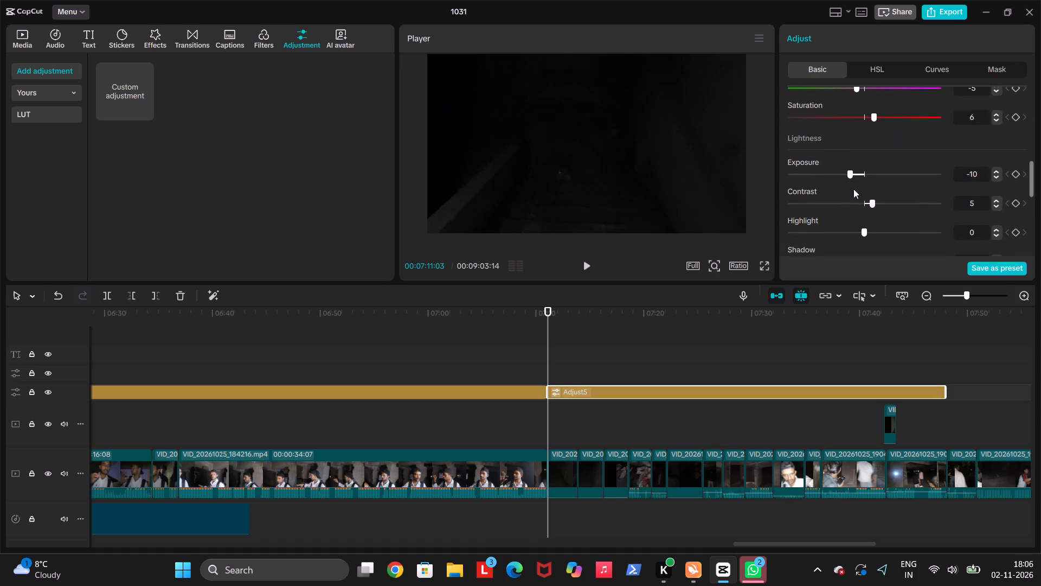
scroll(853, 189, "down", 1)
left_click(853, 175)
Fine-tune the pasted adjustment layer's lightness values, setting Brilliance to -10.
scroll(862, 155, "up", 1)
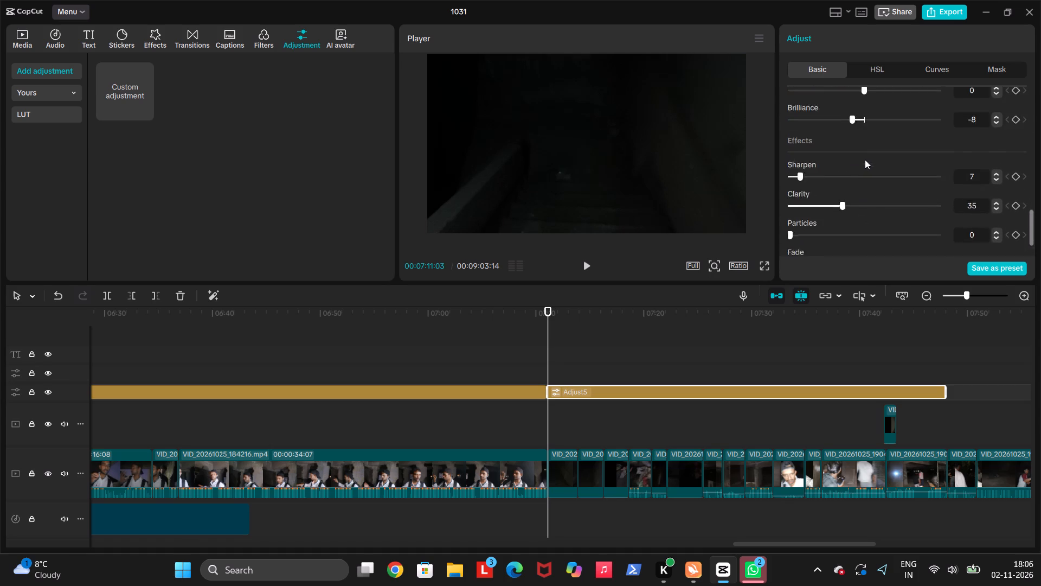
scroll(865, 160, "up", 3)
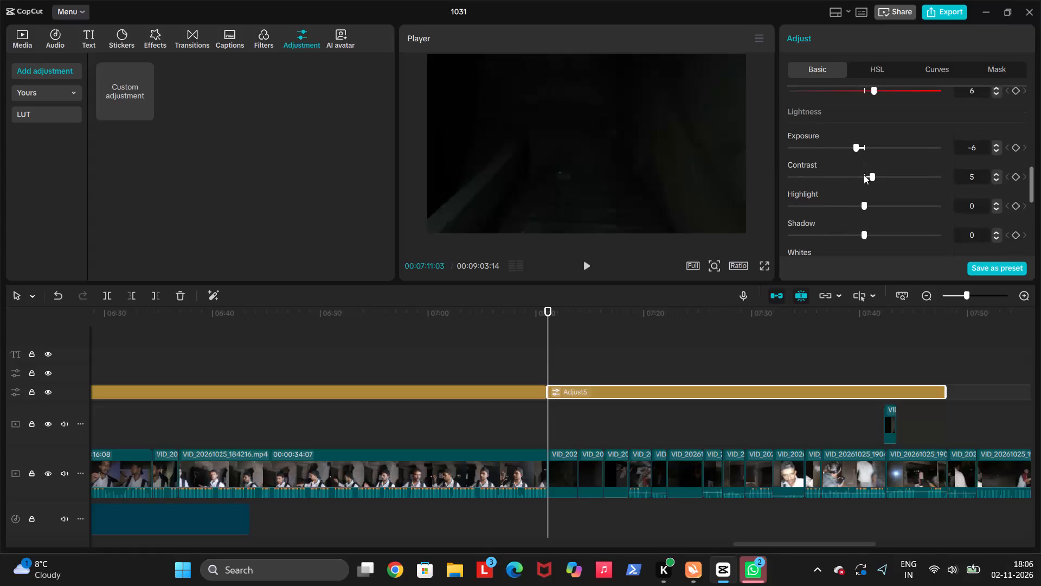
scroll(864, 175, "up", 1)
left_click(860, 176)
scroll(860, 176, "up", 2)
left_click(868, 180)
scroll(866, 215, "up", 1)
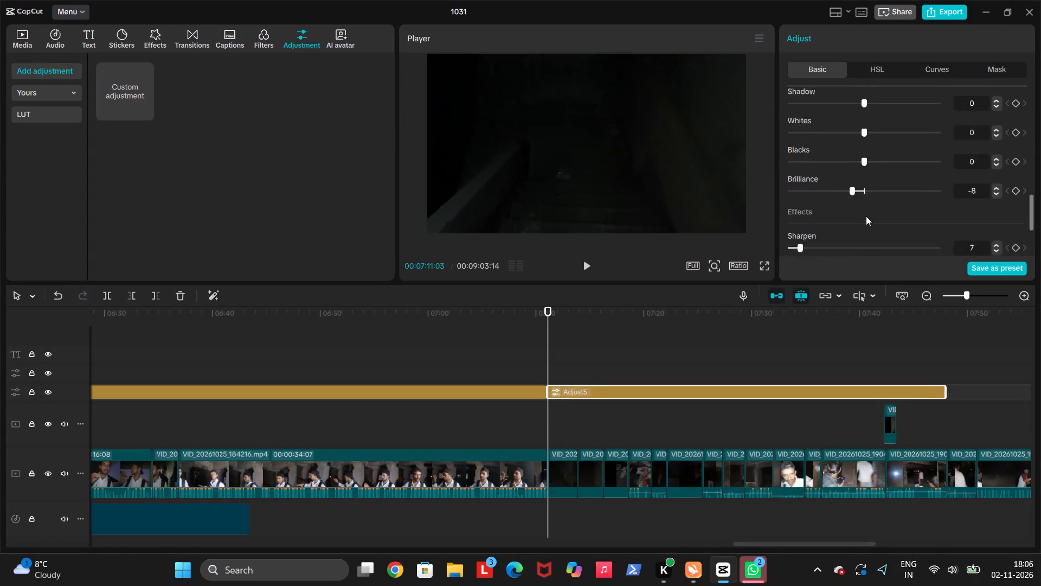
scroll(866, 216, "up", 1)
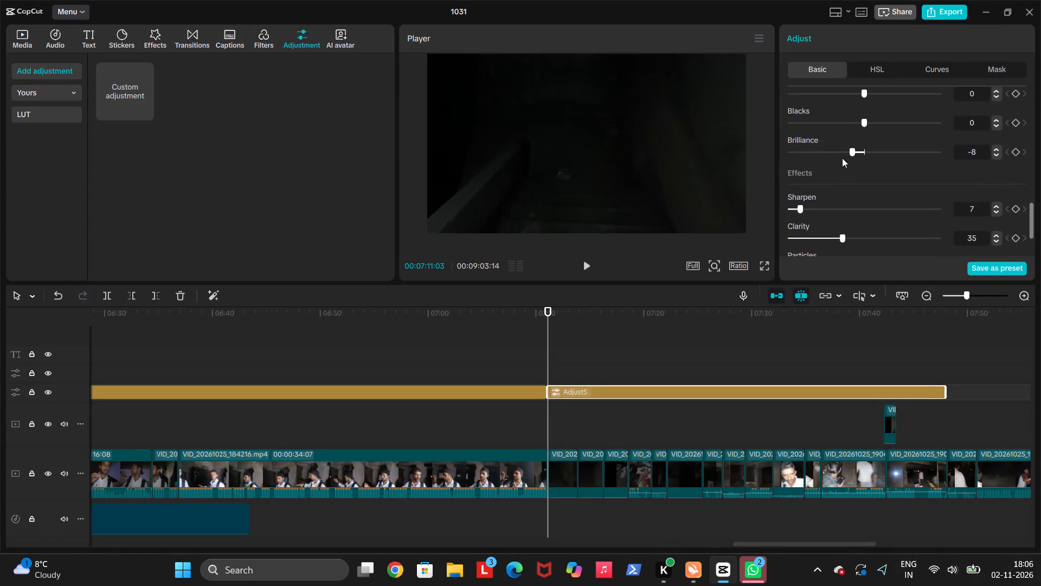
left_click(847, 156)
scroll(847, 156, "up", 1)
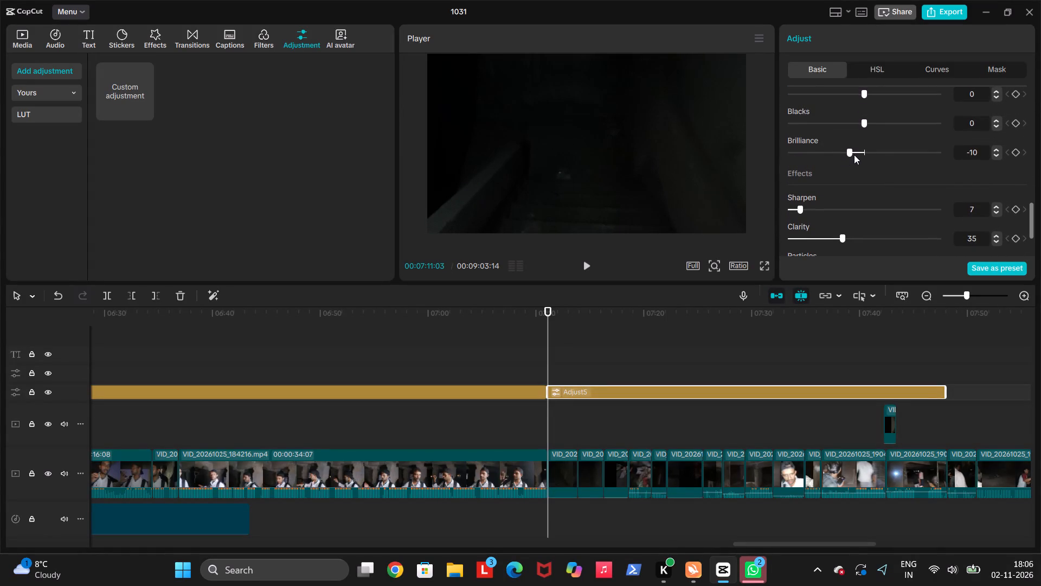
left_click(836, 227)
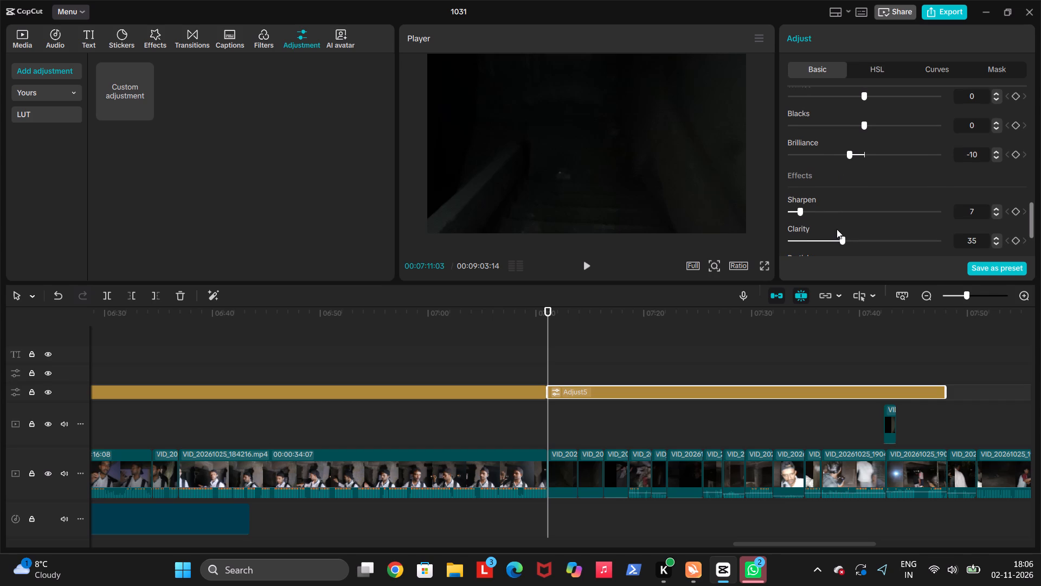
Play the dark clips from 07:11:03 to about 07:18, then replay their start to examine the new grade and the first cut.
key("space")
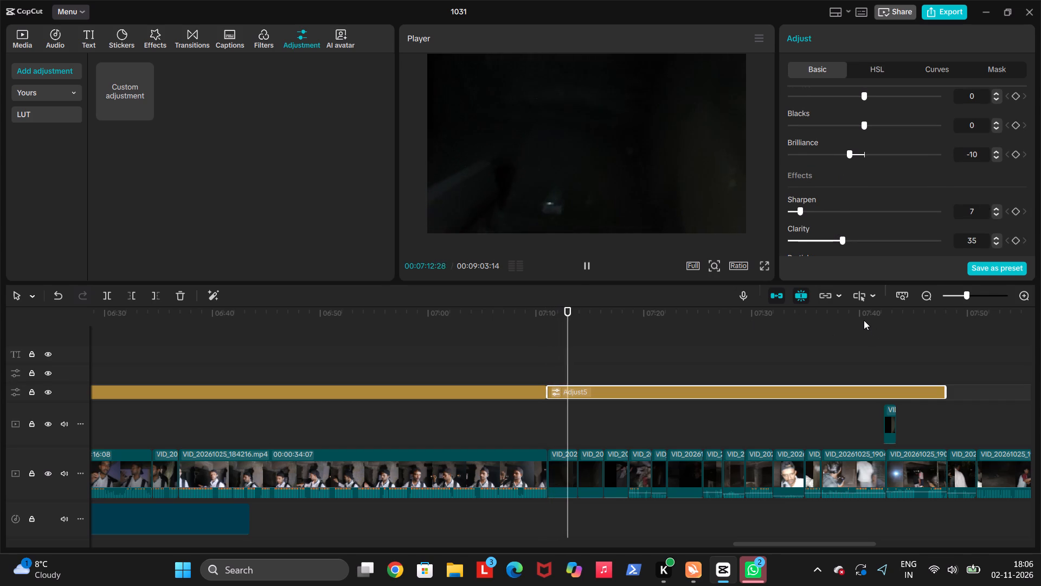
scroll(906, 326, "left", 1)
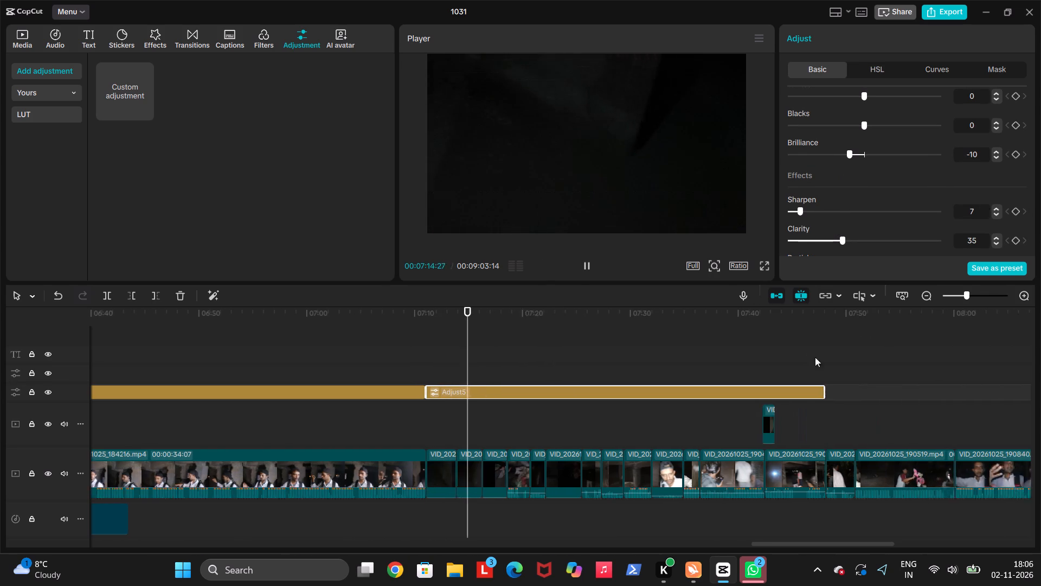
scroll(815, 357, "left", 1)
scroll(622, 386, "left", 1)
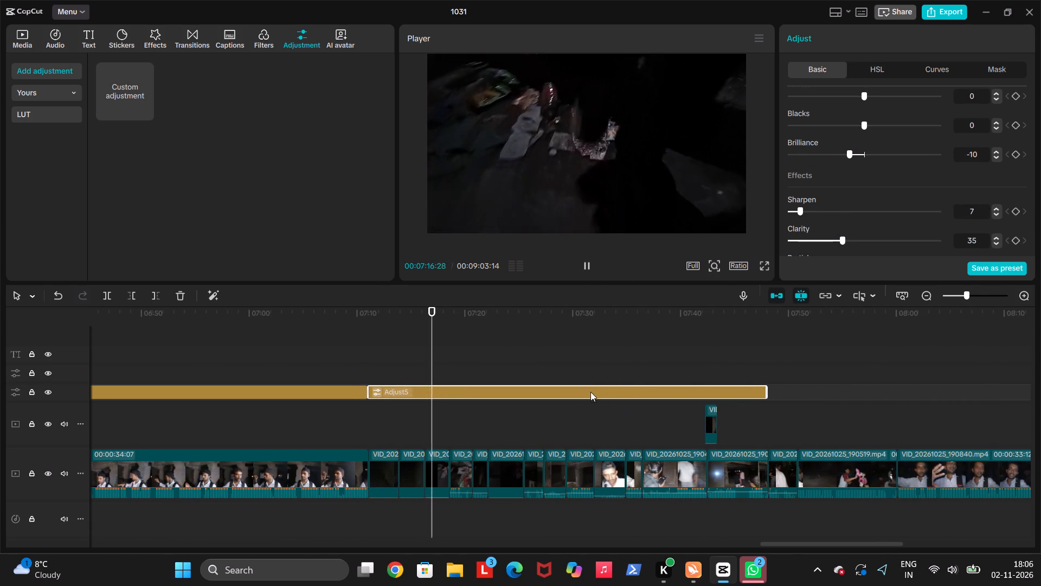
scroll(590, 392, "left", 1)
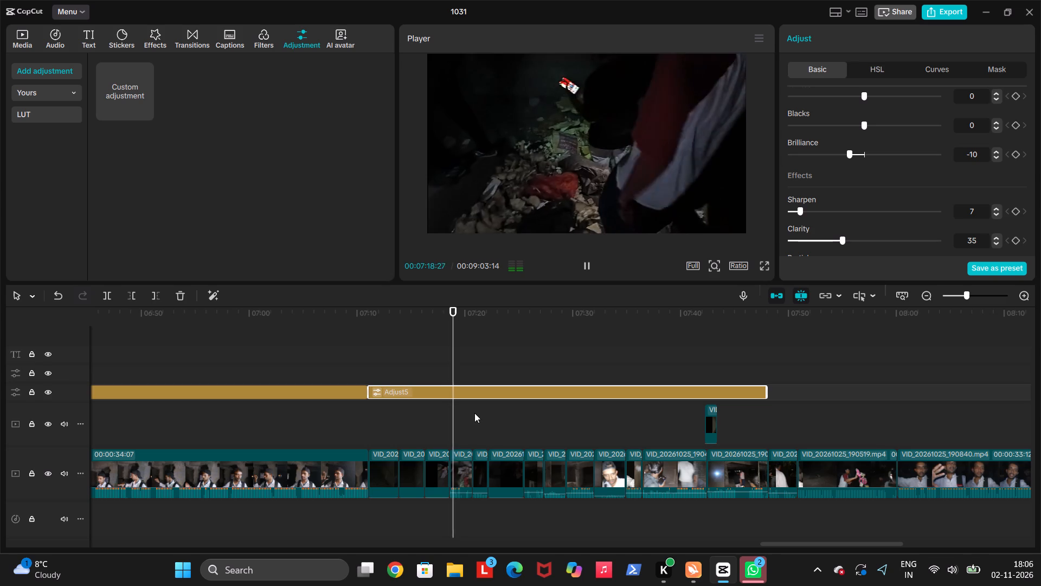
key("Up")
key("Up")
key("Up")
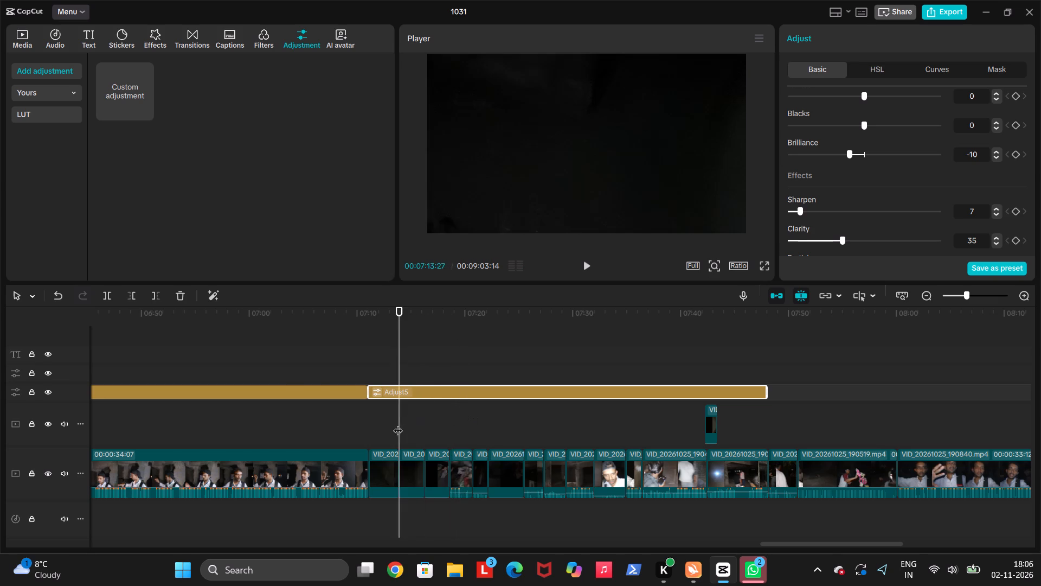
key("Up")
key("Up")
key("Down")
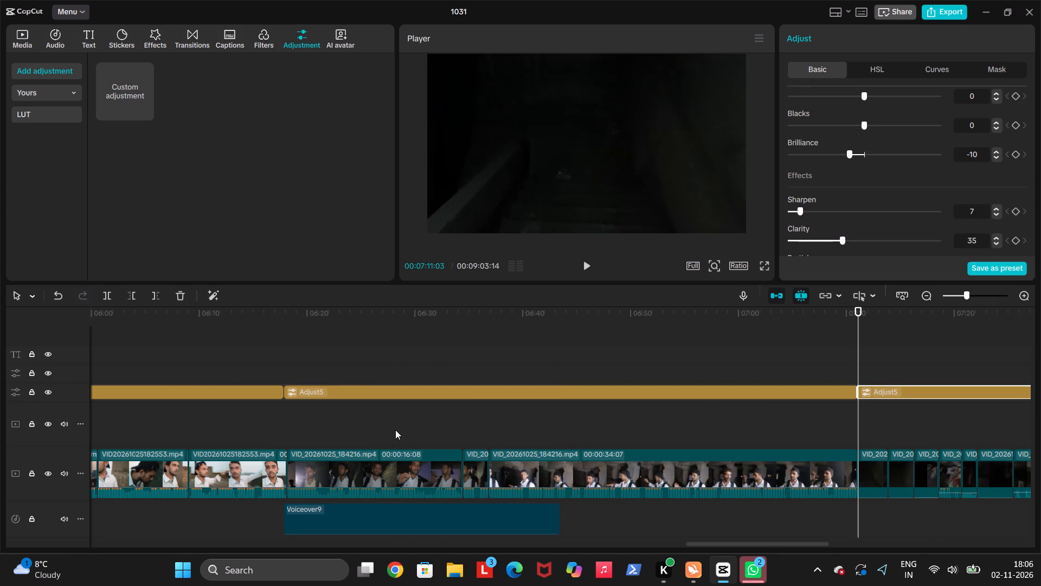
key("space")
scroll(403, 437, "left", 1)
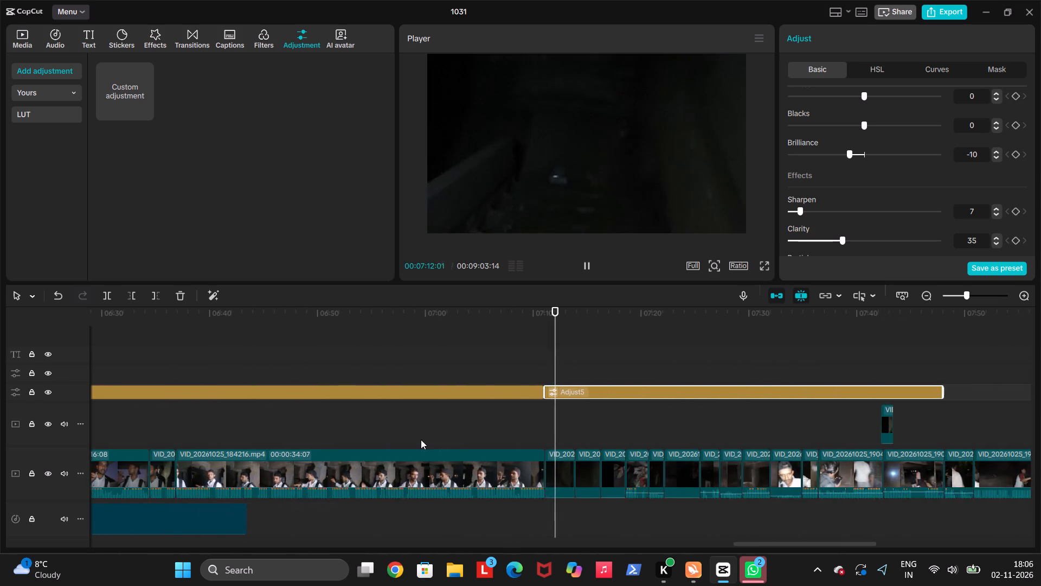
scroll(421, 439, "left", 1)
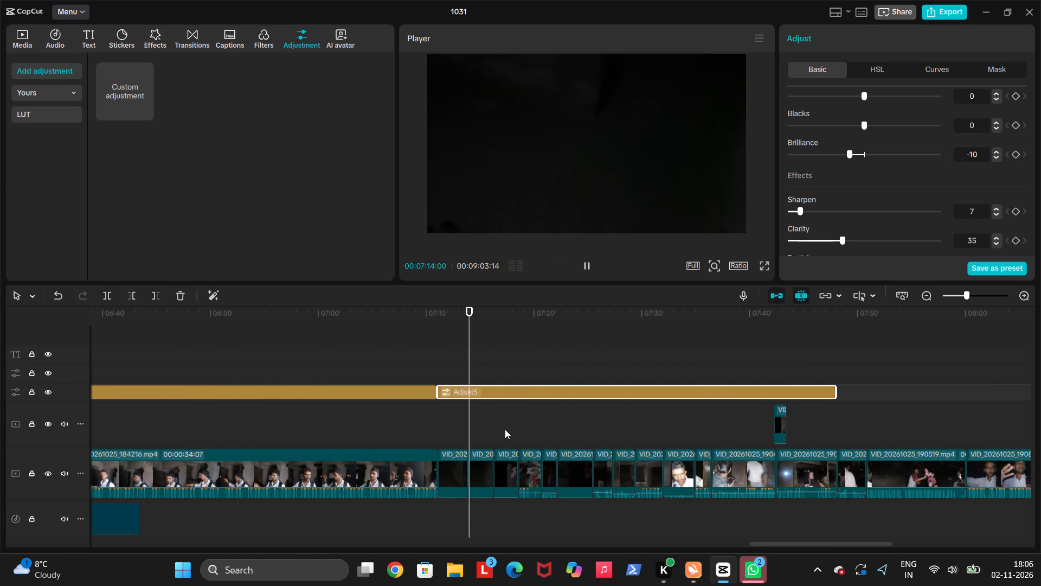
key("space")
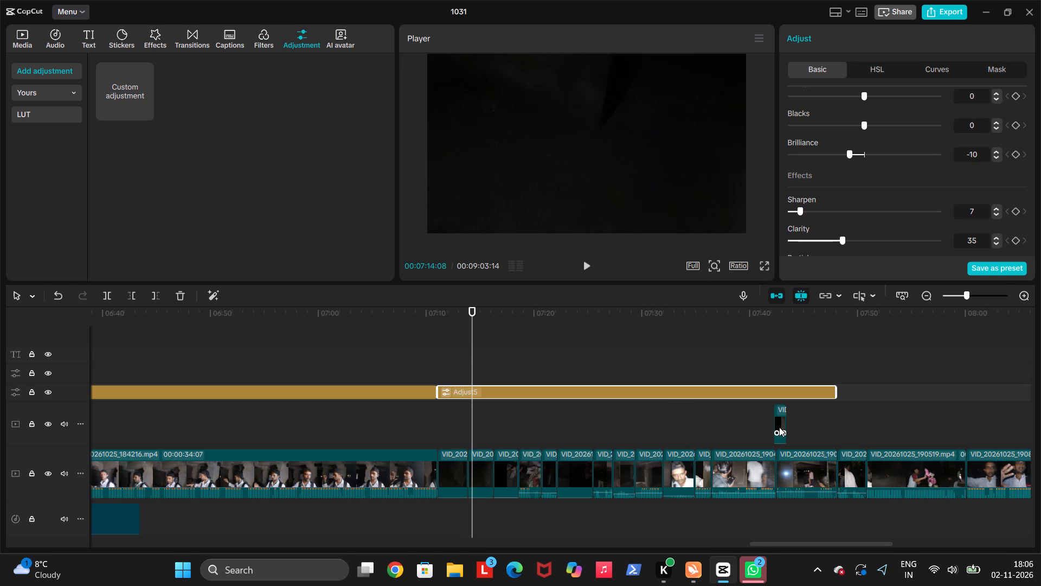
Move the short overlay clip from about 07:42 to about 07:13, above the cut between the first two dark clips.
left_click(780, 427)
left_click_drag(780, 421, 642, 420)
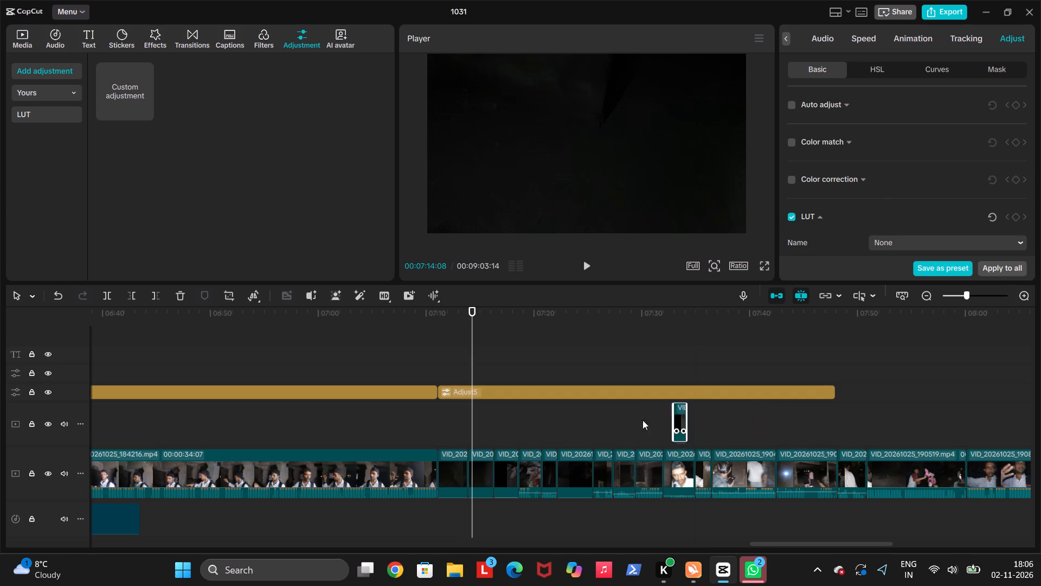
left_click_drag(642, 420, 461, 422)
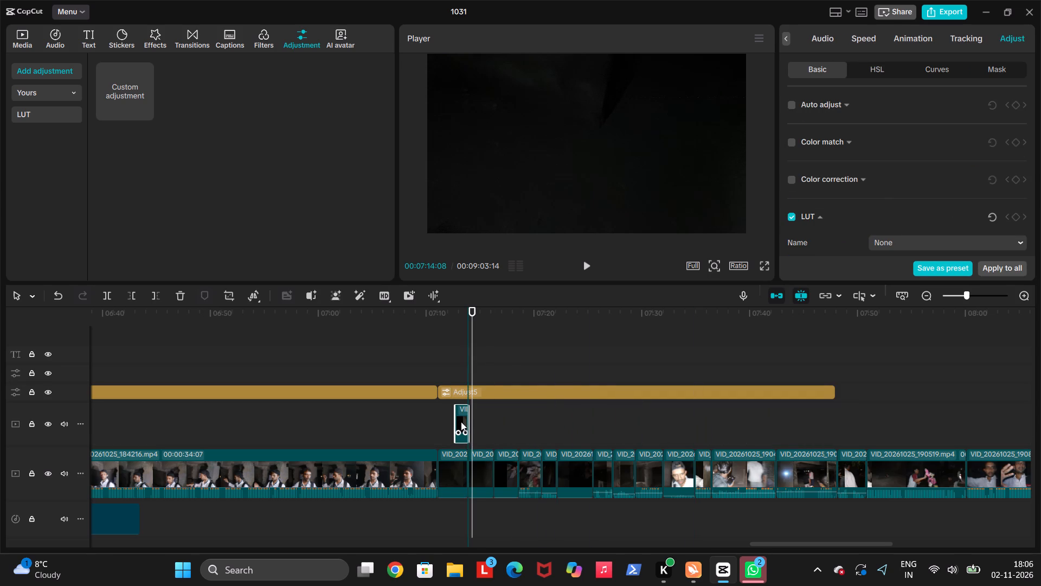
left_click_drag(461, 422, 462, 422)
left_click(445, 425)
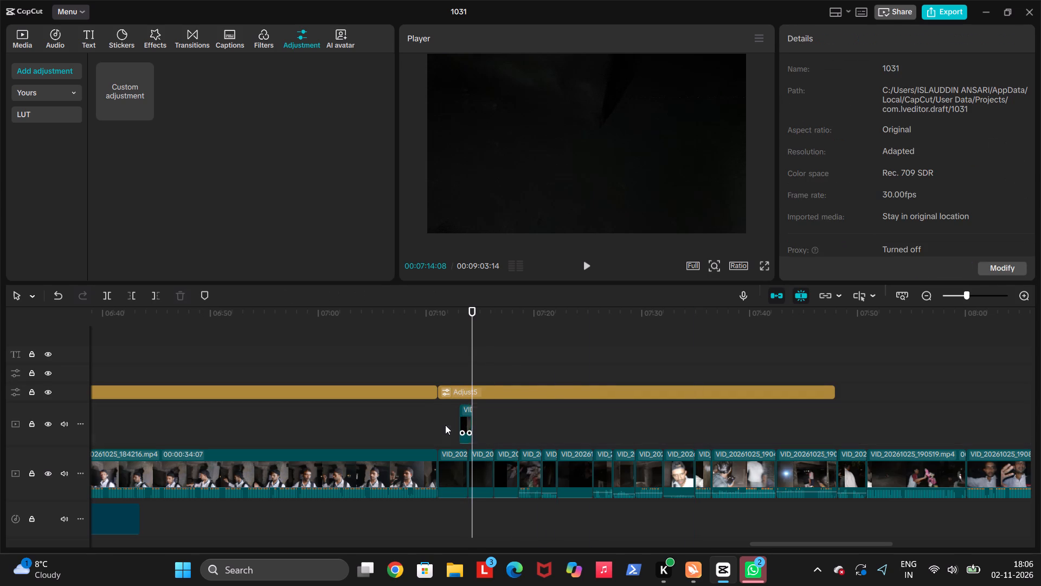
Trim away the end of the first dark clip after 07:13:02, closing the gap.
key("space")
key("space")
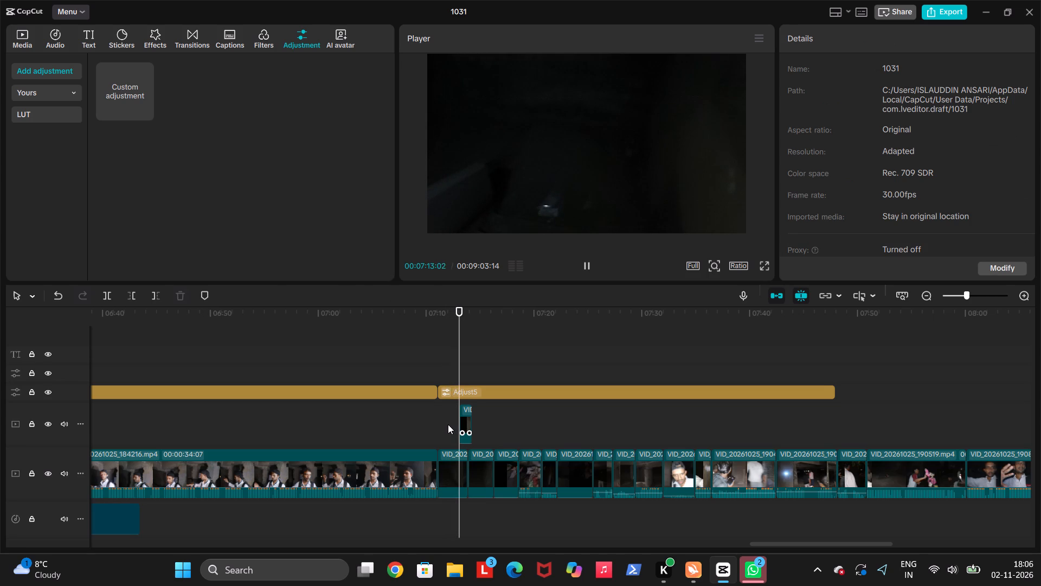
left_click(457, 464)
key("s")
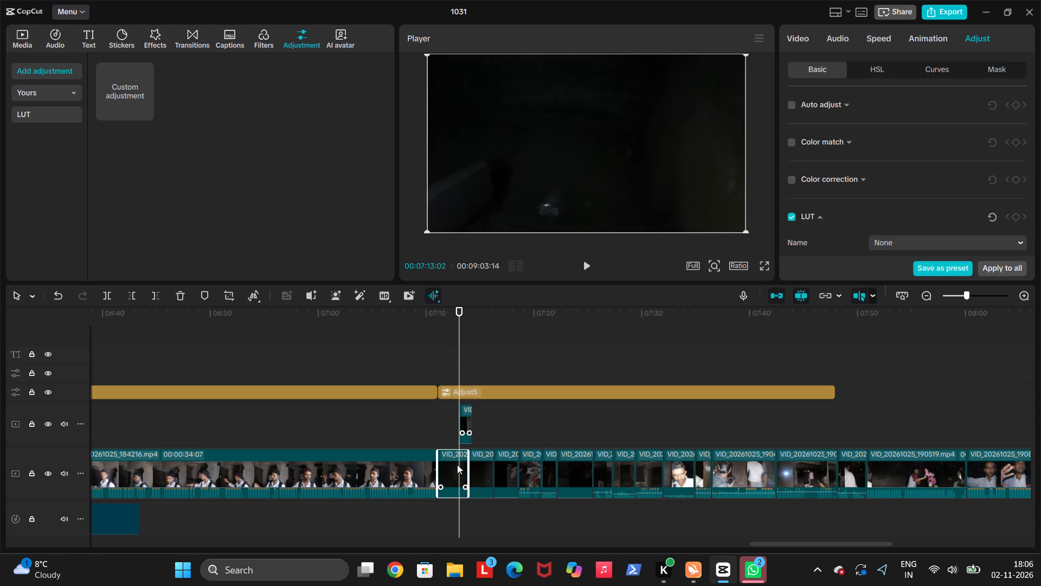
key("w")
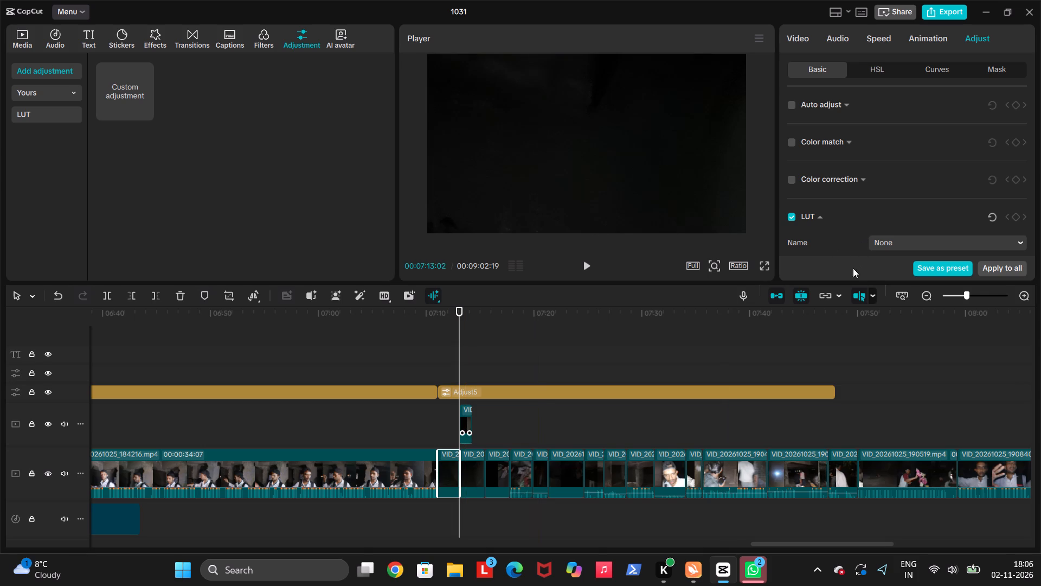
left_click(858, 293)
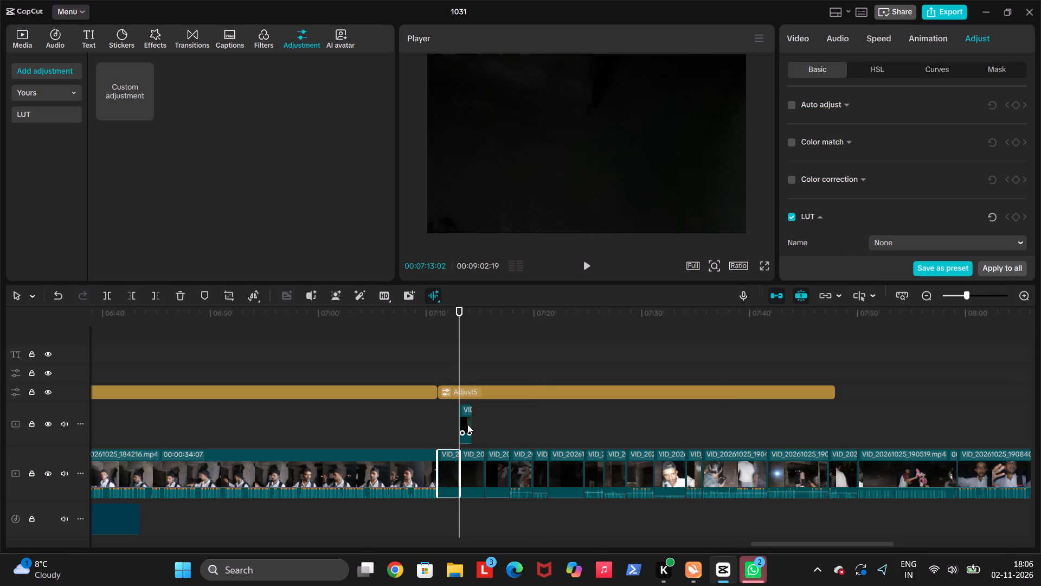
Shift the short overlay clip slightly earlier so it straddles the new cut at 07:13:02.
left_click(467, 424)
left_click_drag(463, 422, 456, 426)
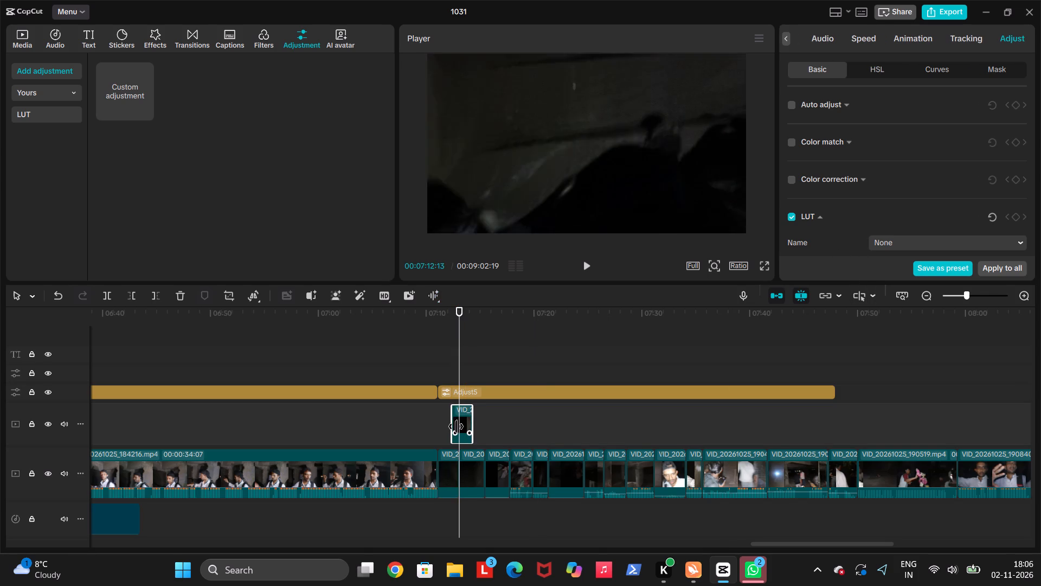
left_click_drag(456, 426, 459, 428)
left_click_drag(465, 424, 462, 426)
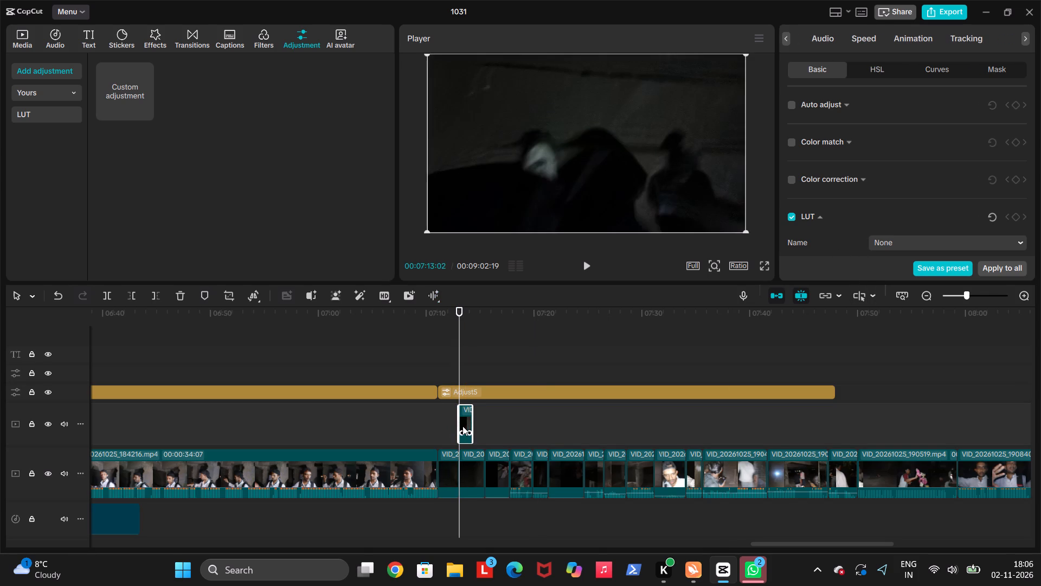
left_click_drag(462, 426, 459, 429)
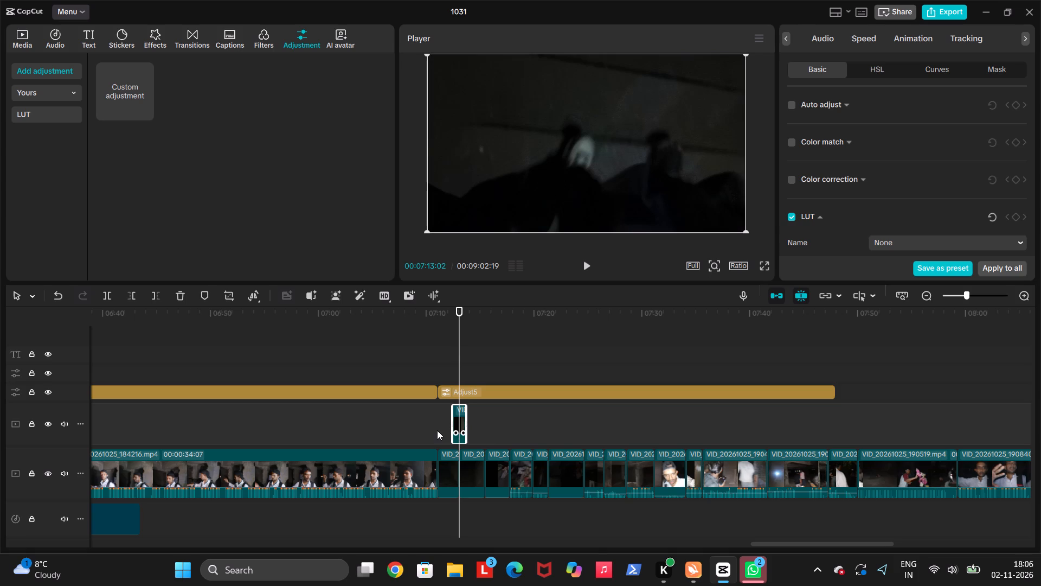
Play the dark clips from about 07:11 to 07:24 to examine the overlay transition and the following cuts.
left_click(437, 430)
key("space")
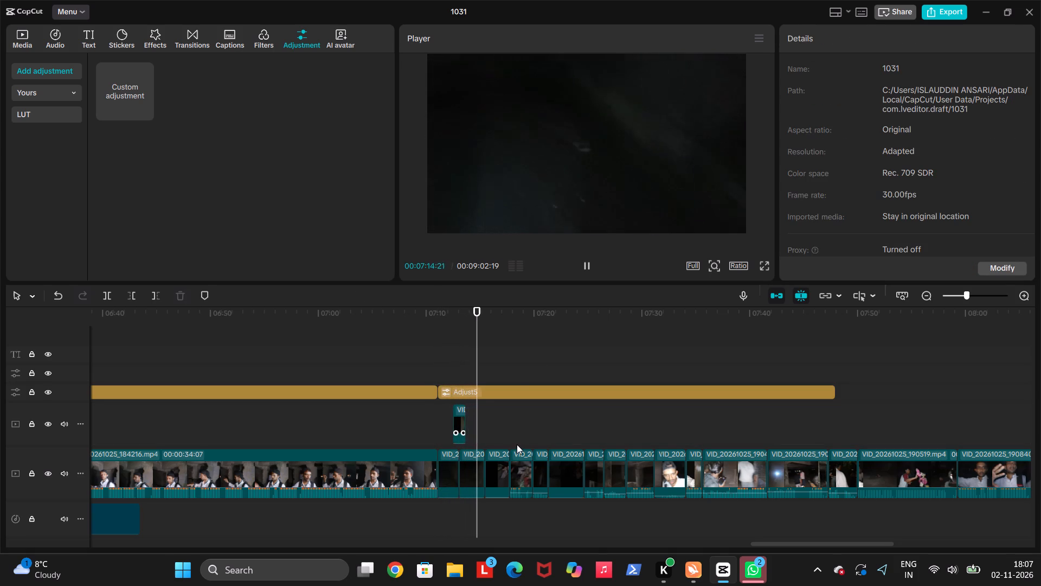
key("space")
key("space")
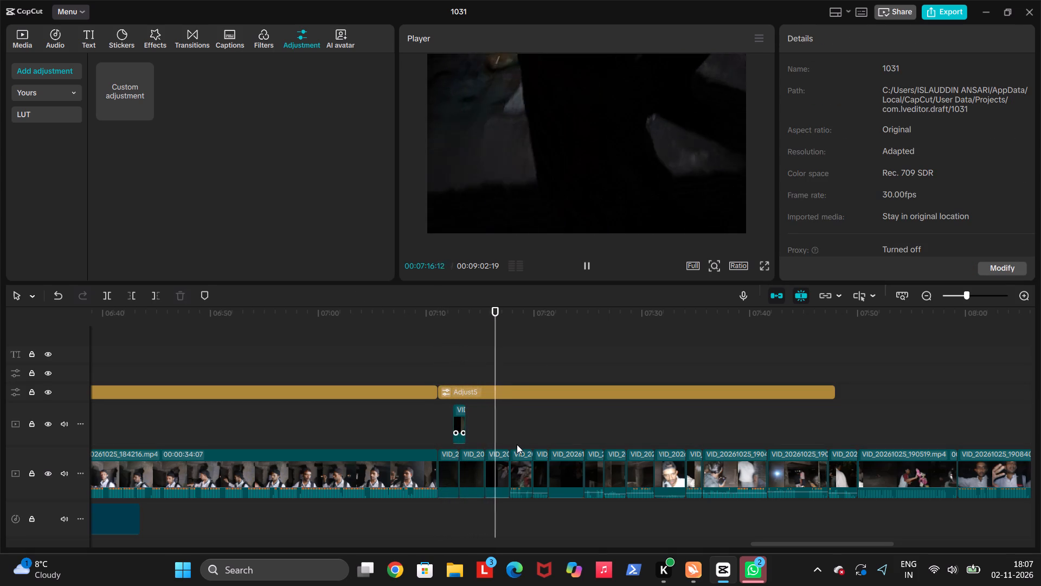
key("space")
key("space")
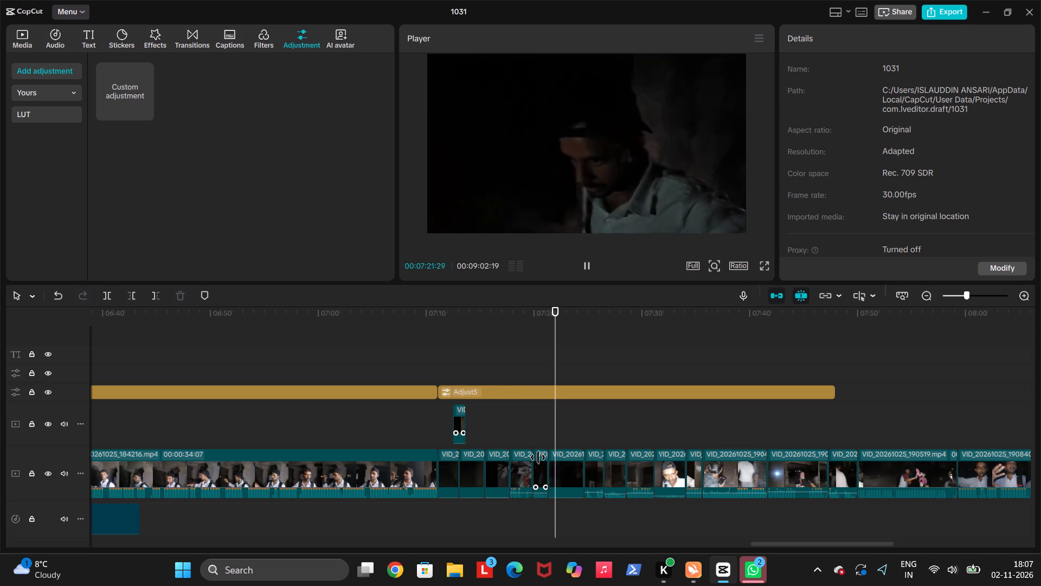
key("space")
key("space")
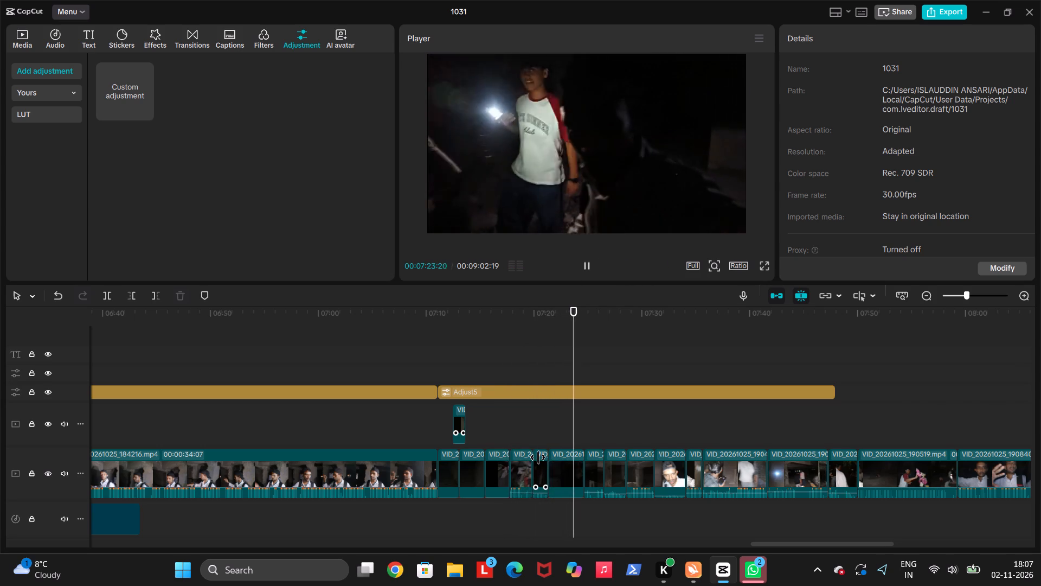
Trim away the end of the dark clip after 07:24:00, closing the gap.
key("space")
type("w")
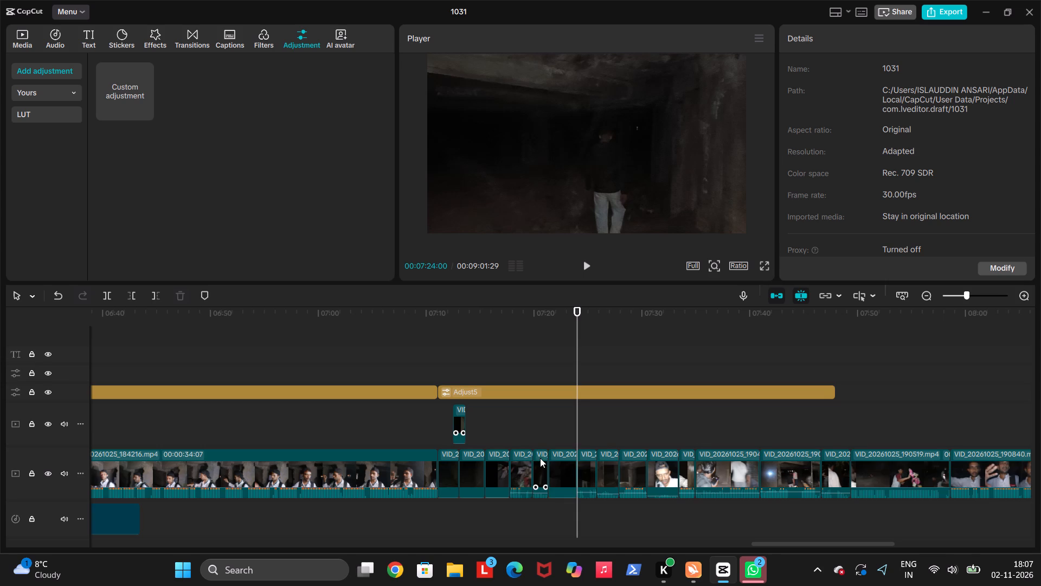
Replay from about 07:21 across the new cut at 07:24:00 and on to about 07:38, examining the following clips.
left_click(547, 444)
key("space")
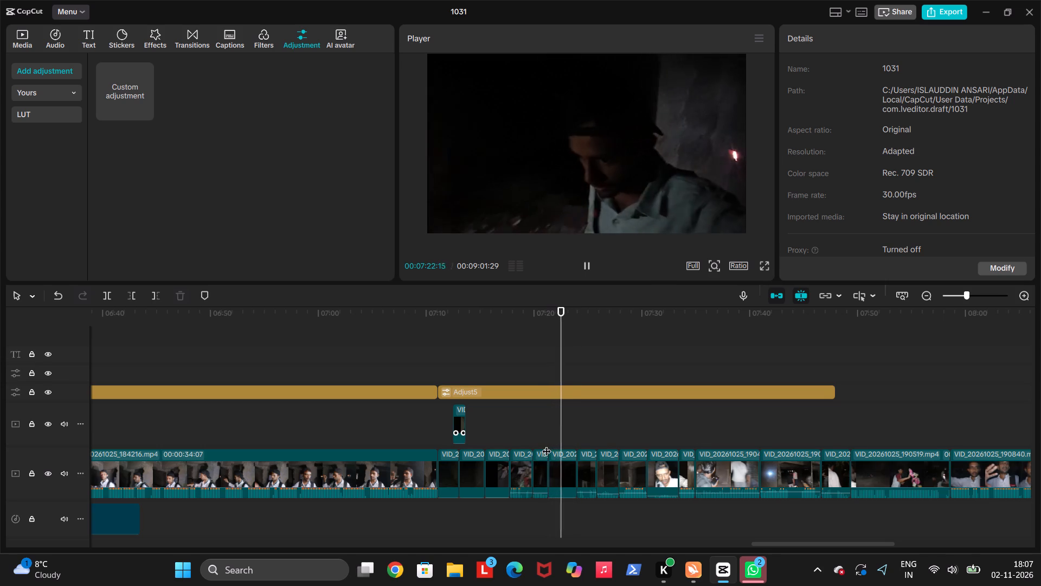
key("space")
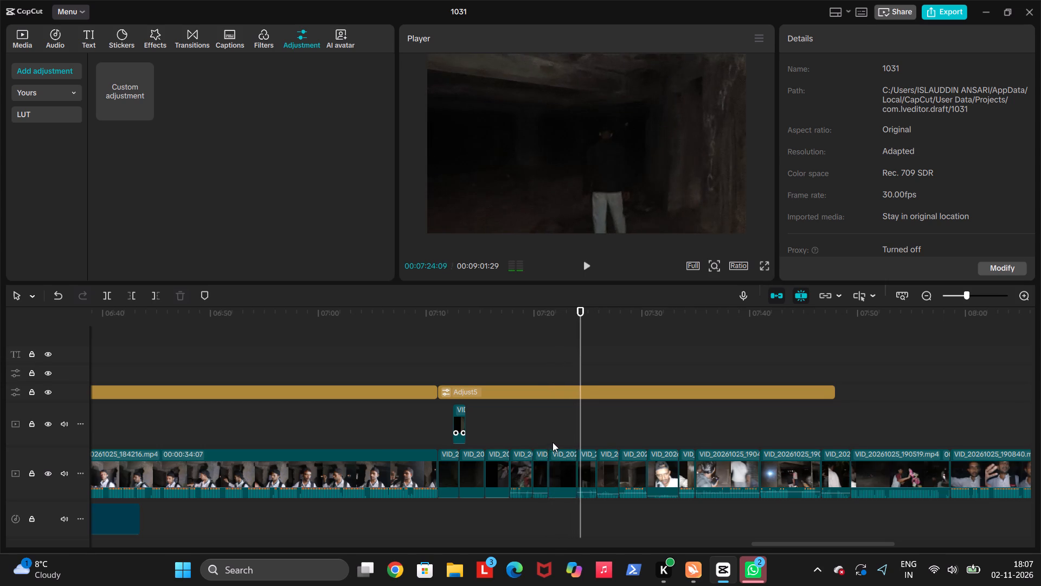
key("space")
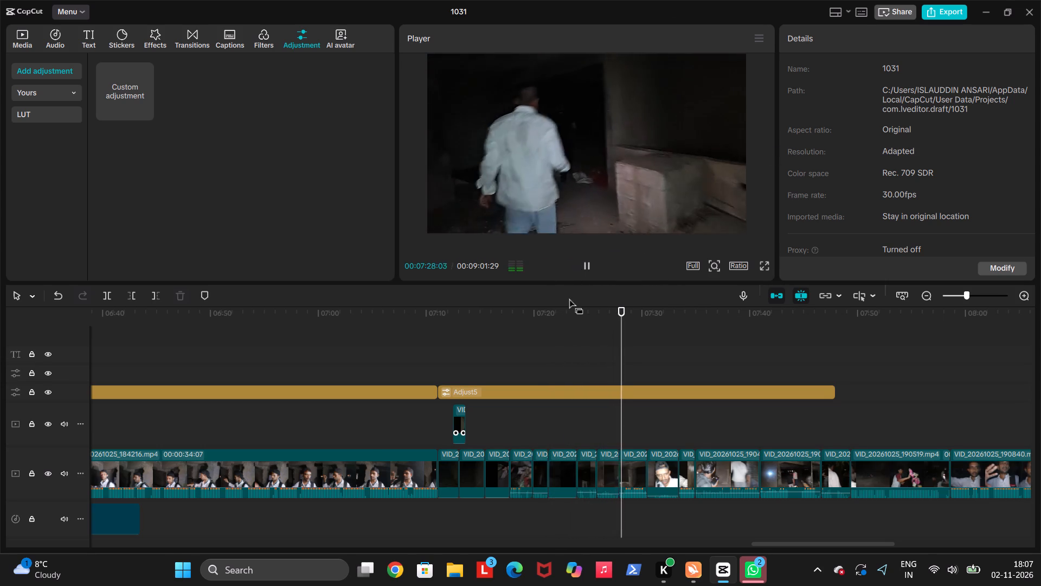
key("space")
key("space")
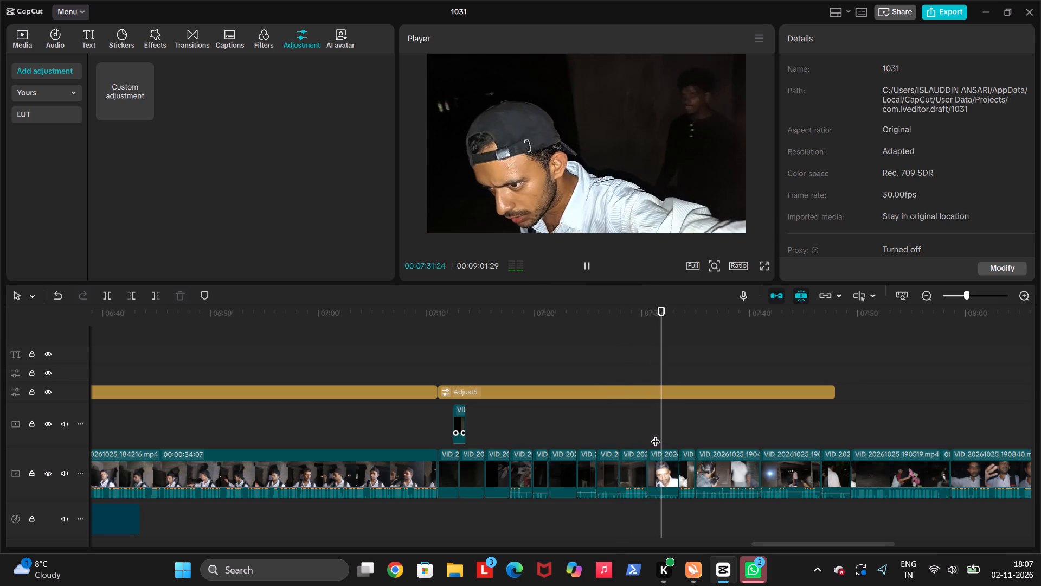
scroll(656, 435, "left", 1)
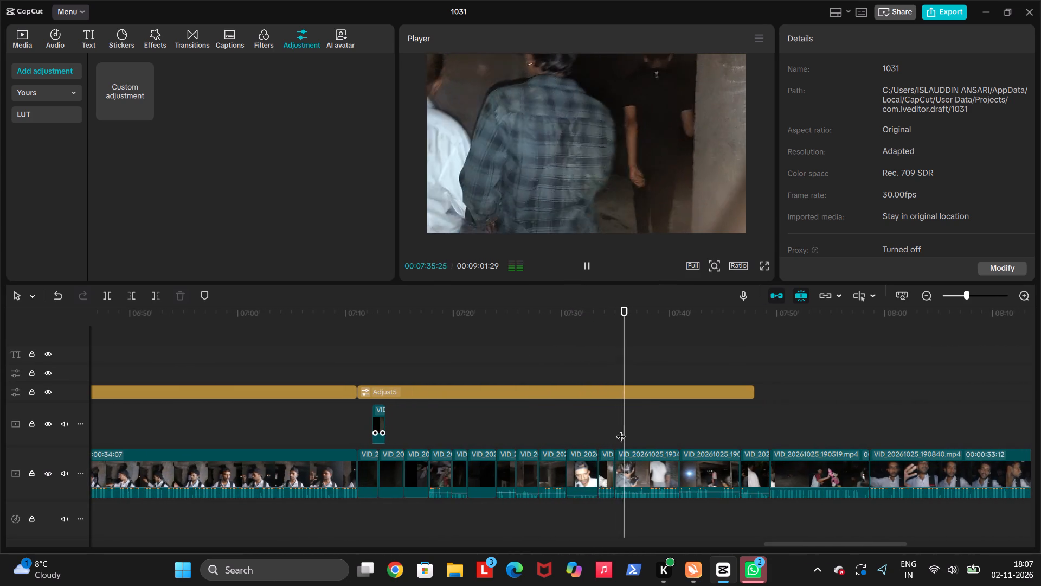
On the clip playing at 07:39:08, set the temperature to 10 and the saturation to 6.
left_click(654, 472)
key("space")
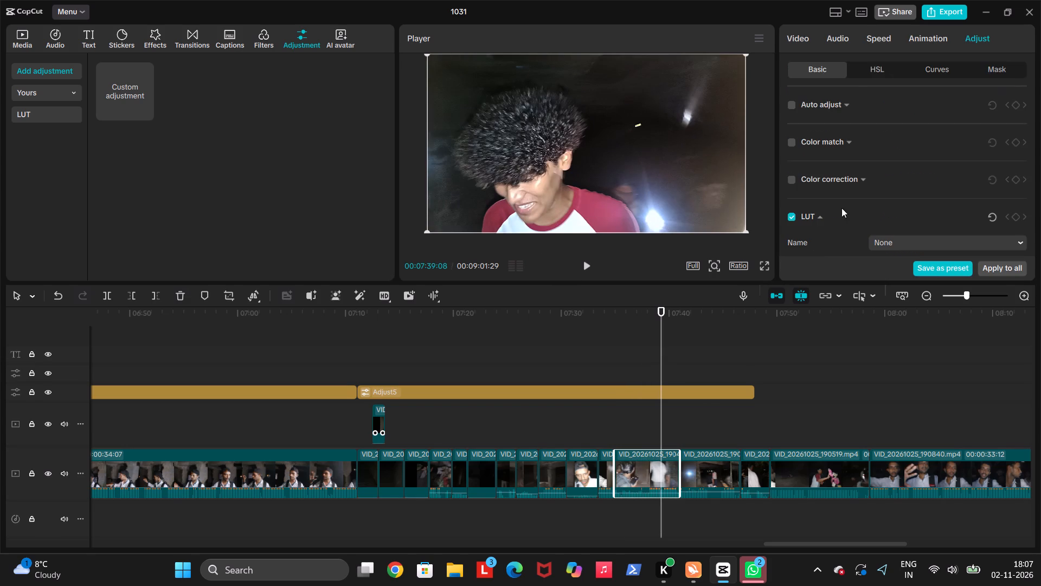
scroll(853, 139, "down", 2)
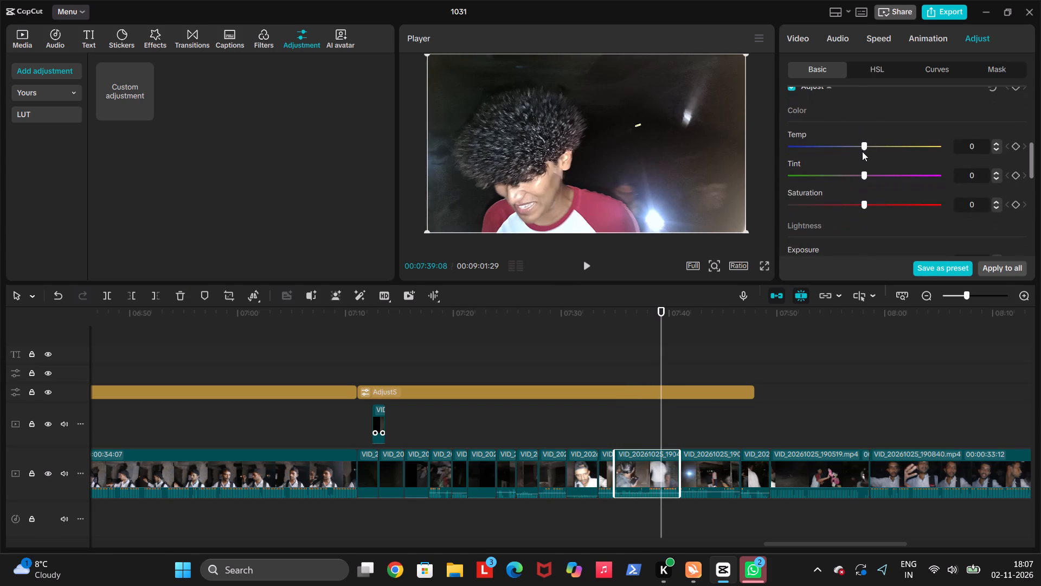
scroll(861, 150, "down", 1)
left_click(849, 146)
left_click(877, 142)
left_click(870, 203)
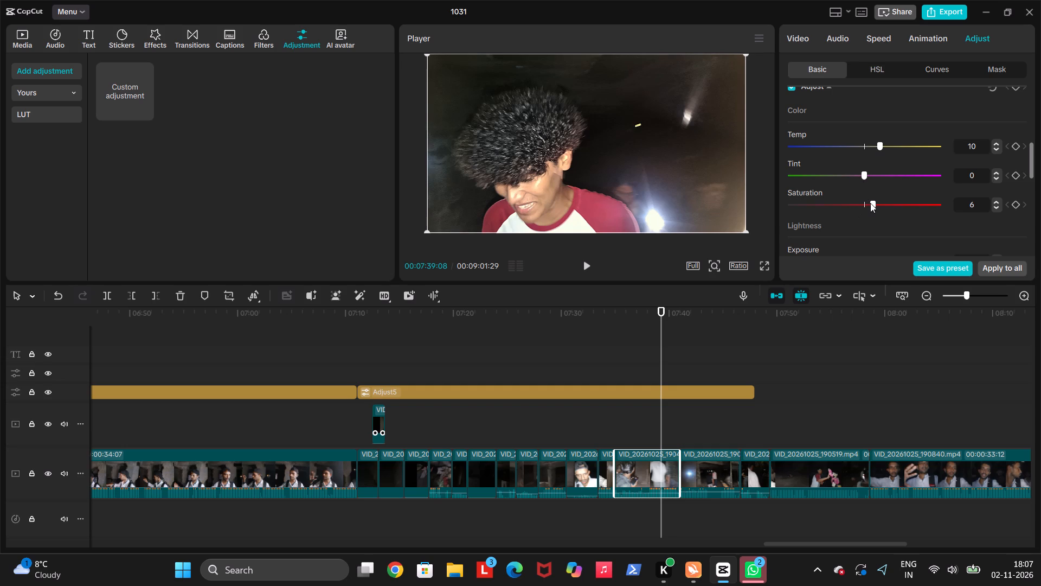
Set the same clip's exposure to -8 and its contrast to 6.
scroll(871, 206, "down", 1)
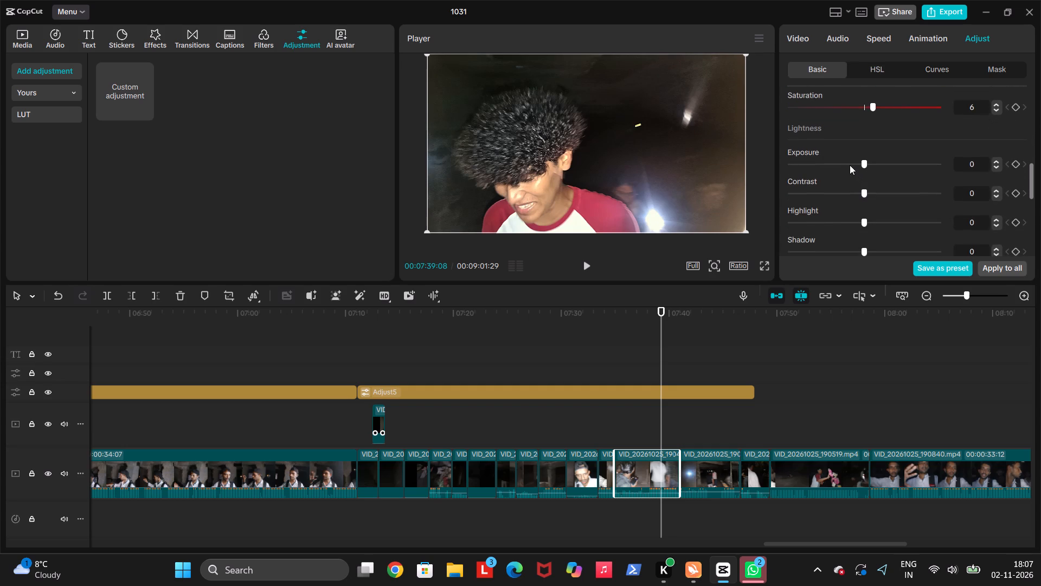
left_click(850, 165)
scroll(849, 167, "down", 1)
left_click(871, 188)
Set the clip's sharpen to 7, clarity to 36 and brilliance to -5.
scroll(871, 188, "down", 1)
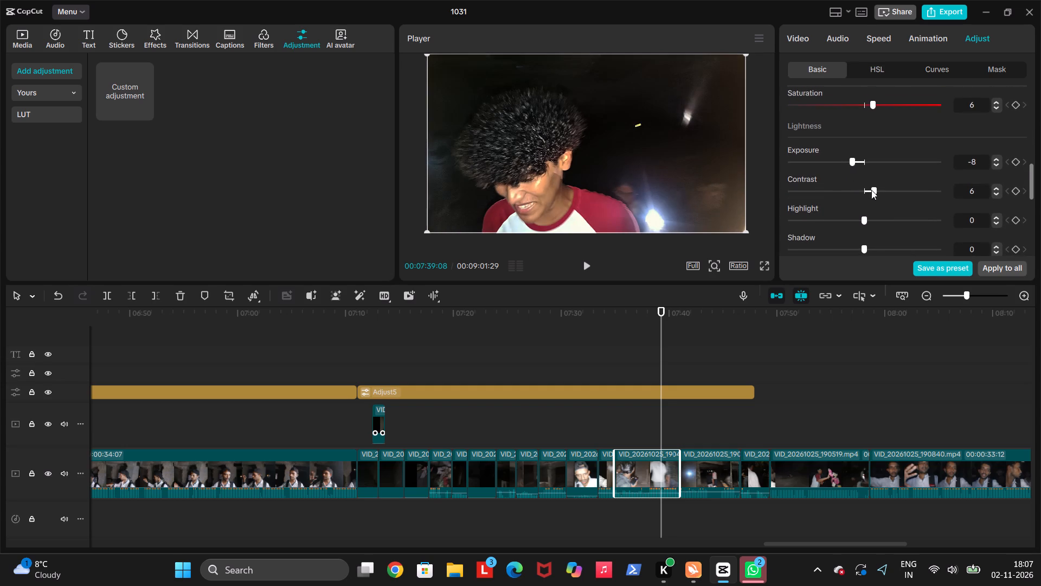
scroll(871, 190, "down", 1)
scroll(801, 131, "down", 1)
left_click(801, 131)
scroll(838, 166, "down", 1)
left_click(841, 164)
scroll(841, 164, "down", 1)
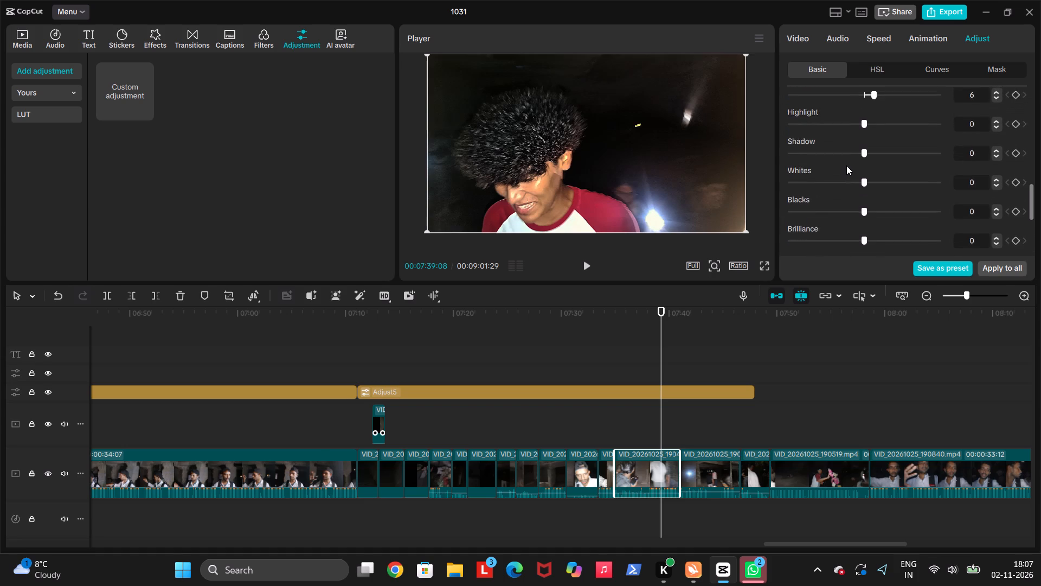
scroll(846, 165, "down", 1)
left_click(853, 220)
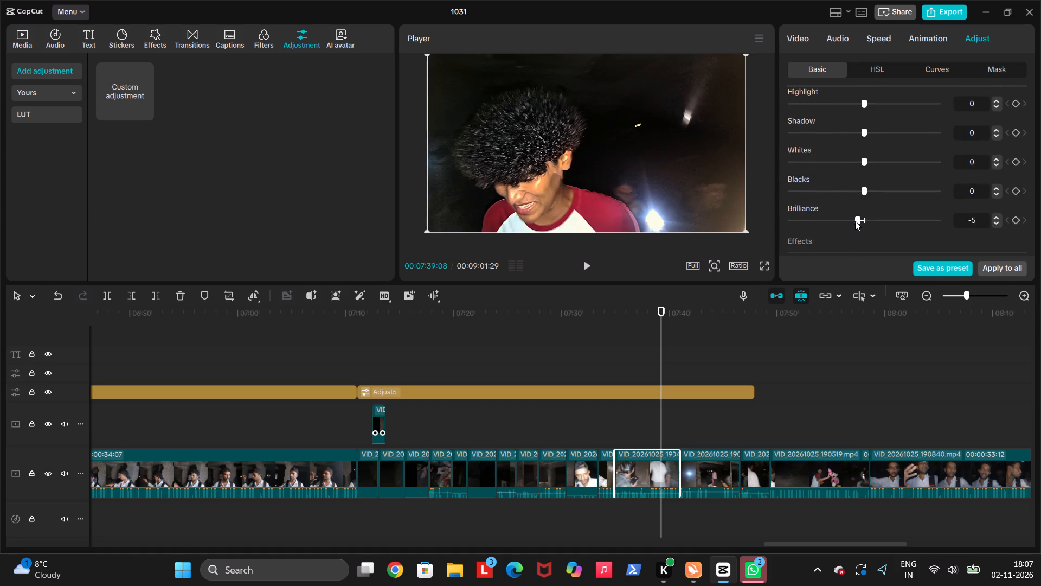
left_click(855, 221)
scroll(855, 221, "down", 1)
Play and replay the graded clip around 07:39 to 07:40 to check its new look.
key("space")
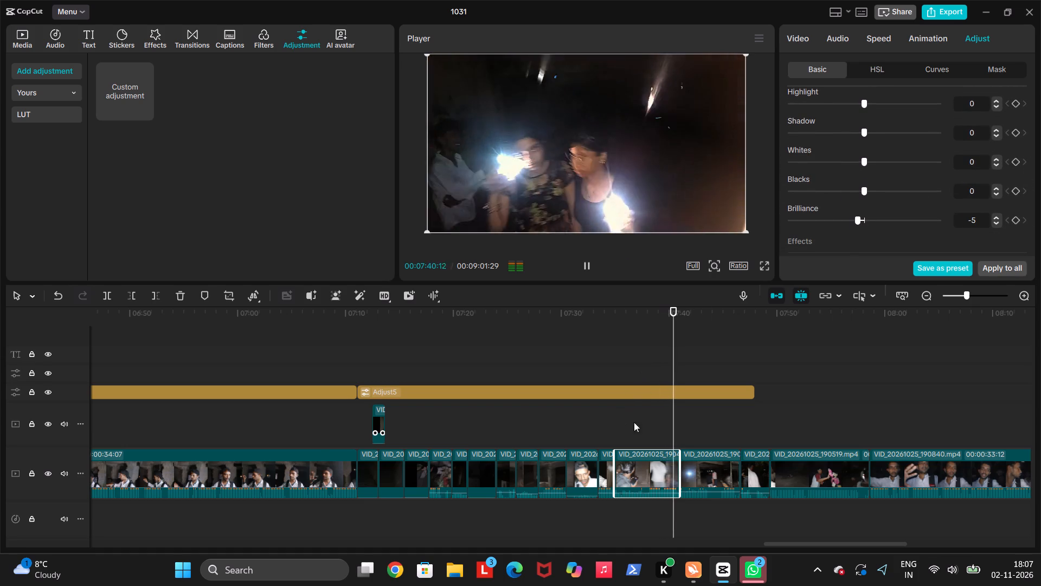
key("space")
left_click(660, 419)
key("space")
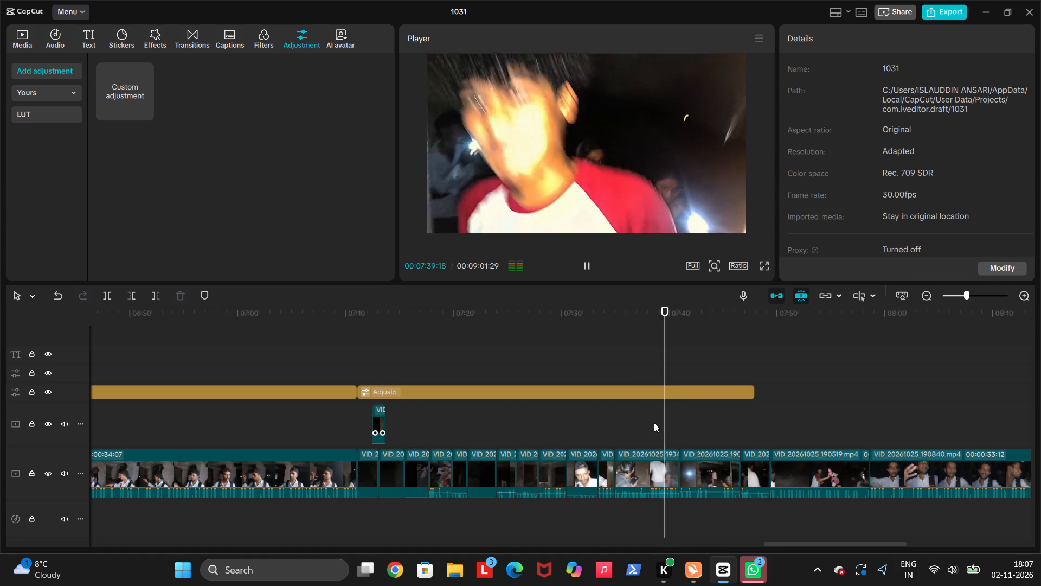
key("space")
left_click(650, 462)
left_click_drag(669, 436, 766, 262)
right_click_drag(819, 201, 825, 196)
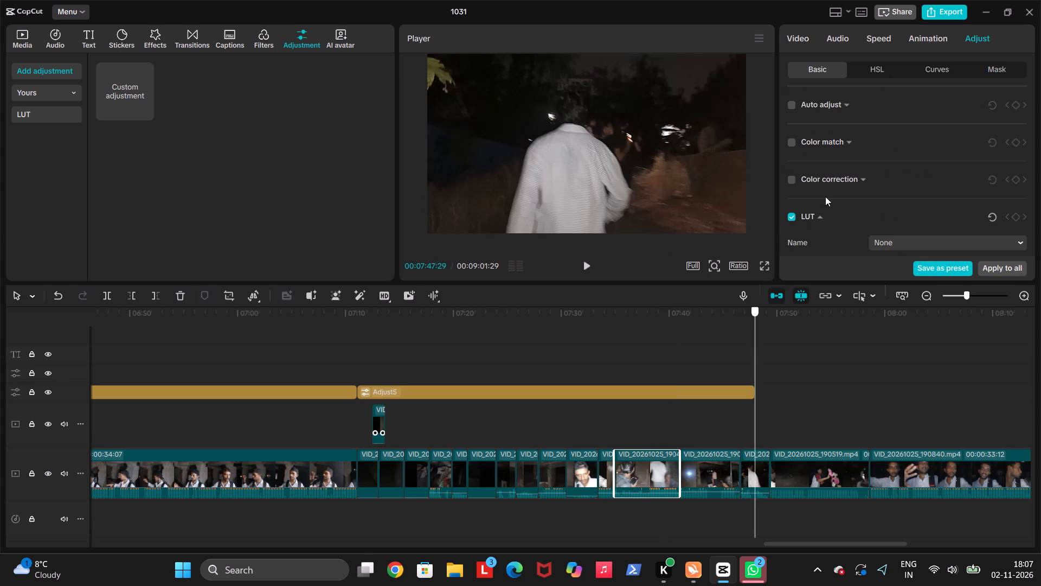
right_click_drag(825, 196, 829, 189)
left_click(662, 427)
Lower the graded clip's temperature slightly, and set its clarity to 16 and sharpen to 2.
left_click(643, 459)
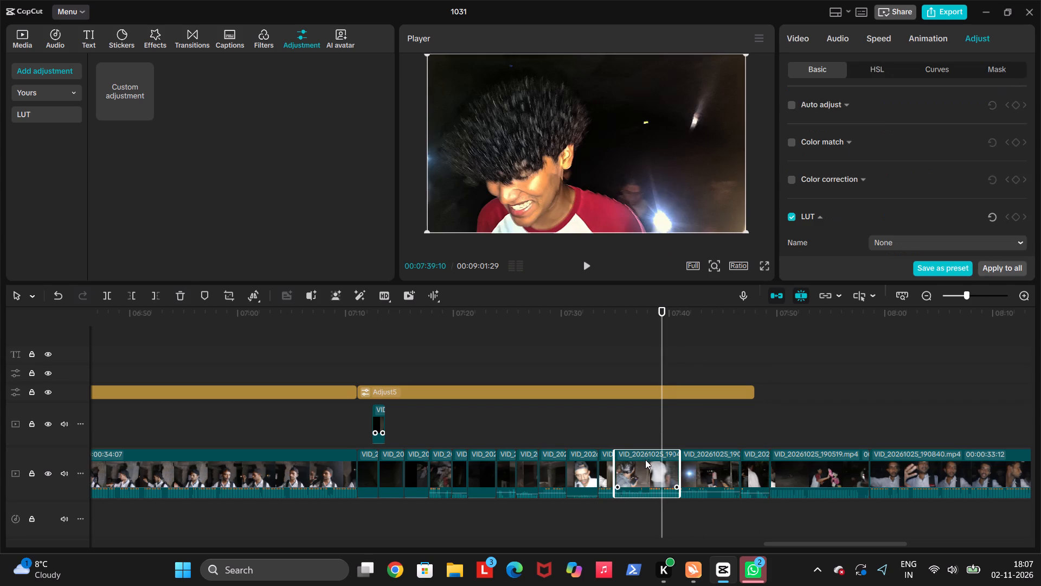
scroll(704, 417, "down", 1)
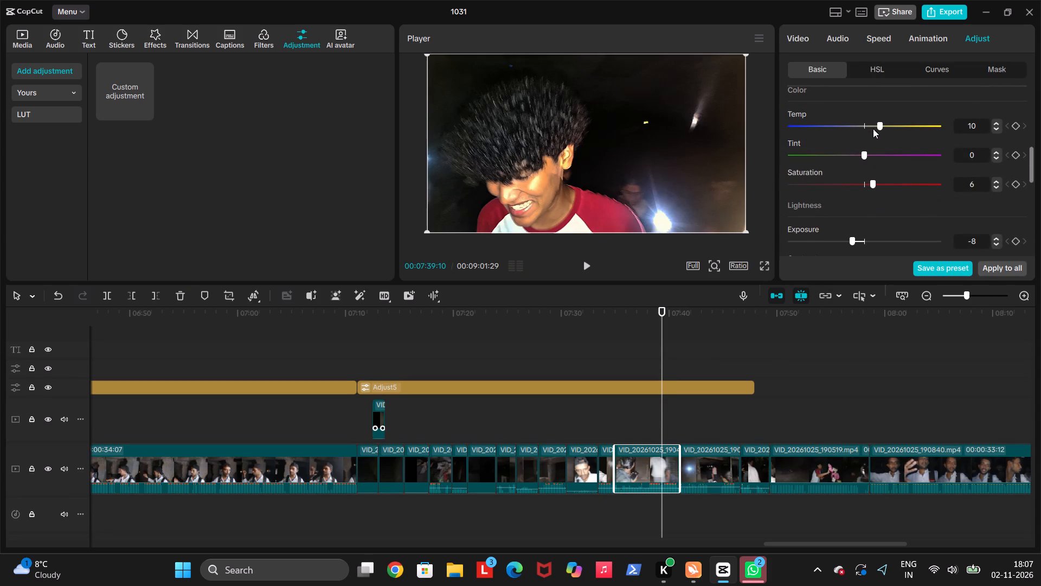
scroll(873, 125, "down", 1)
left_click(873, 125)
scroll(849, 163, "up", 1)
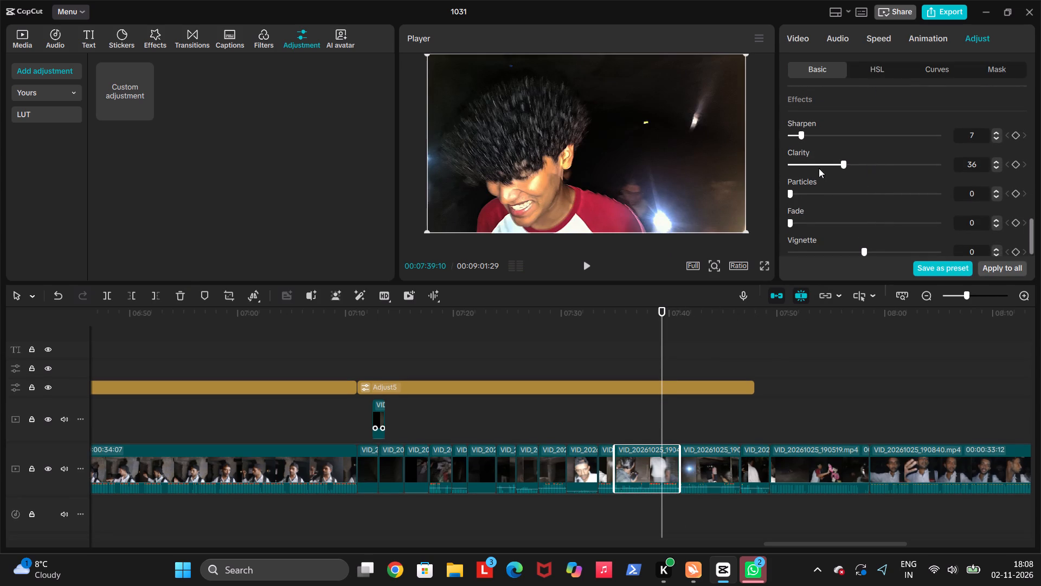
scroll(819, 168, "up", 1)
left_click(812, 162)
scroll(812, 162, "up", 1)
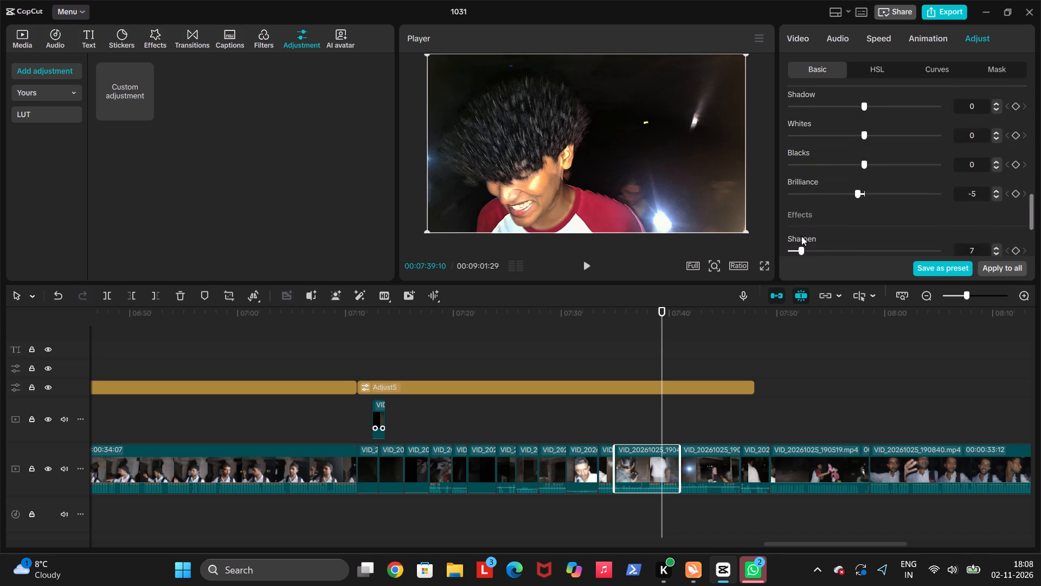
scroll(801, 236, "up", 1)
left_click(793, 196)
scroll(842, 162, "up", 1)
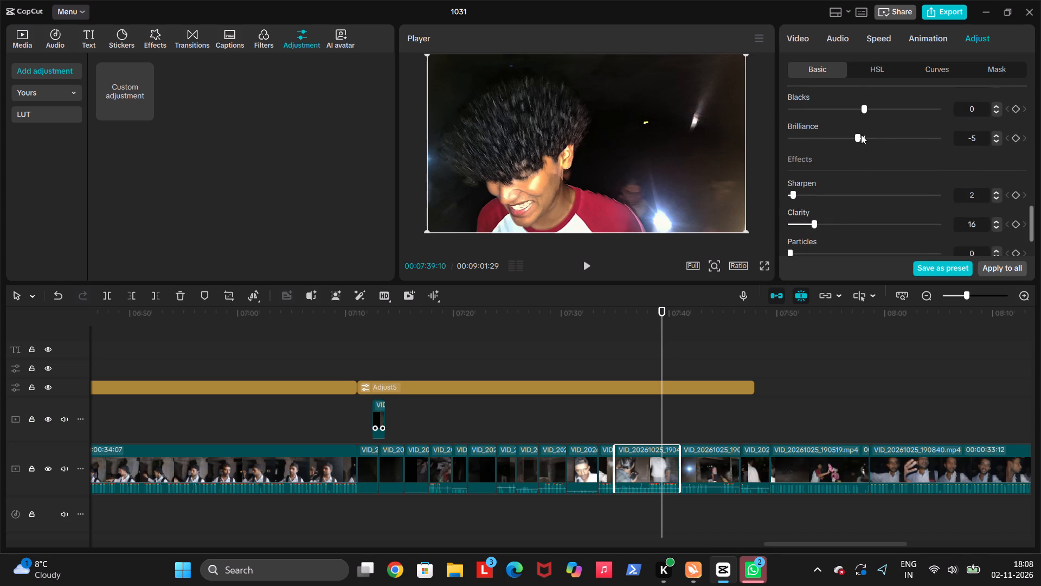
Soften the clip's grade by setting brilliance to -3 and exposure to -5.
left_click(861, 135)
scroll(861, 135, "up", 1)
left_click(857, 178)
scroll(857, 178, "up", 1)
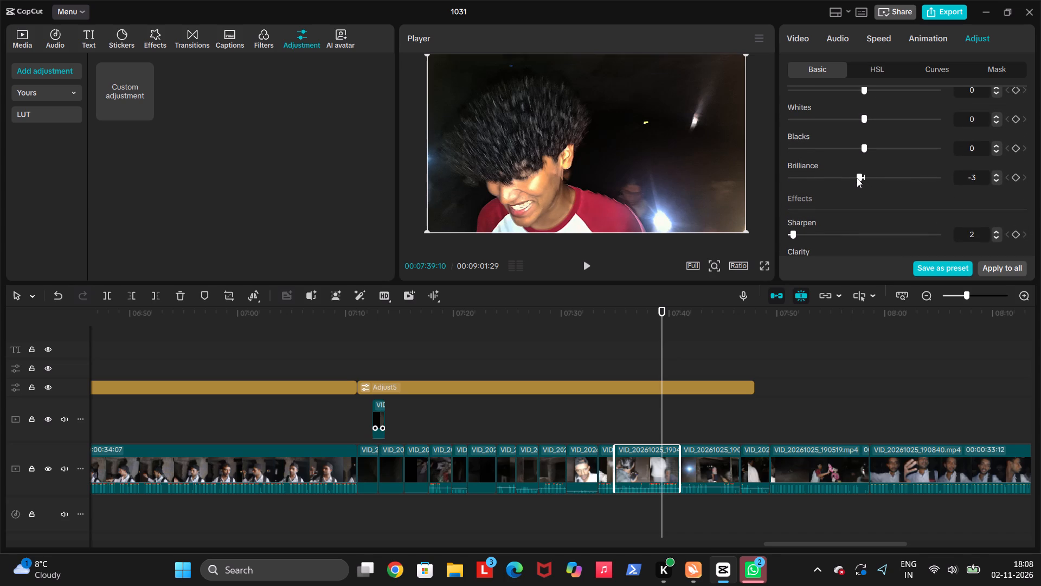
scroll(857, 178, "up", 1)
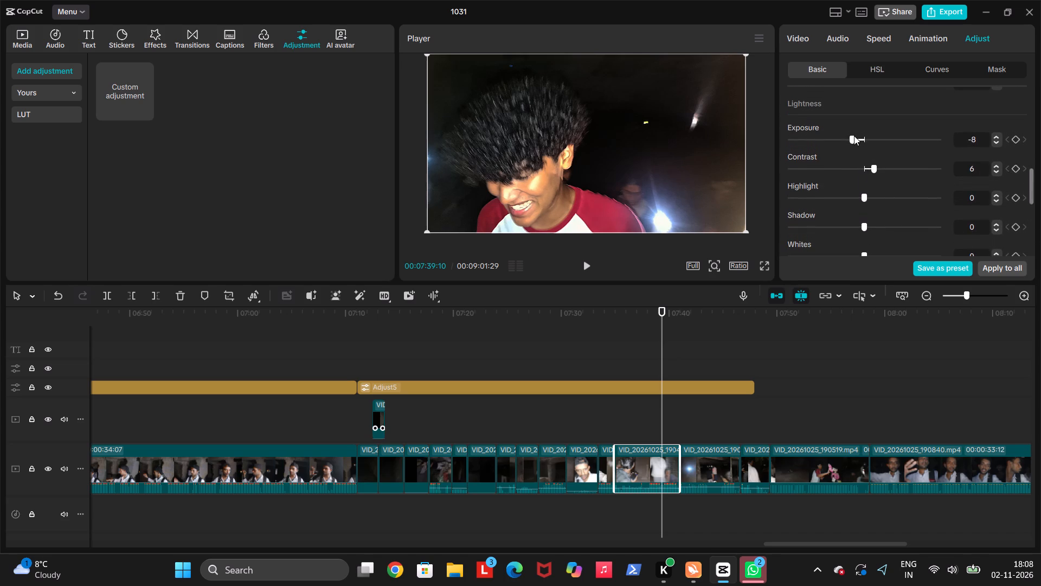
left_click(854, 136)
scroll(853, 136, "up", 1)
Play the regraded clip from 07:39:10 into the next one, replaying the stretch around 07:43 to 07:45 to examine it.
key("space")
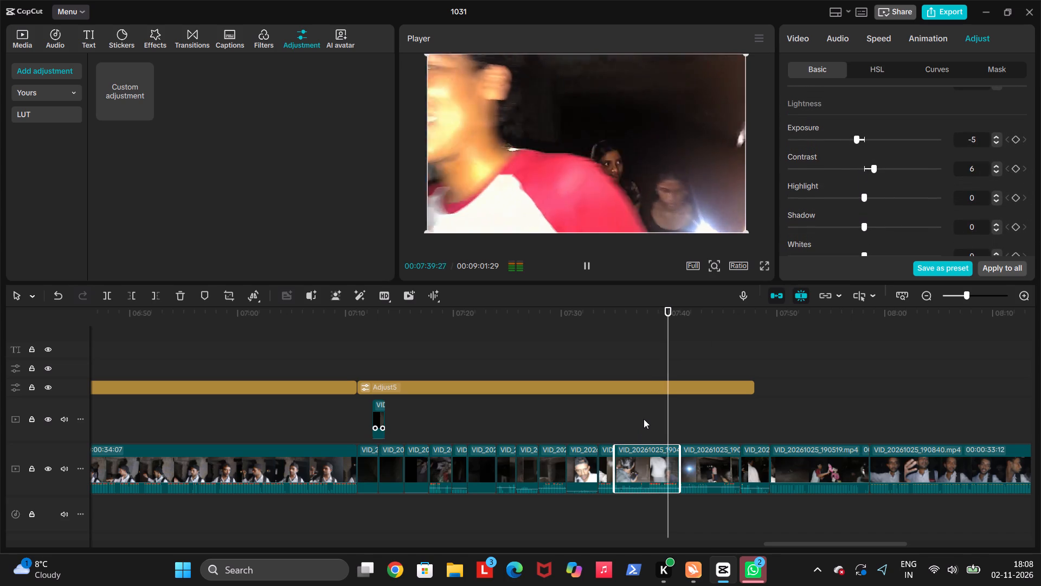
key("space")
key("space")
key("space")
key("space")
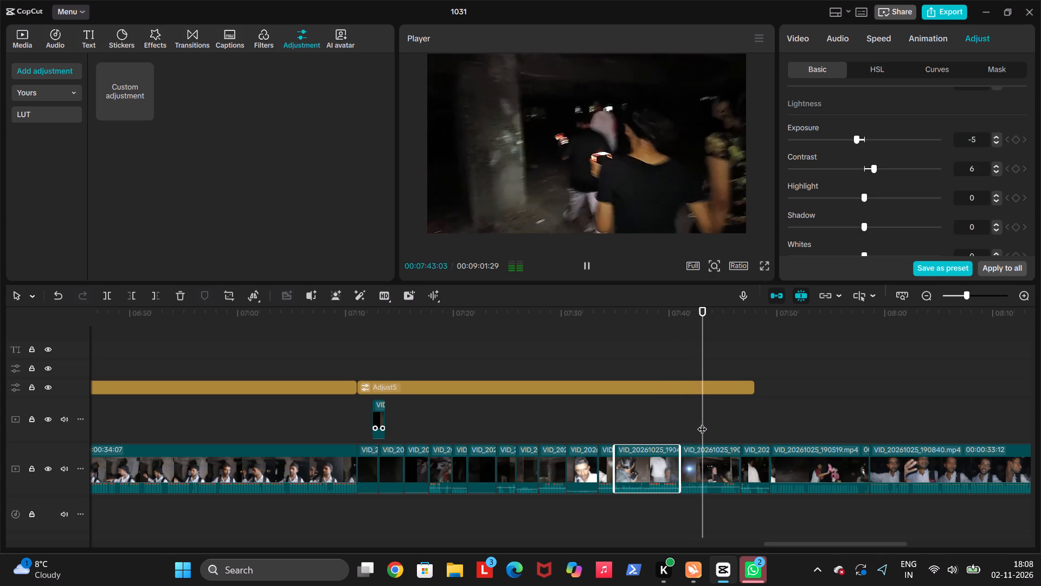
key("space")
left_click(706, 421)
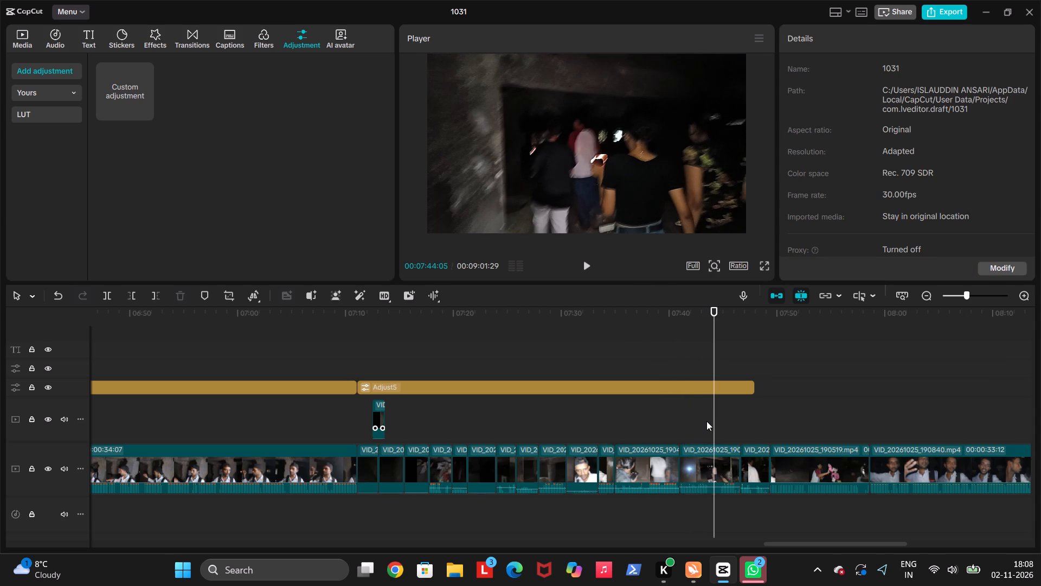
left_click(695, 423)
key("space")
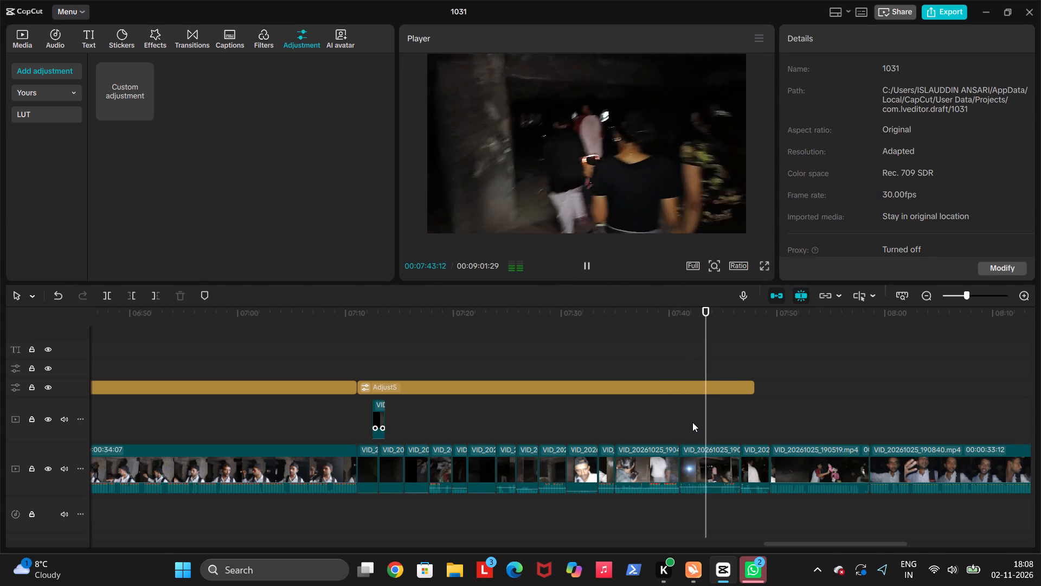
key("space")
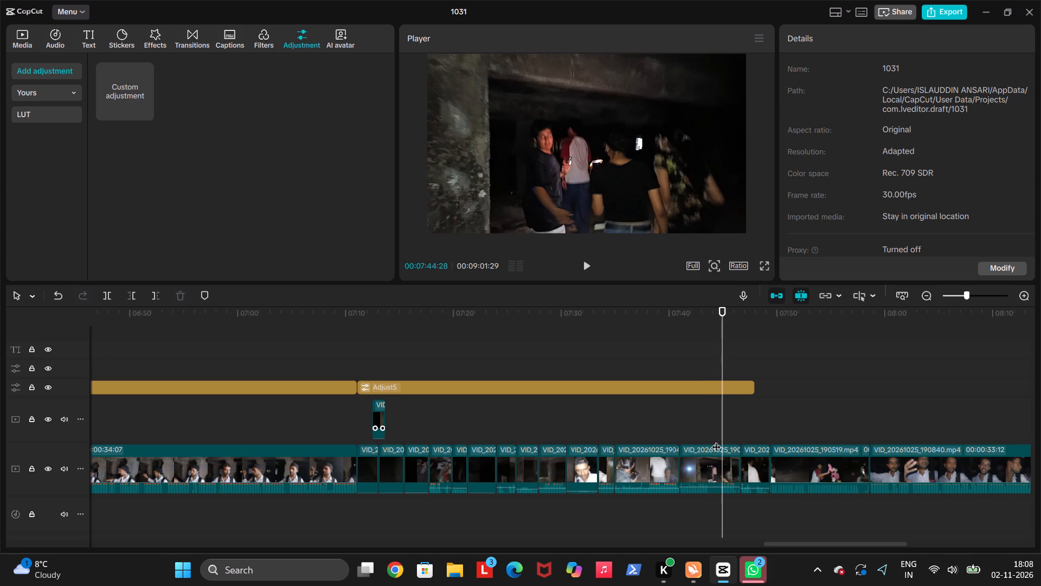
left_click(677, 437)
key("space")
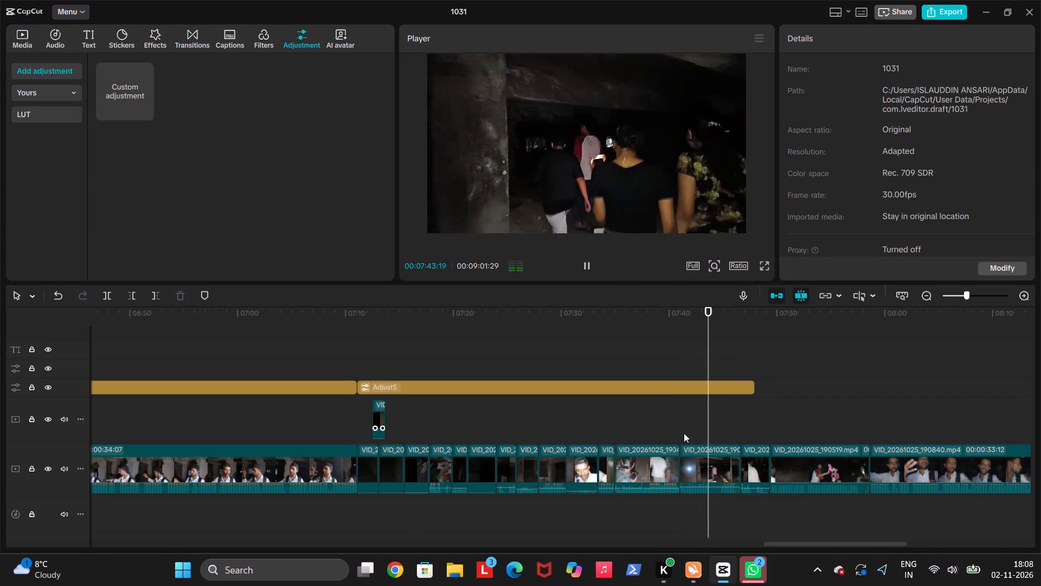
key("space")
key("space")
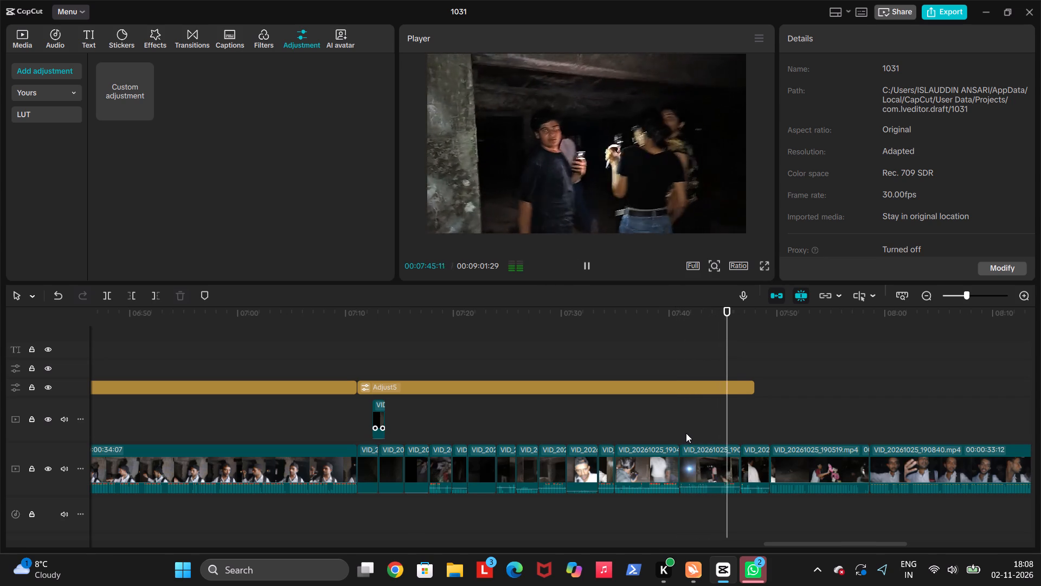
Replay the dark clip from 07:41:12 and trim away its remaining part after 07:44:26.
left_click(684, 434)
key("space")
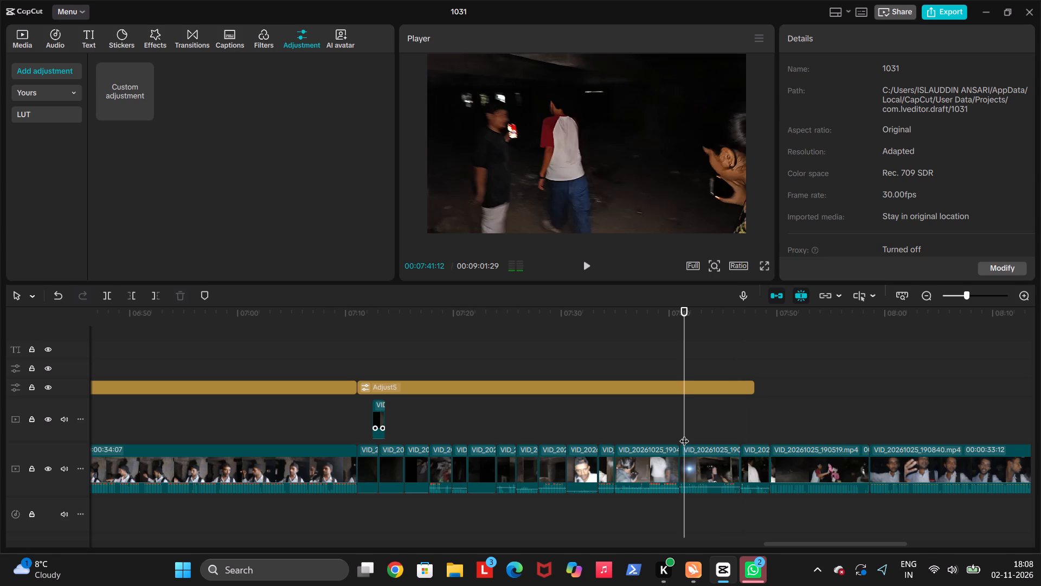
key("space")
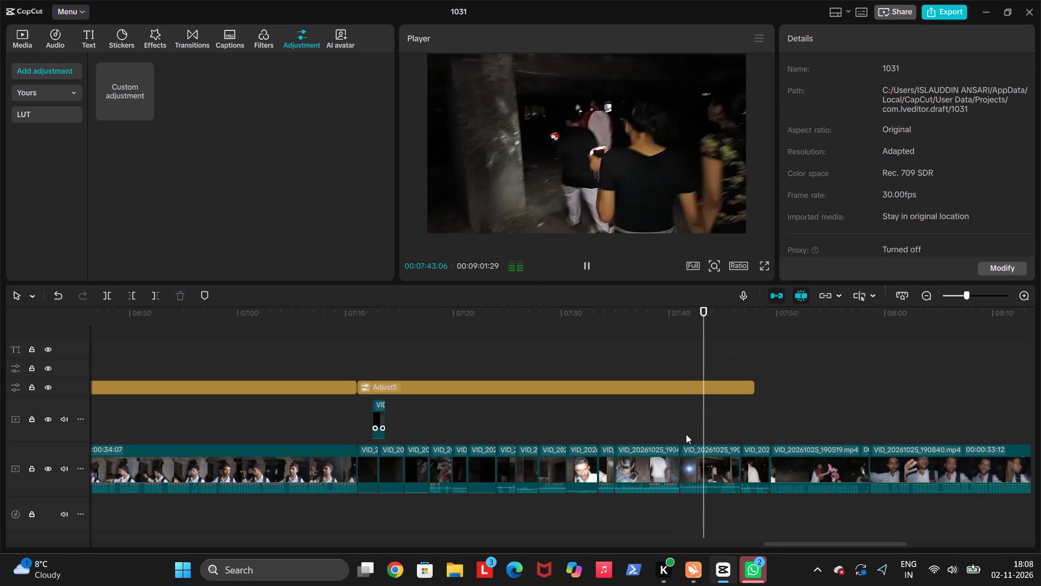
key("space")
key("space")
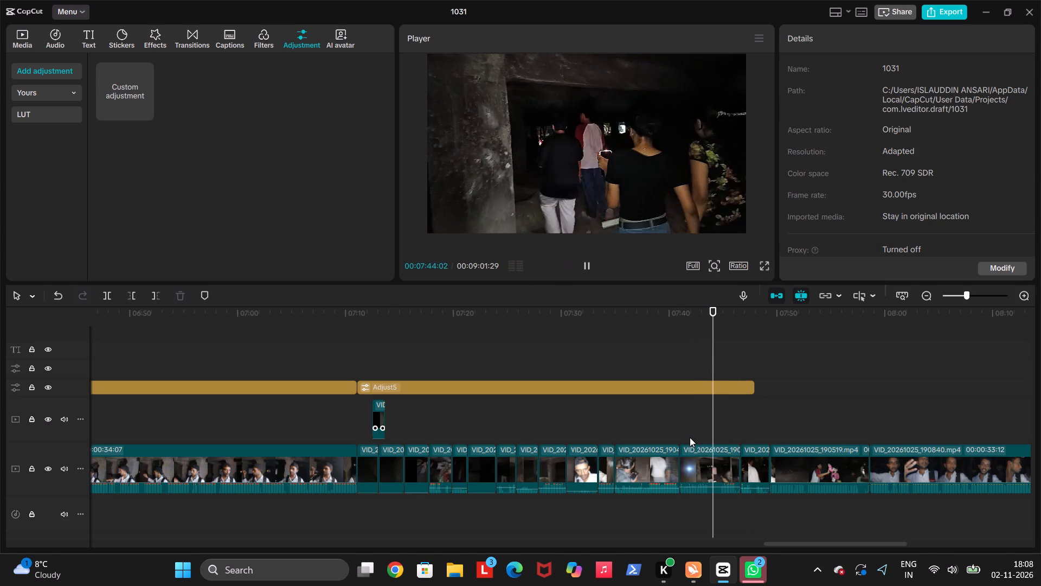
key("space")
key("w")
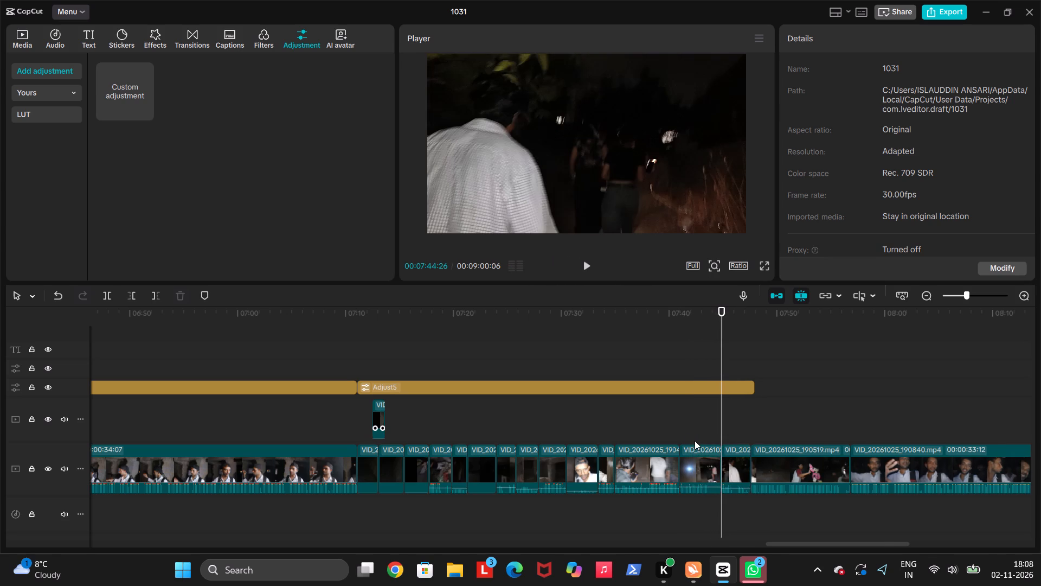
Play across the new cut from about 07:44 to 07:45 to examine the transition.
left_click(661, 419)
key("space")
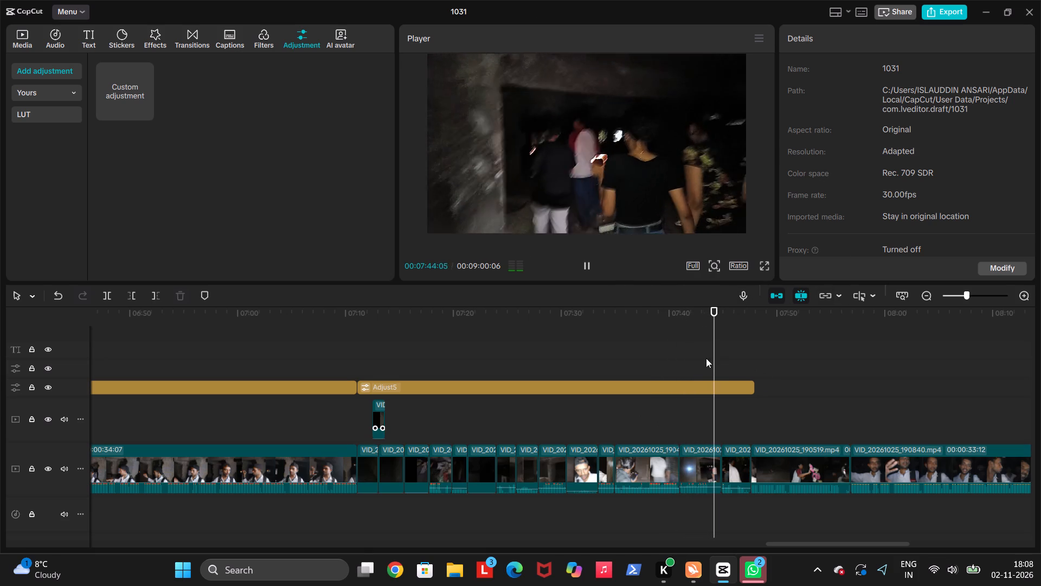
key("space")
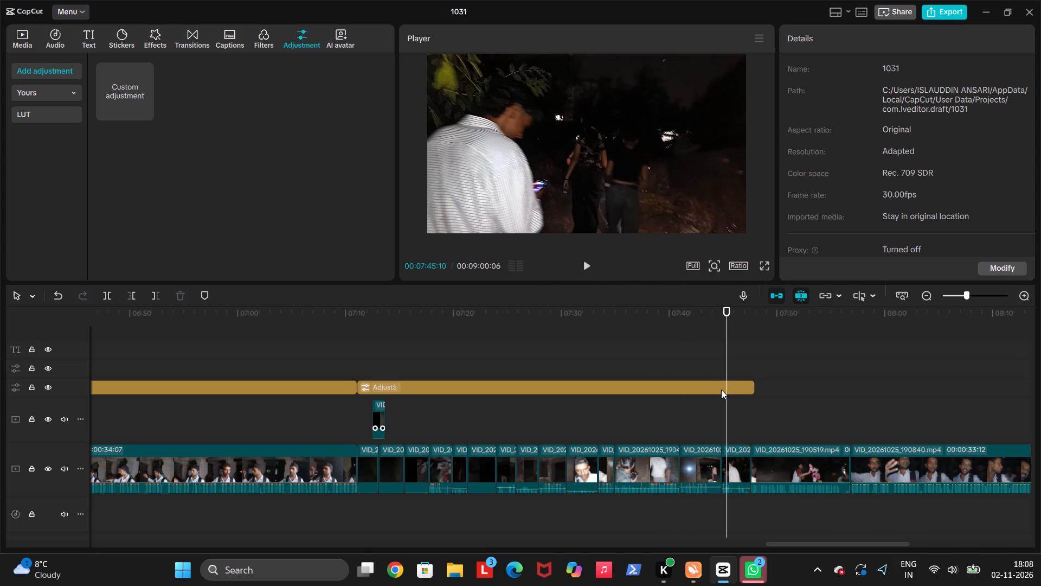
key("space")
Extend the end of the Adjust5 layer to the start of the 33-second VID_20261025_190840 clip at 07:56:25.
left_click(735, 390)
key("space")
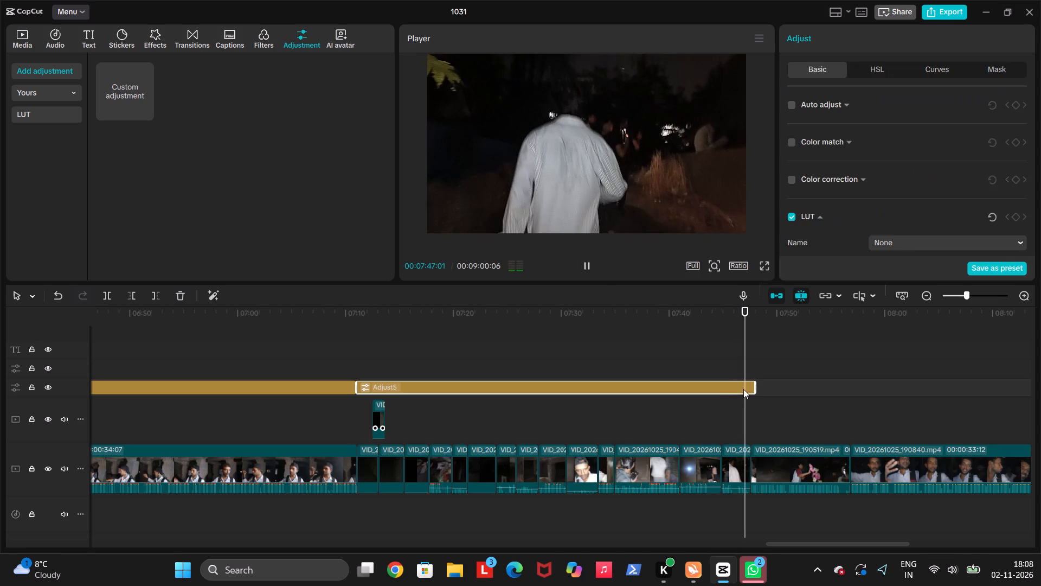
key("space")
key("space")
left_click(755, 386)
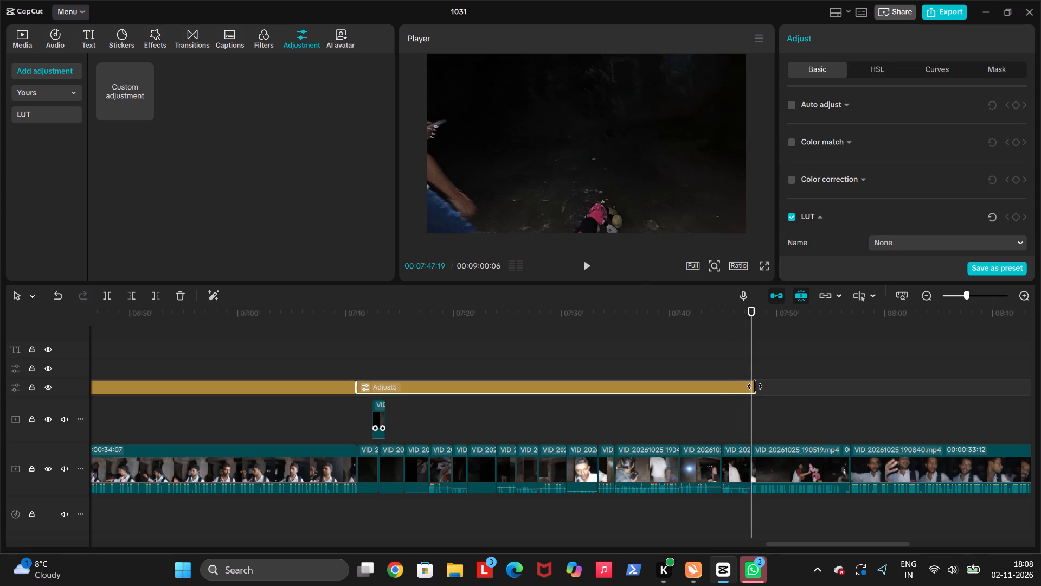
left_click(755, 386)
key("space")
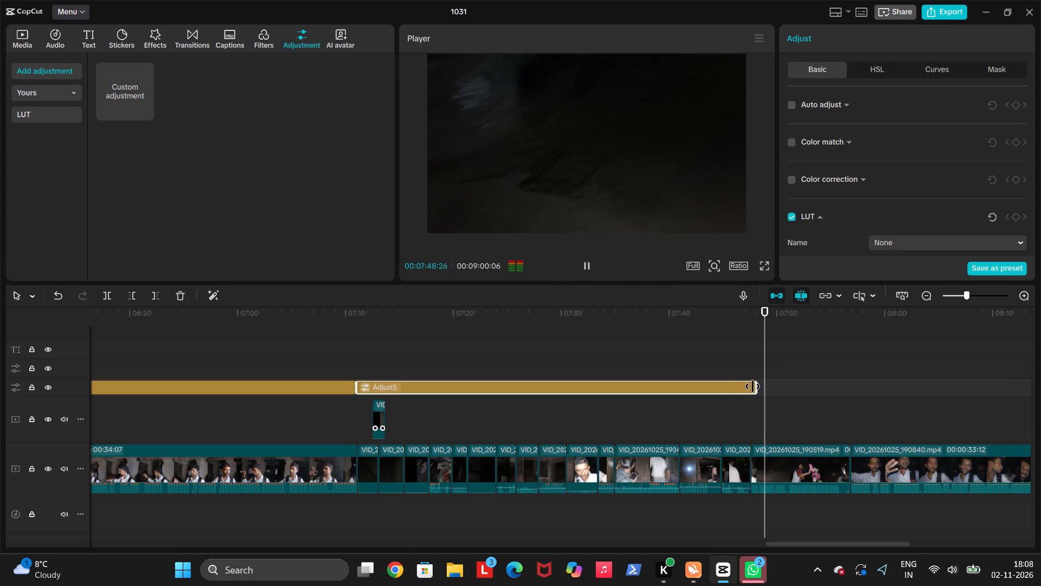
key("space")
left_click_drag(755, 388, 761, 390)
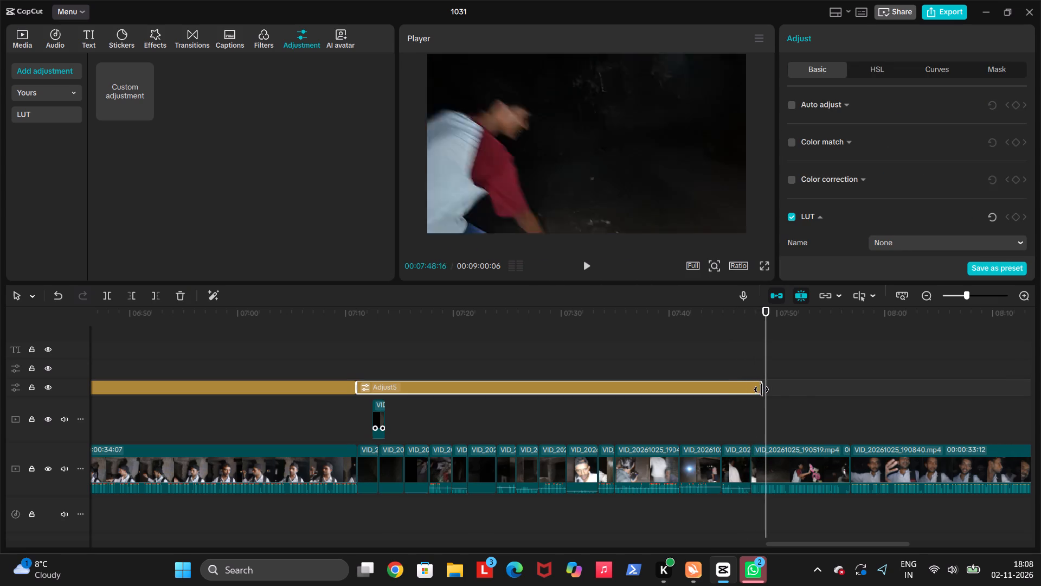
left_click_drag(761, 390, 854, 403)
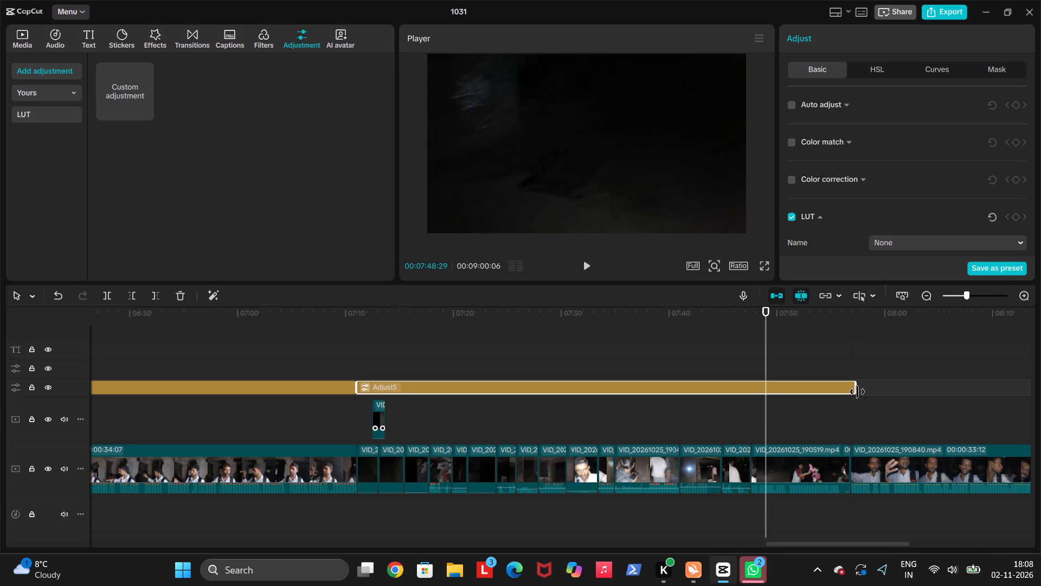
left_click_drag(857, 392, 850, 391)
Play the newly covered clips from about 07:48 to 07:57 to examine how the adjustment looks on them.
key("space")
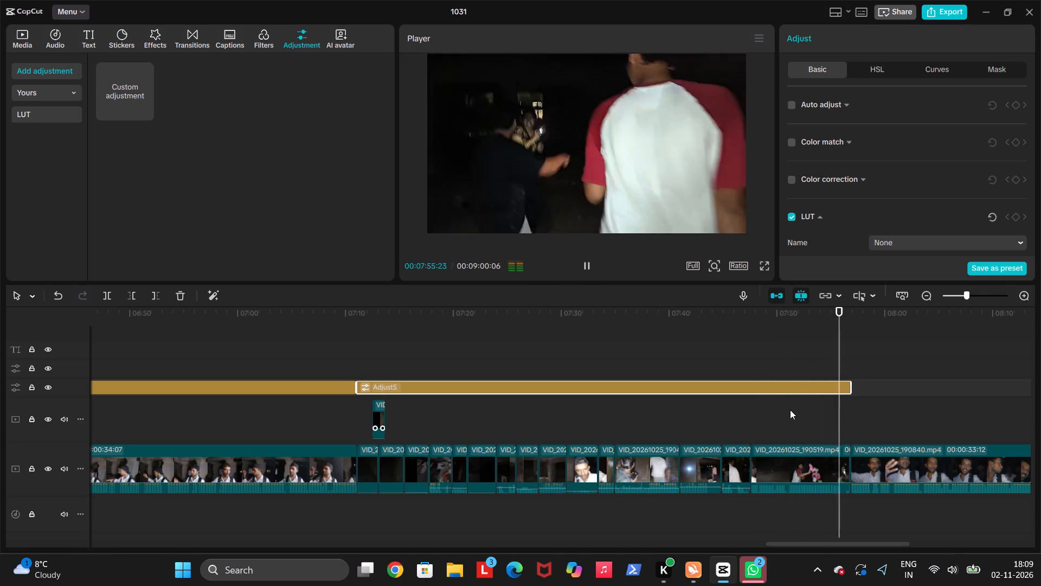
left_click(756, 421)
key("space")
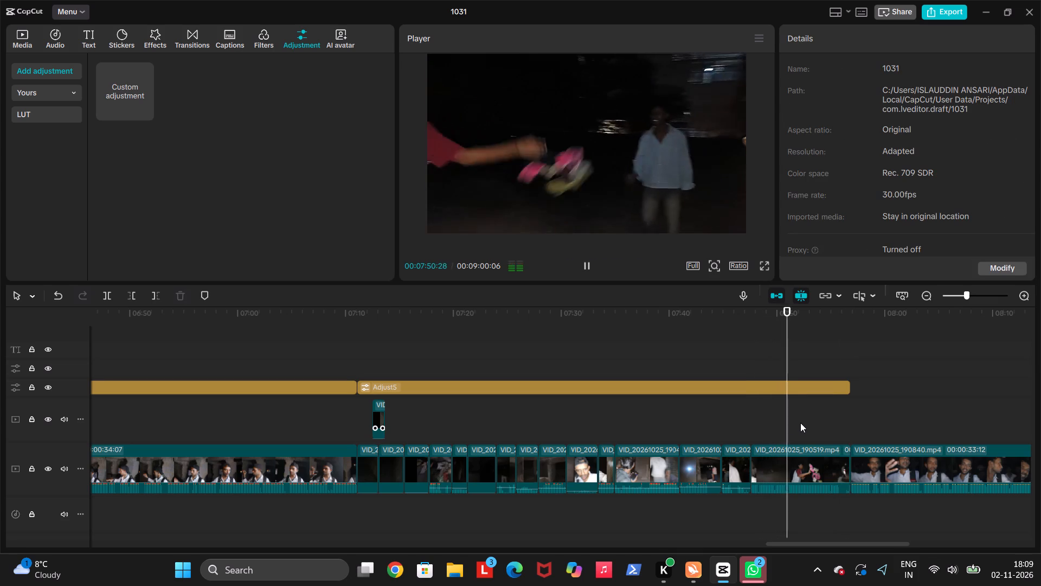
scroll(806, 418, "left", 1)
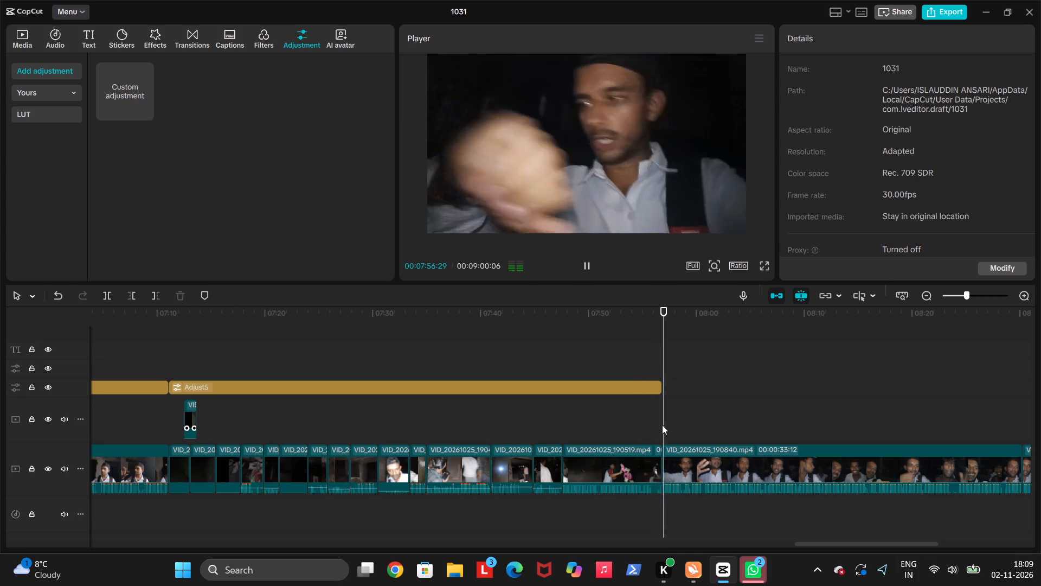
key("space")
Paste a copy of the Adjust5 layer at 07:56:25, over the start of the 33-second VID_20261025_190840 clip.
key("Up")
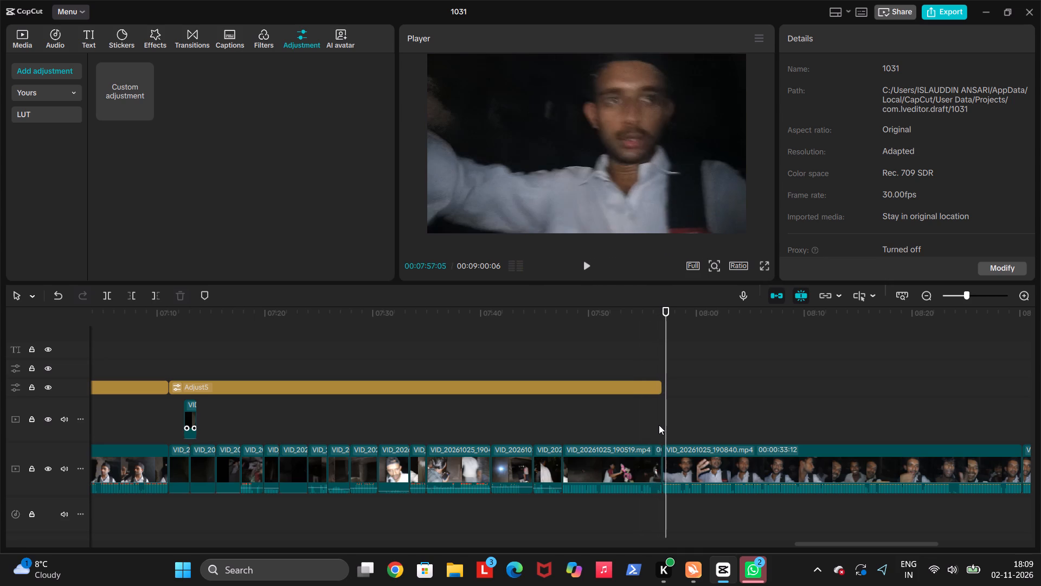
key("ctrl+v")
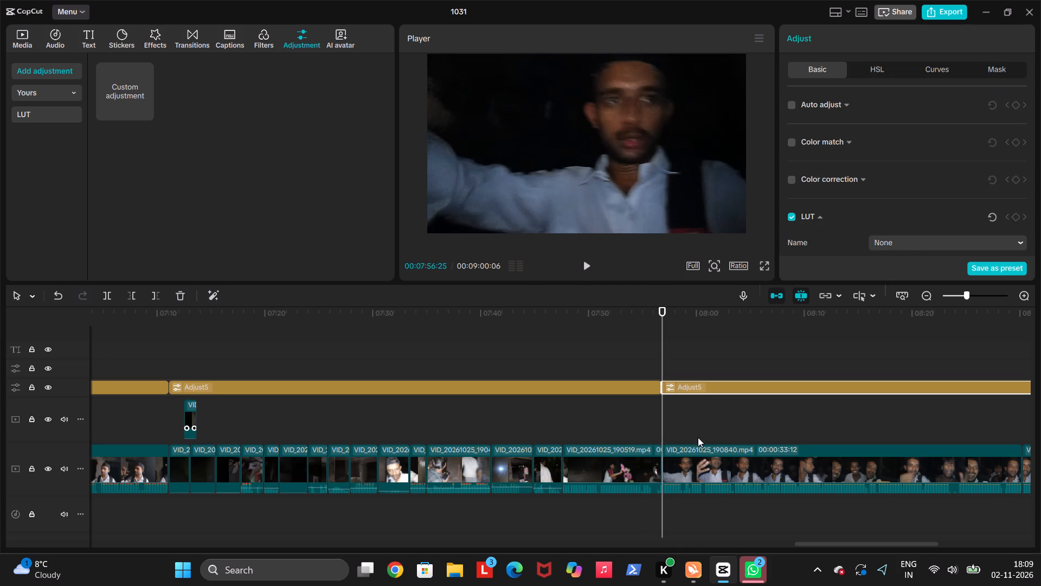
scroll(730, 396, "left", 1)
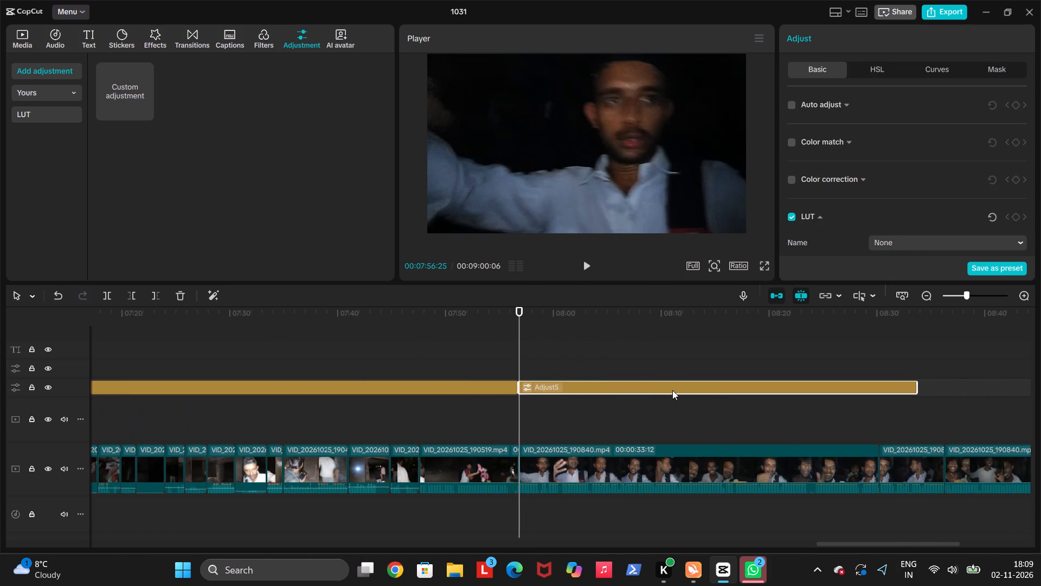
Set the pasted adjustment layer's temperature to -10, tint to -5 and saturation to 7.
left_click(672, 390)
scroll(672, 390, "left", 1)
scroll(839, 154, "down", 1)
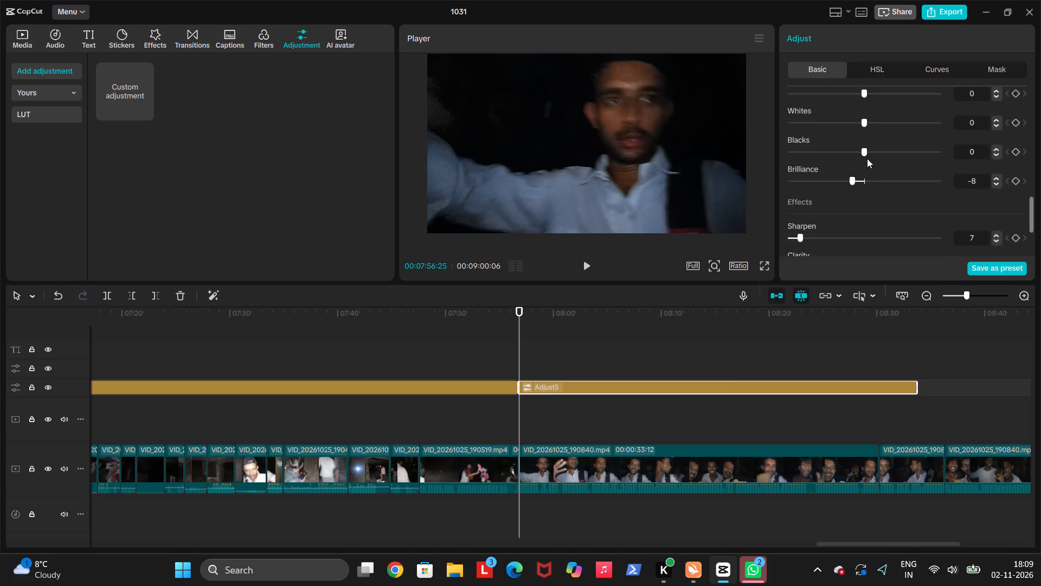
scroll(867, 158, "down", 1)
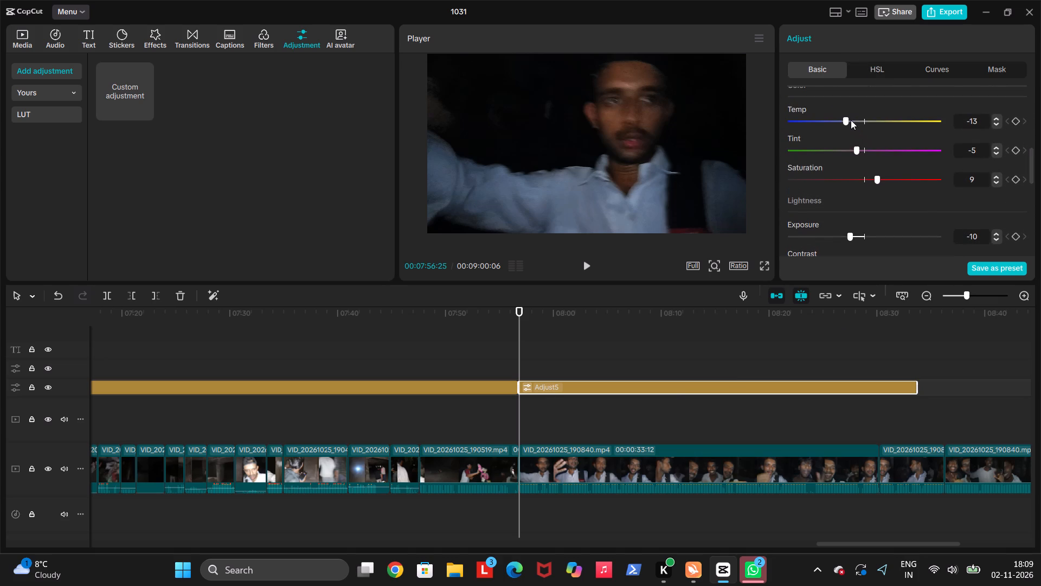
left_click(852, 120)
scroll(854, 122, "down", 1)
left_click(846, 119)
left_click(861, 155)
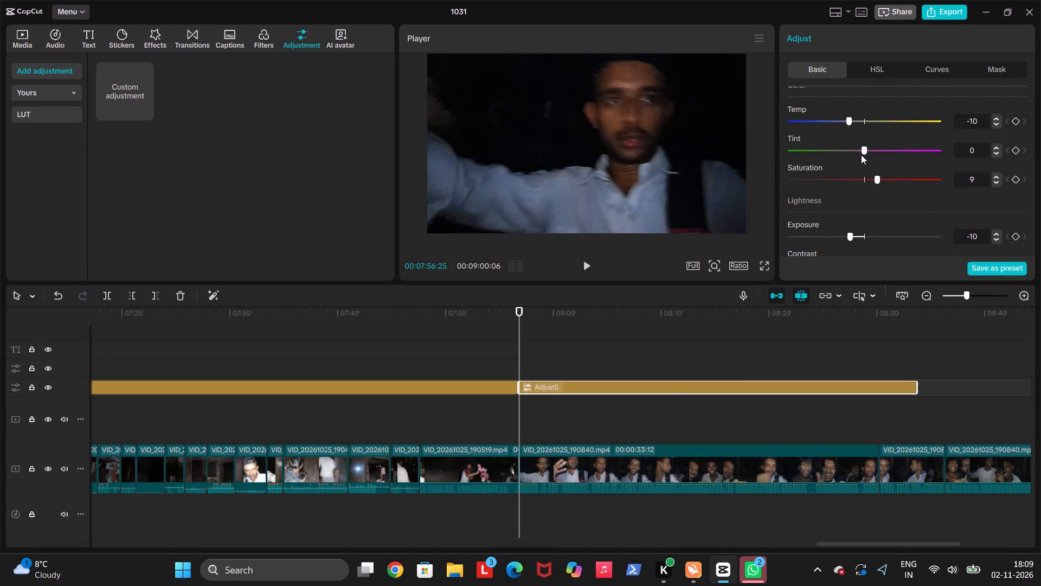
scroll(861, 158, "down", 1)
left_click(849, 149)
left_click(857, 149)
left_click(857, 149)
scroll(855, 149, "down", 1)
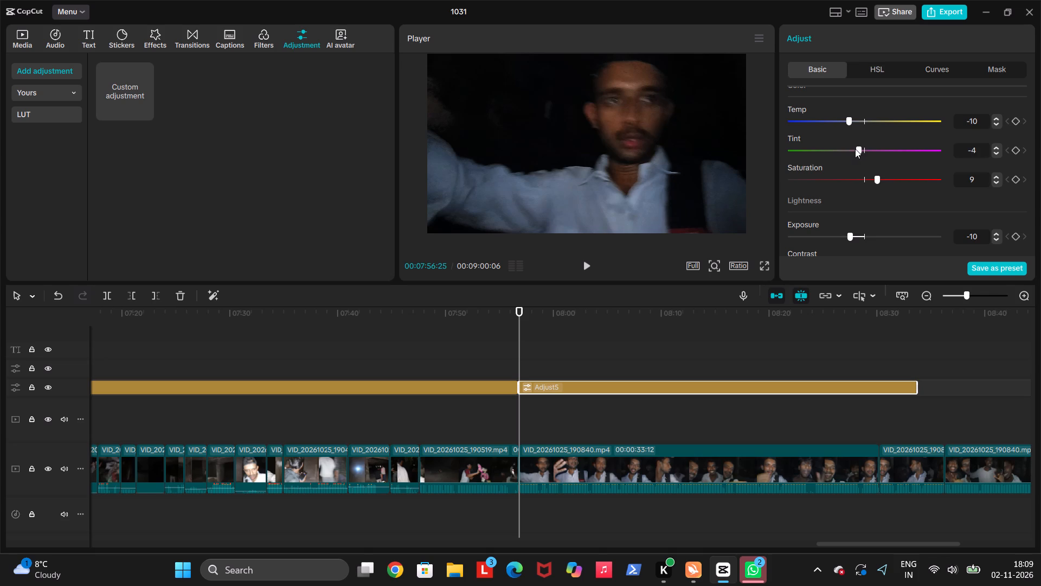
left_click(855, 149)
left_click(882, 177)
left_click(872, 179)
Set the pasted layer's exposure to -5 and fine-tune its negative brilliance.
scroll(856, 210, "down", 1)
left_click(837, 234)
scroll(837, 236, "down", 2)
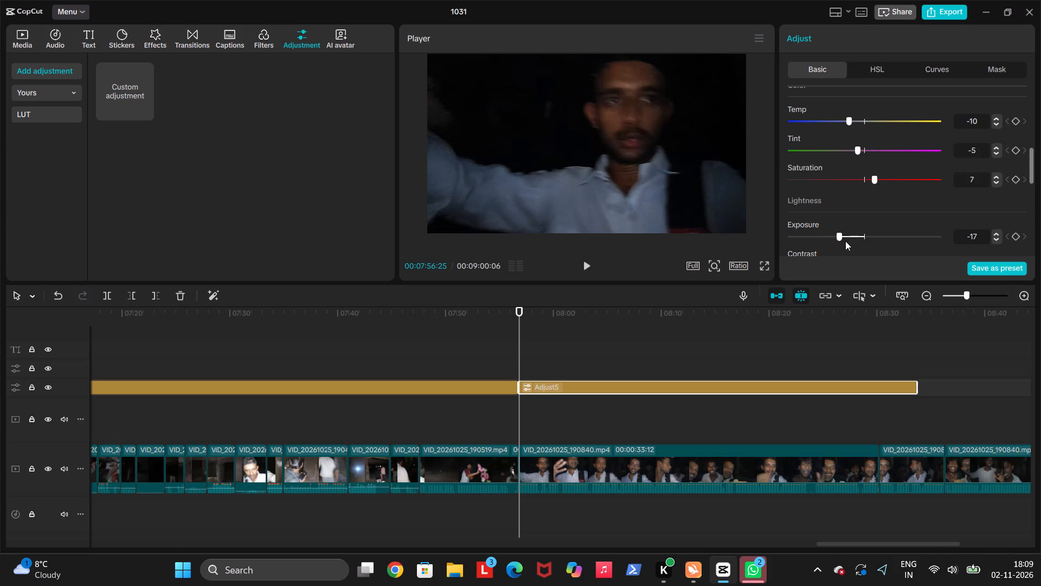
left_click(854, 237)
scroll(854, 237, "down", 1)
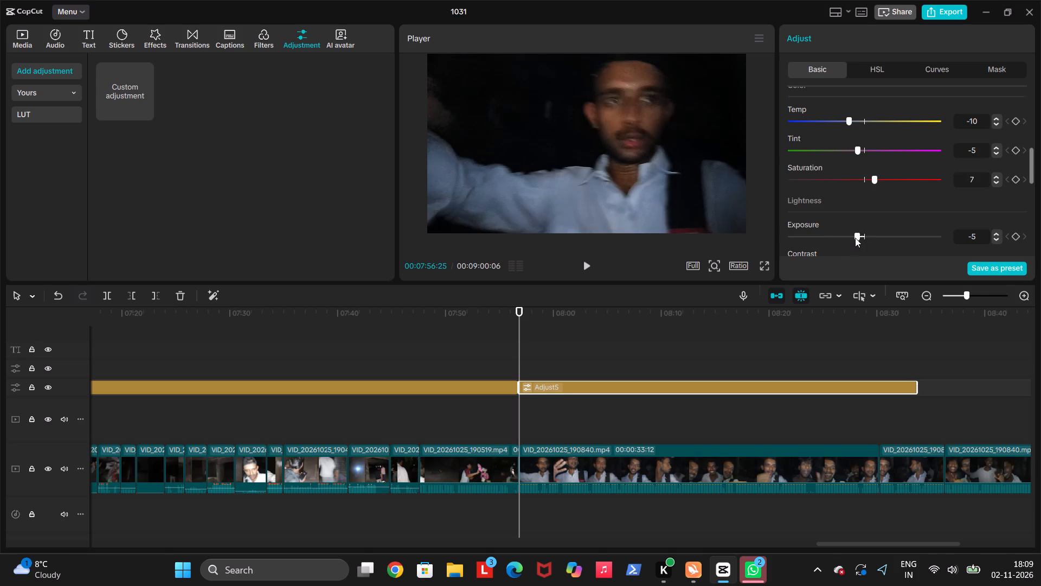
scroll(855, 238, "down", 1)
left_click(847, 187)
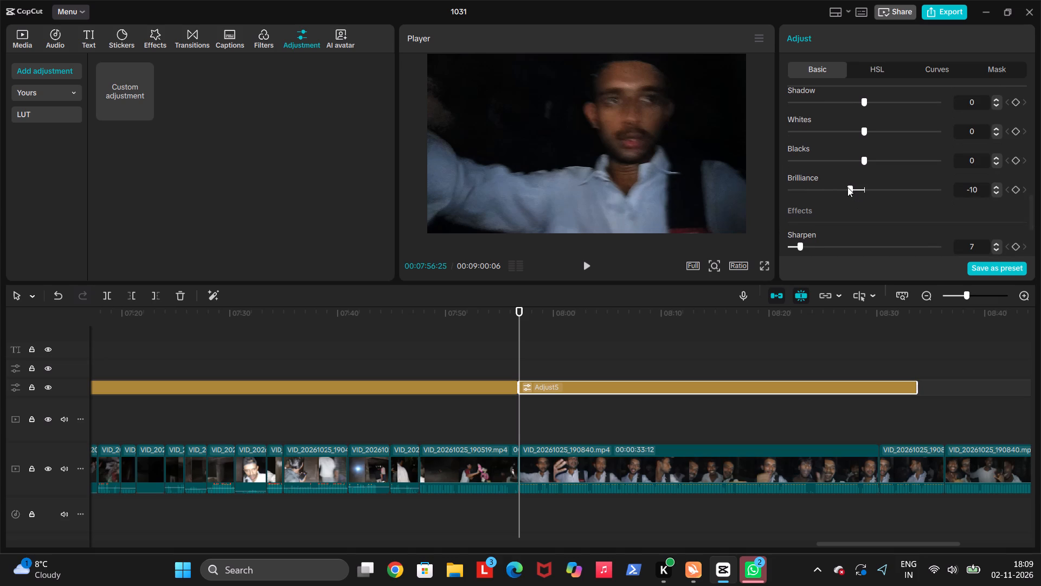
scroll(847, 187, "down", 1)
left_click(853, 189)
Set the pasted adjustment layer's clarity to 36.
scroll(844, 218, "down", 1)
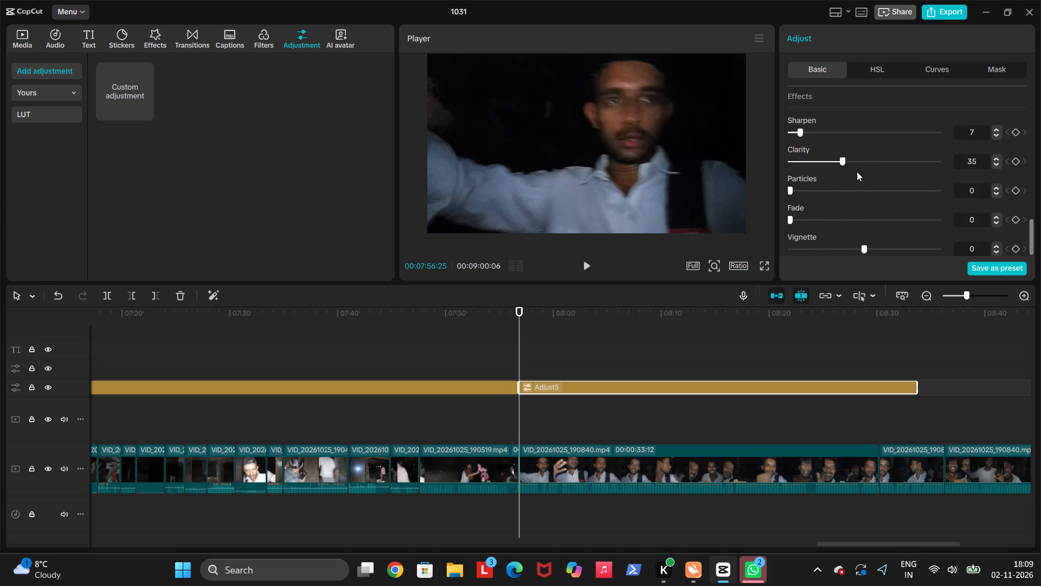
scroll(857, 168, "down", 1)
left_click(858, 162)
scroll(858, 163, "down", 1)
left_click(840, 163)
scroll(603, 396, "down", 1)
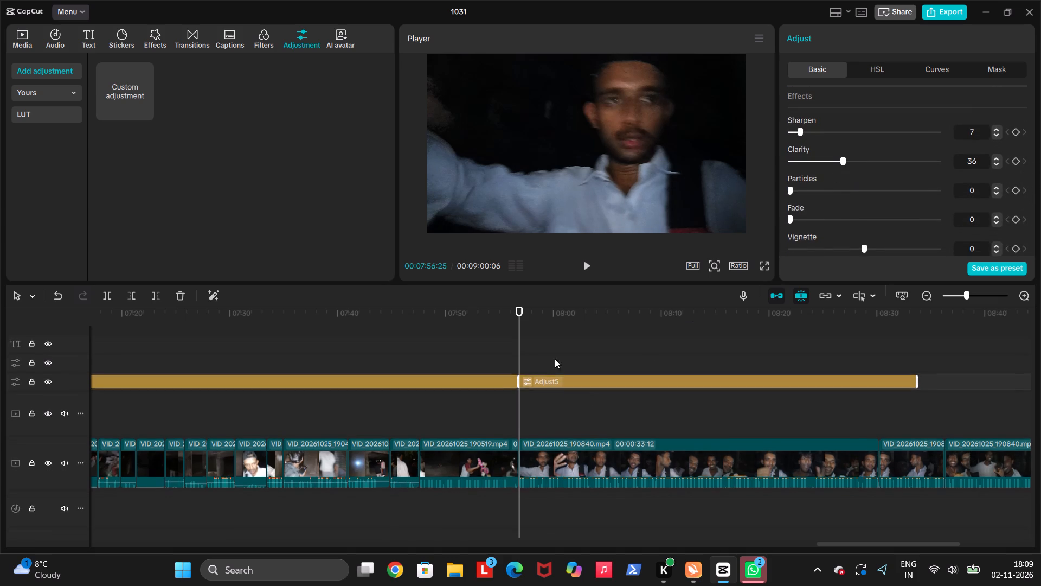
Scrub the newly graded footage between about 08:00 and 08:28 and briefly play around 08:03 to examine the grade.
left_click(553, 352)
scroll(556, 350, "down", 1)
left_click(568, 346)
scroll(589, 345, "up", 1)
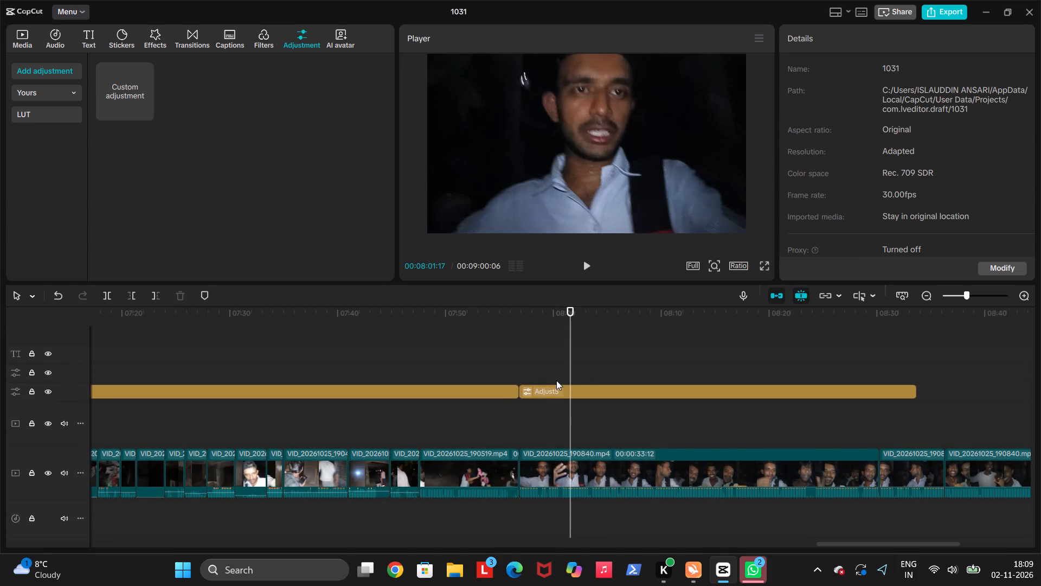
scroll(556, 380, "up", 1)
left_click(535, 368)
left_click_drag(536, 361, 586, 367)
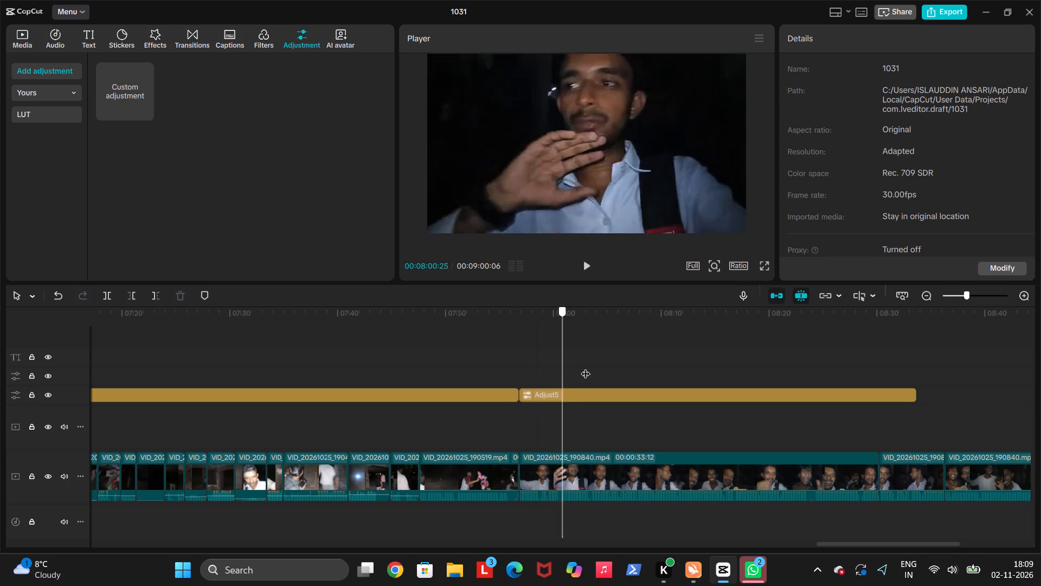
left_click_drag(586, 367, 702, 379)
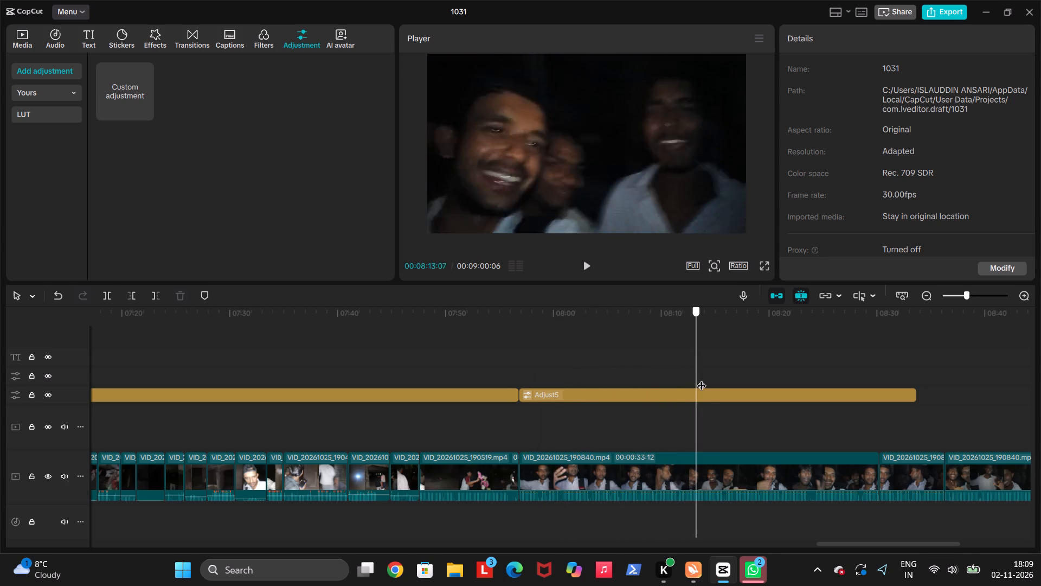
left_click_drag(702, 379, 838, 394)
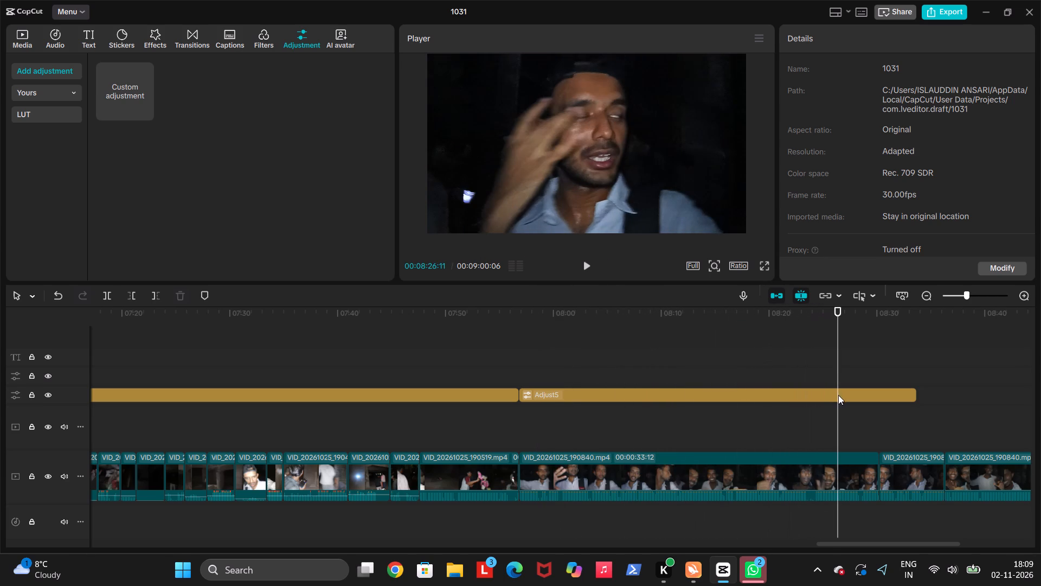
scroll(836, 395, "left", 1)
left_click(548, 374)
scroll(548, 374, "left", 1)
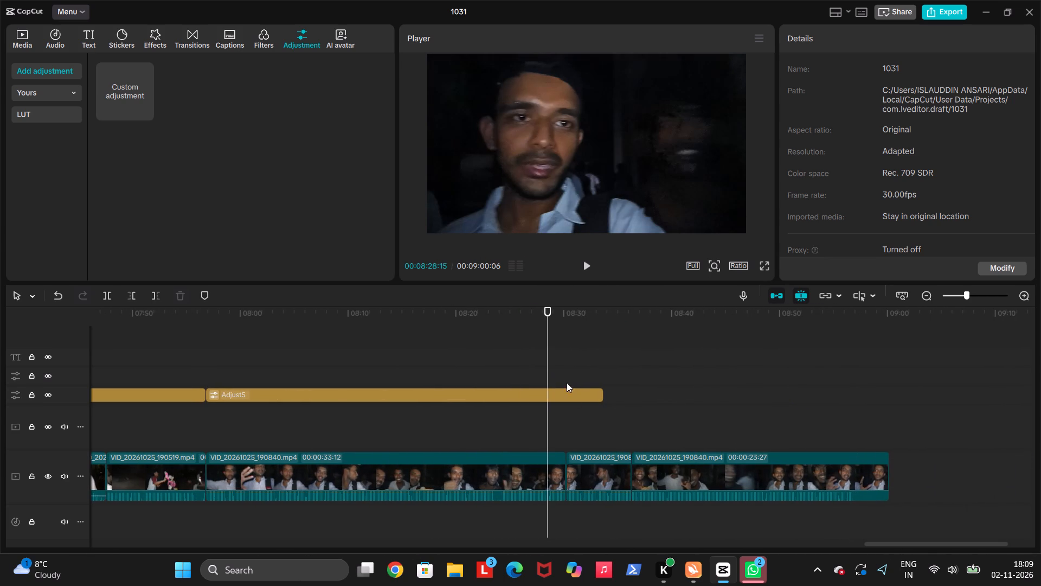
scroll(501, 366, "right", 1)
left_click(462, 360)
left_click(467, 370)
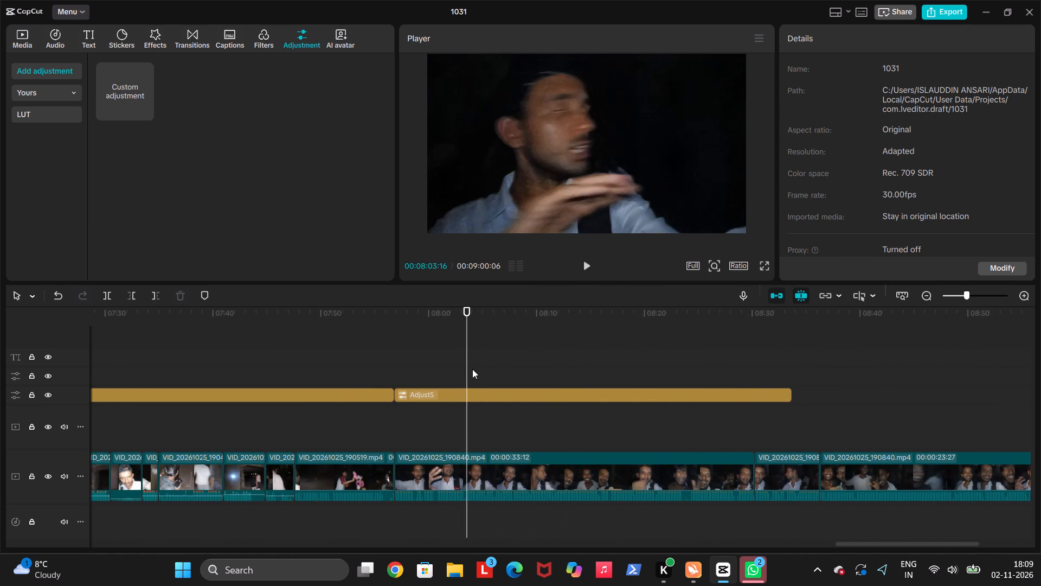
scroll(496, 380, "right", 1)
key("space")
key("space")
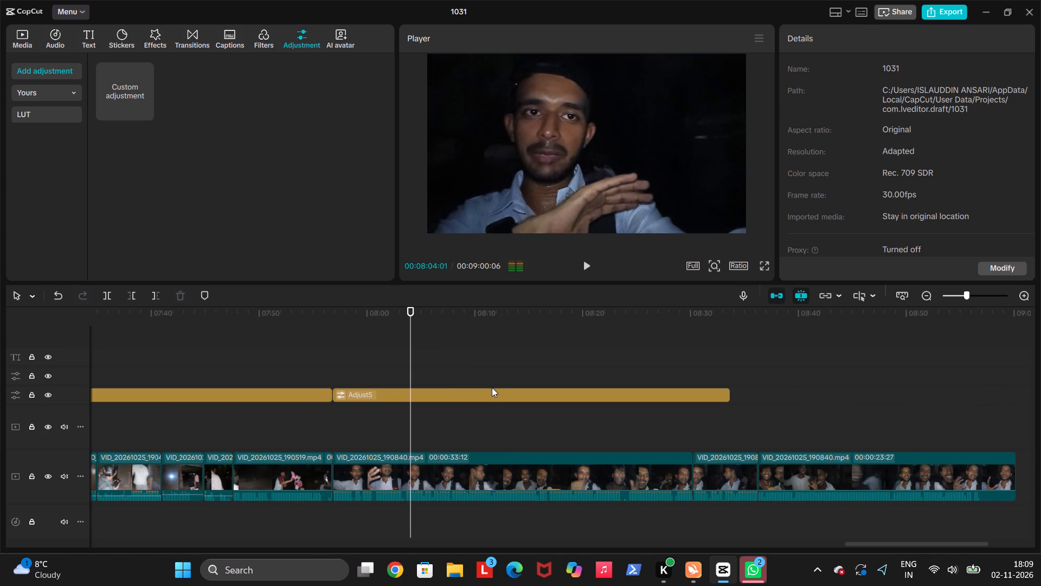
Set both the sharpen and clarity of the adjustment layer over the last scene to 0.
left_click(493, 391)
scroll(805, 277, "down", 2)
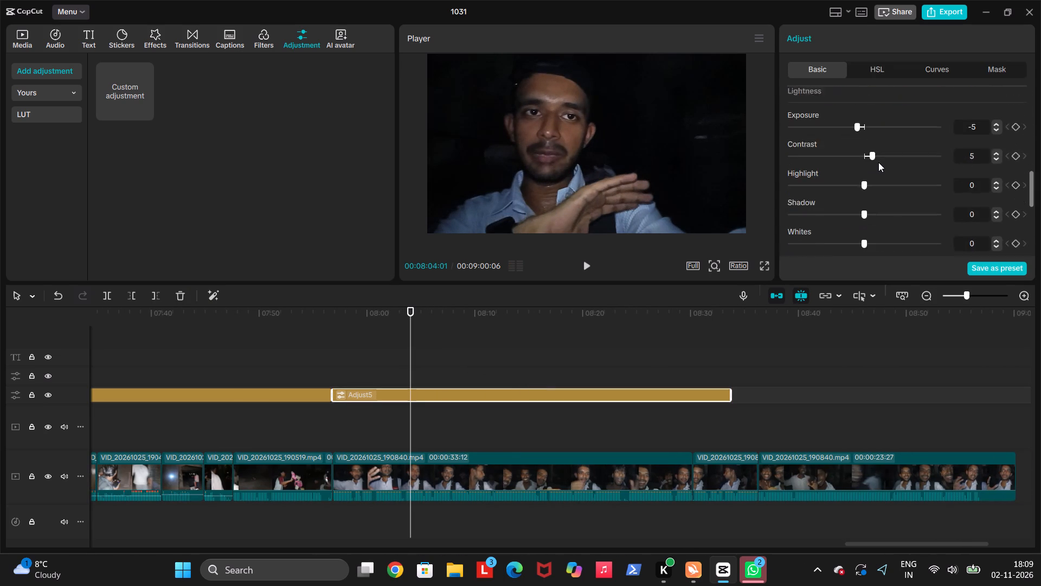
scroll(878, 162, "down", 1)
left_click(793, 189)
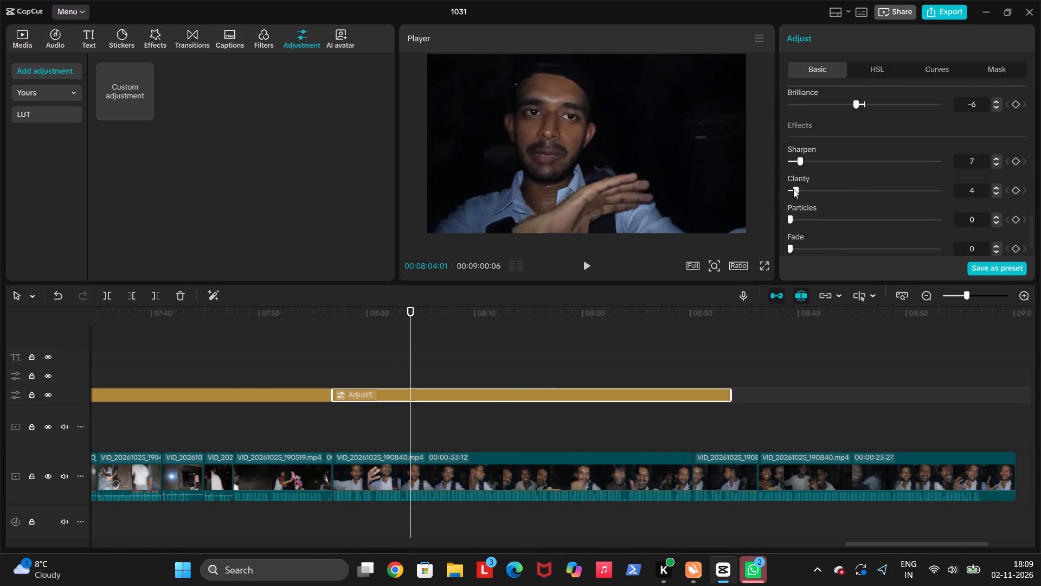
left_click_drag(793, 189, 749, 194)
left_click_drag(799, 162, 761, 164)
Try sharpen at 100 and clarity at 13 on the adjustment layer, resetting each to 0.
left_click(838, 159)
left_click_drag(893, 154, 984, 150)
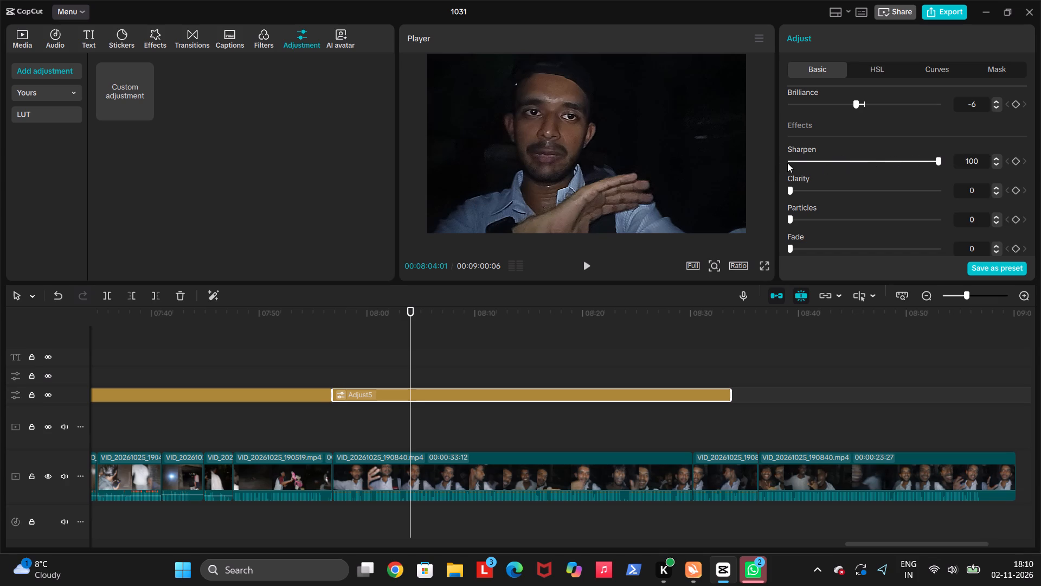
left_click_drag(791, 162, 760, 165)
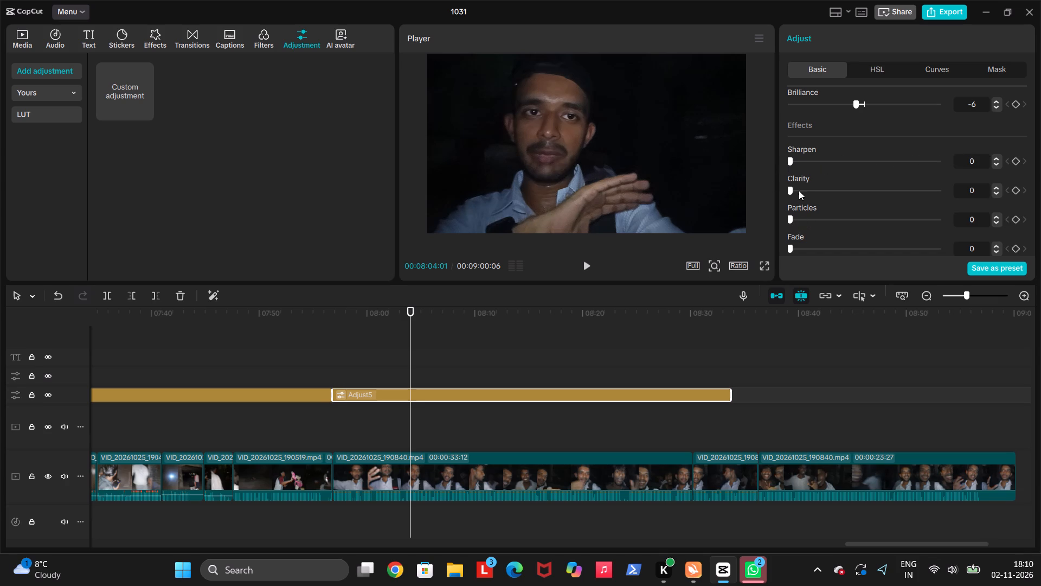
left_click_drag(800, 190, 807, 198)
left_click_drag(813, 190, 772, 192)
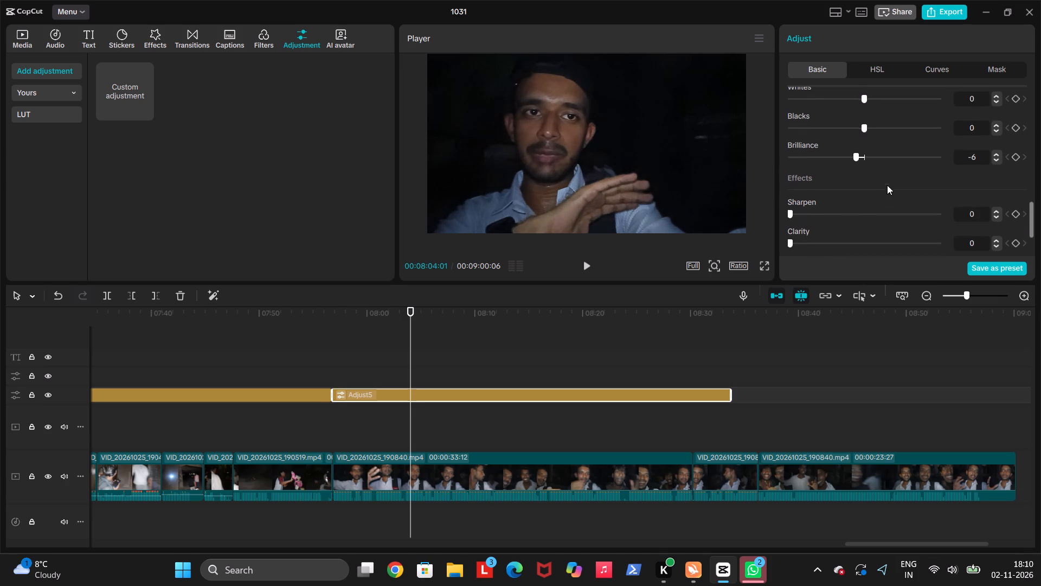
Raise the adjustment layer's brilliance to 11, checking the grade on the footage between about 08:03 and 08:18.
left_click(861, 178)
left_click_drag(879, 177, 902, 174)
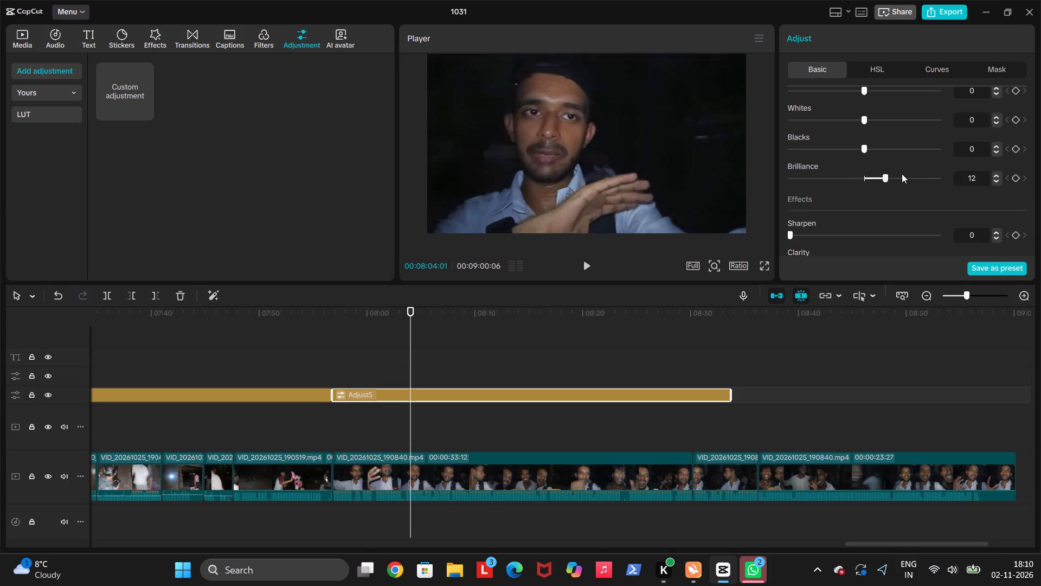
left_click_drag(902, 174, 890, 169)
left_click(448, 373)
left_click_drag(448, 371, 568, 367)
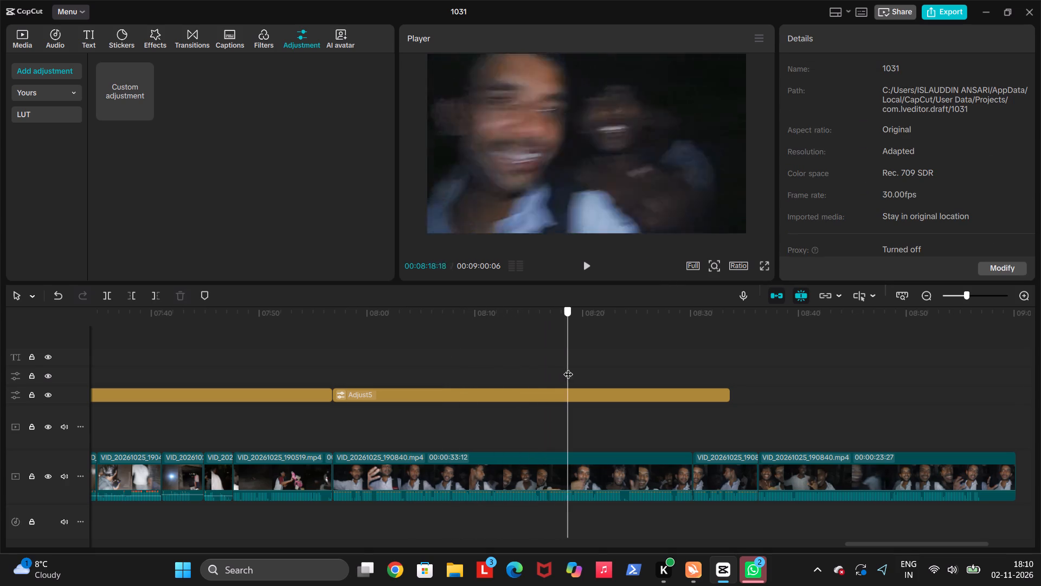
left_click_drag(568, 367, 403, 363)
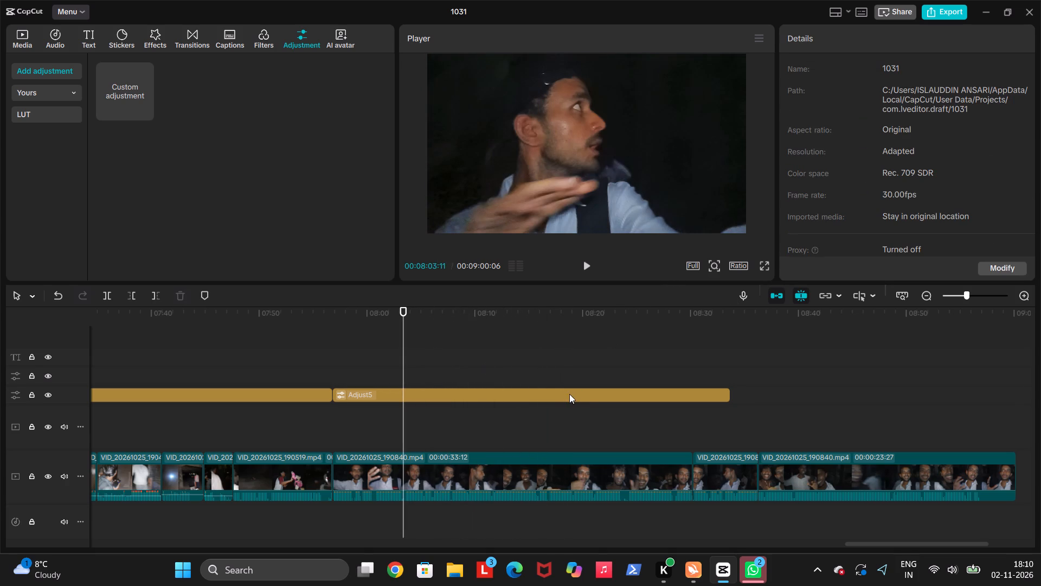
left_click(561, 394)
scroll(860, 195, "down", 1)
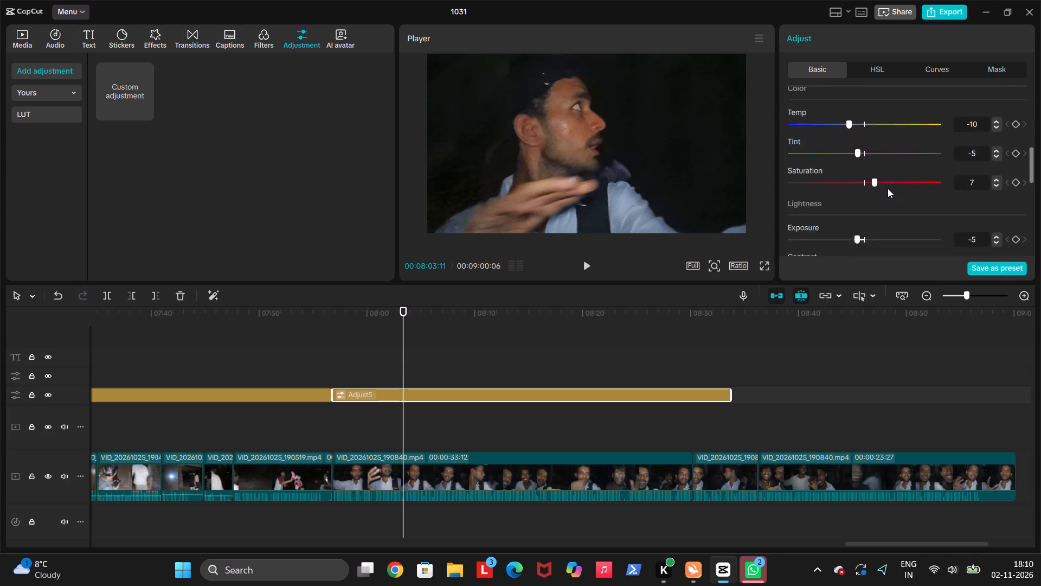
scroll(888, 188, "down", 1)
scroll(888, 189, "up", 2)
left_click(878, 197)
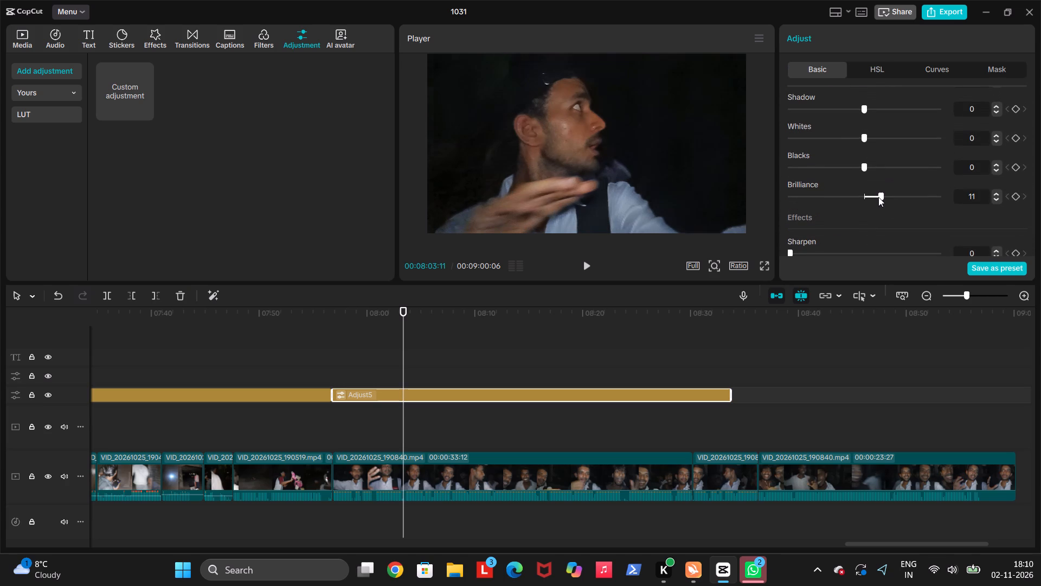
Lower the last adjustment layer's exposure slightly.
scroll(878, 198, "up", 1)
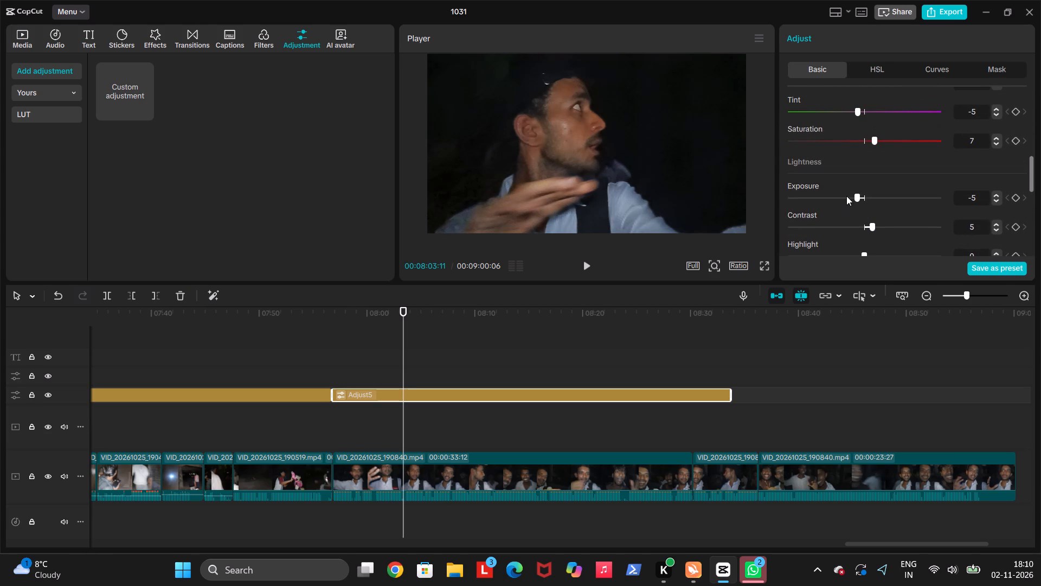
left_click(846, 196)
scroll(846, 196, "up", 1)
left_click(852, 196)
scroll(852, 196, "up", 1)
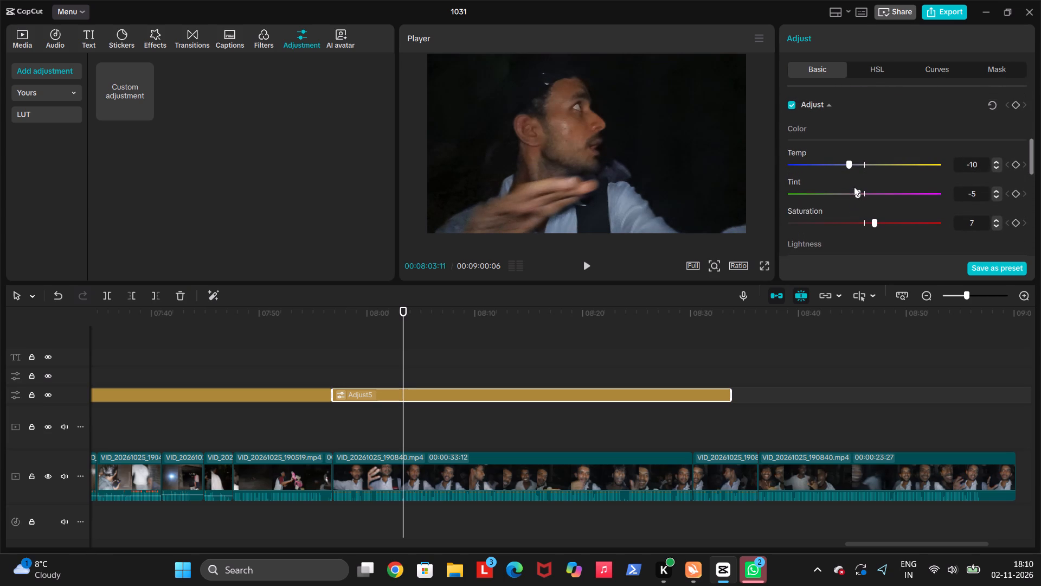
scroll(854, 187, "up", 1)
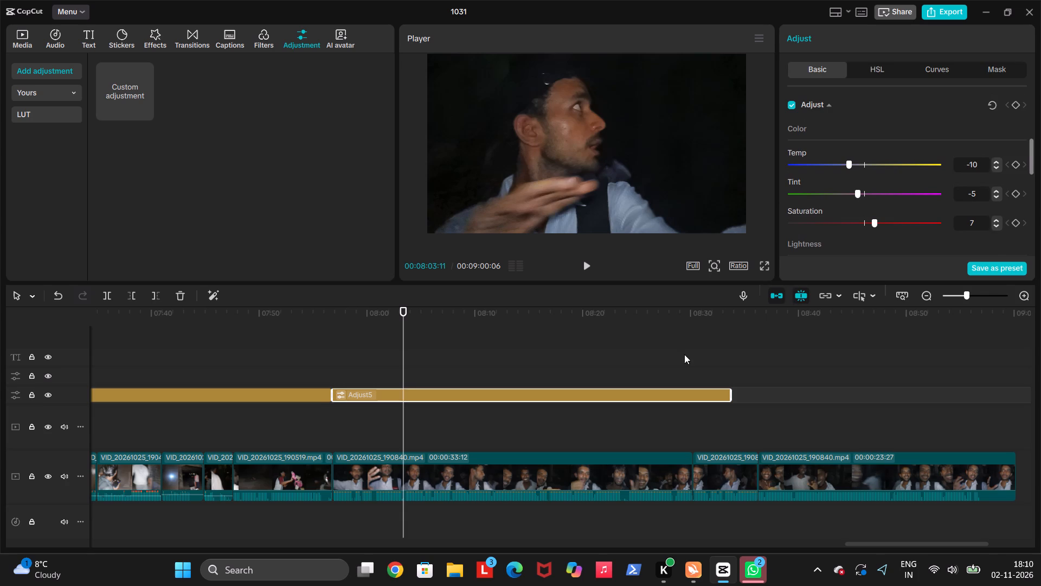
Extend the last adjustment layer over the remaining clips so it ends with the final clip at 09:00:06.
left_click(684, 355)
left_click(719, 396)
left_click_drag(733, 392, 940, 411)
scroll(924, 411, "left", 1)
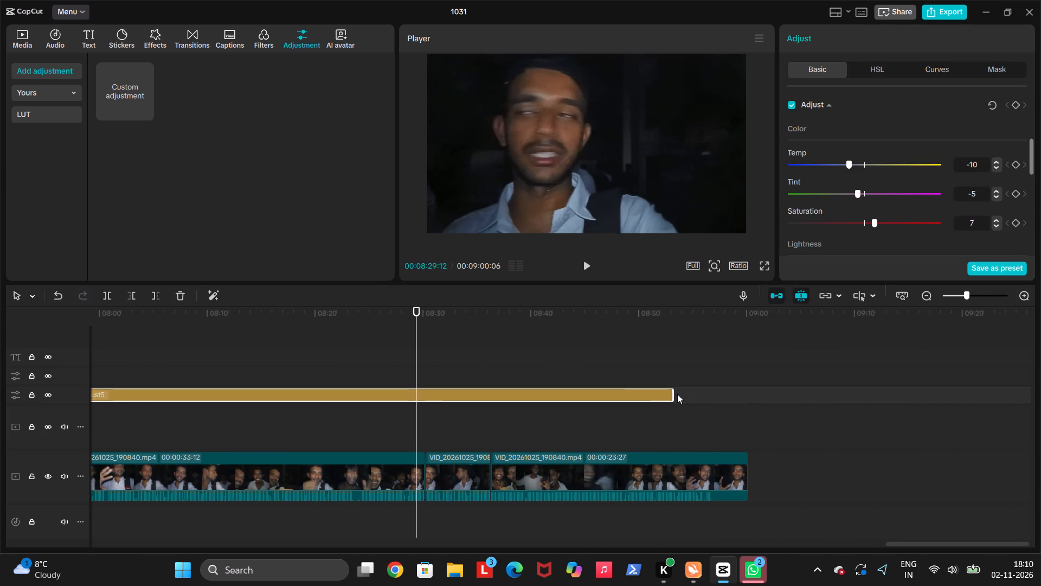
left_click_drag(675, 394, 764, 408)
left_click_drag(764, 408, 756, 409)
scroll(756, 409, "left", 1)
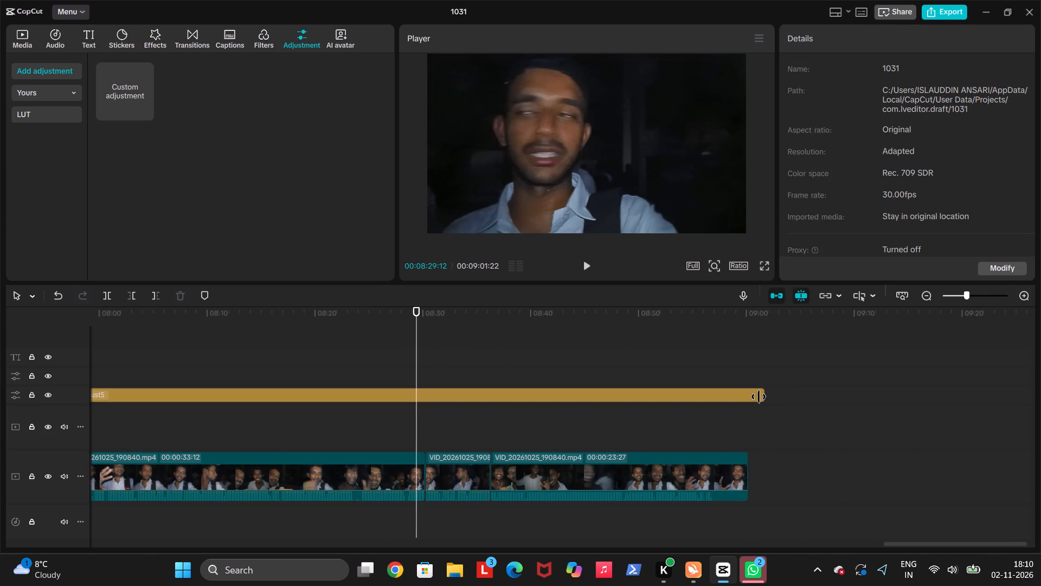
left_click(759, 397)
scroll(759, 397, "left", 1)
left_click_drag(767, 396, 755, 395)
left_click(755, 394)
scroll(755, 394, "left", 1)
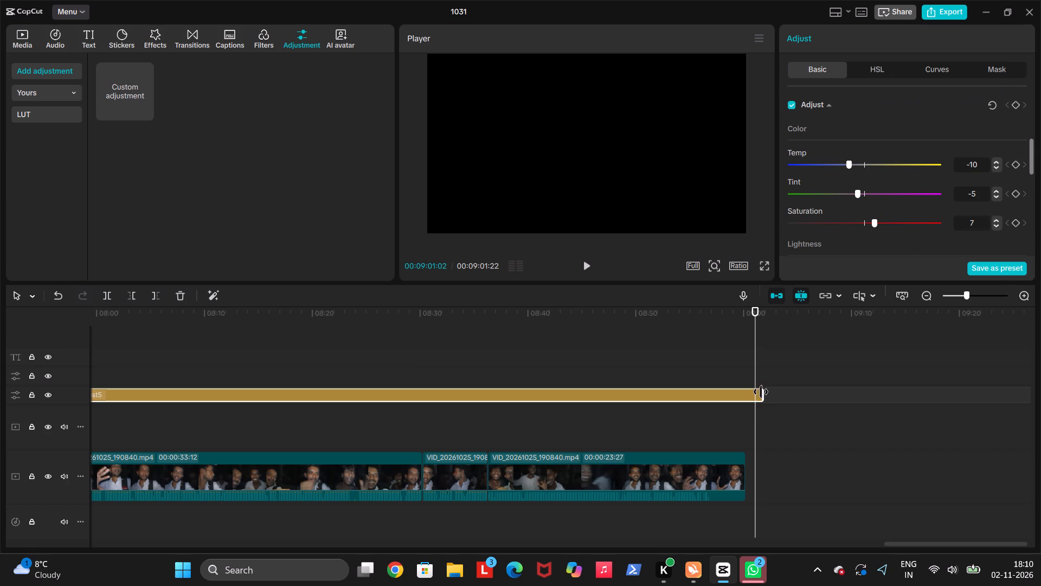
scroll(762, 392, "left", 1)
left_click_drag(762, 392, 746, 392)
scroll(755, 392, "left", 2)
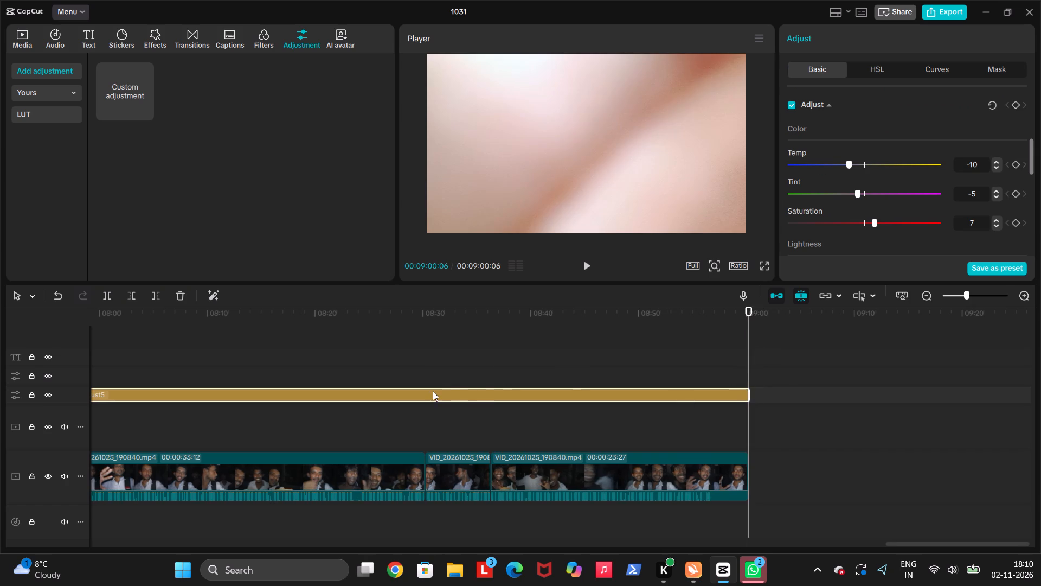
Add the black screenshot image from the project media after the final clip at 09:00:06.
left_click(32, 36)
scroll(193, 203, "down", 2)
scroll(247, 194, "down", 7)
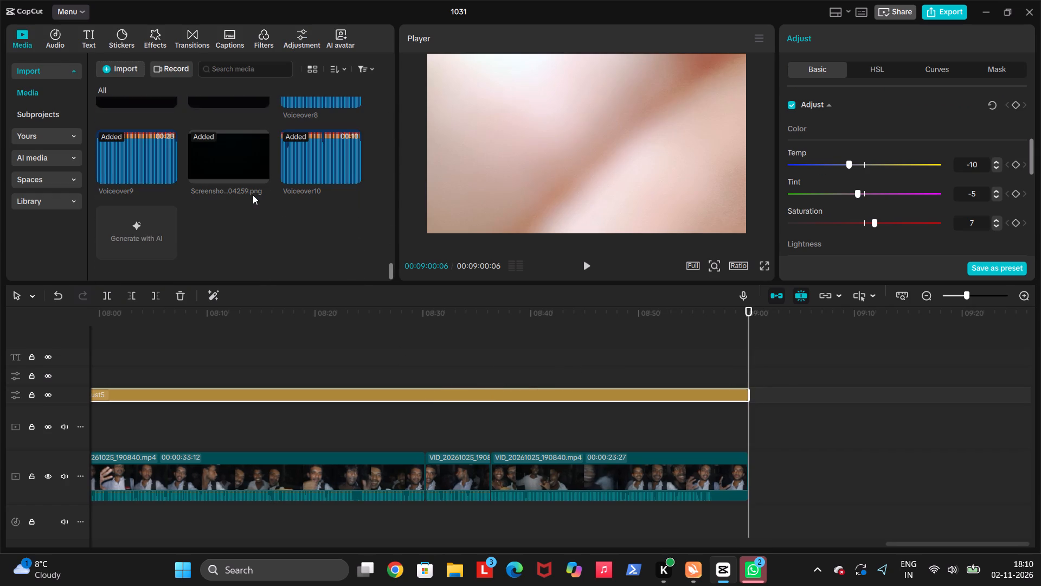
scroll(253, 195, "down", 2)
left_click(259, 180)
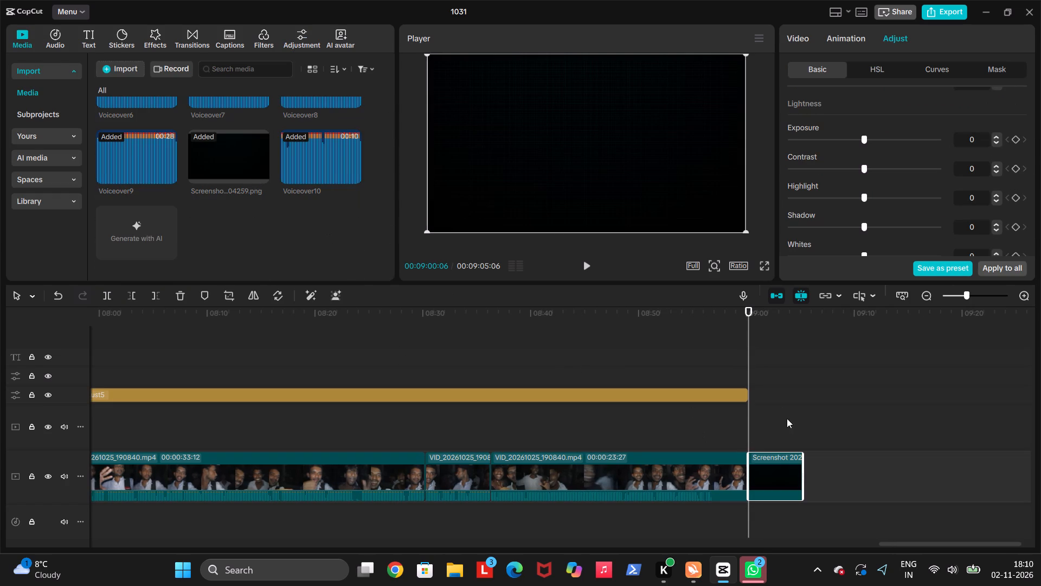
Look over the timeline back to the opening, examining its clips, adjustment layers and audio tracks.
scroll(761, 425, "right", 4)
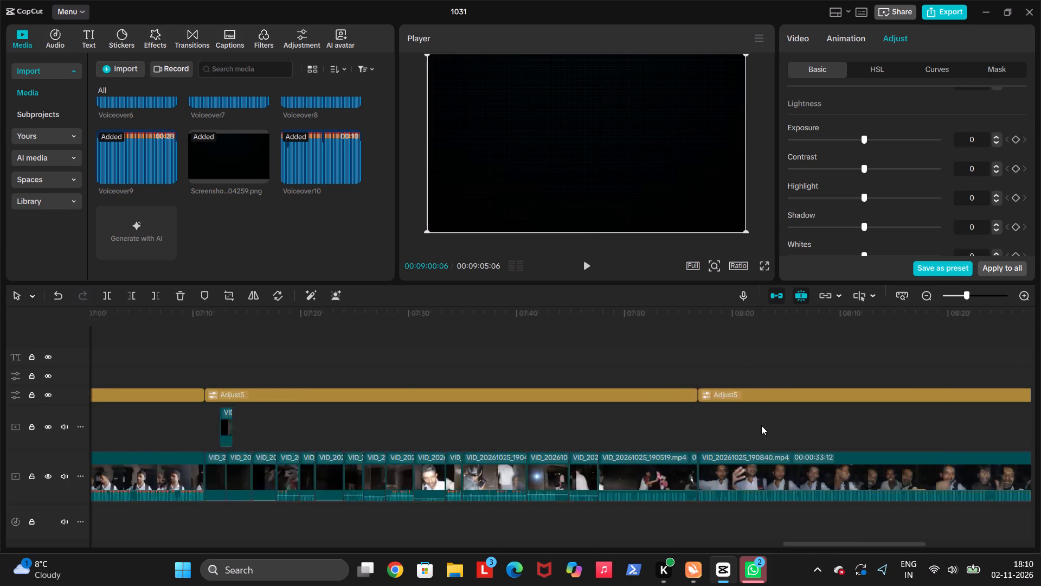
scroll(761, 425, "right", 12)
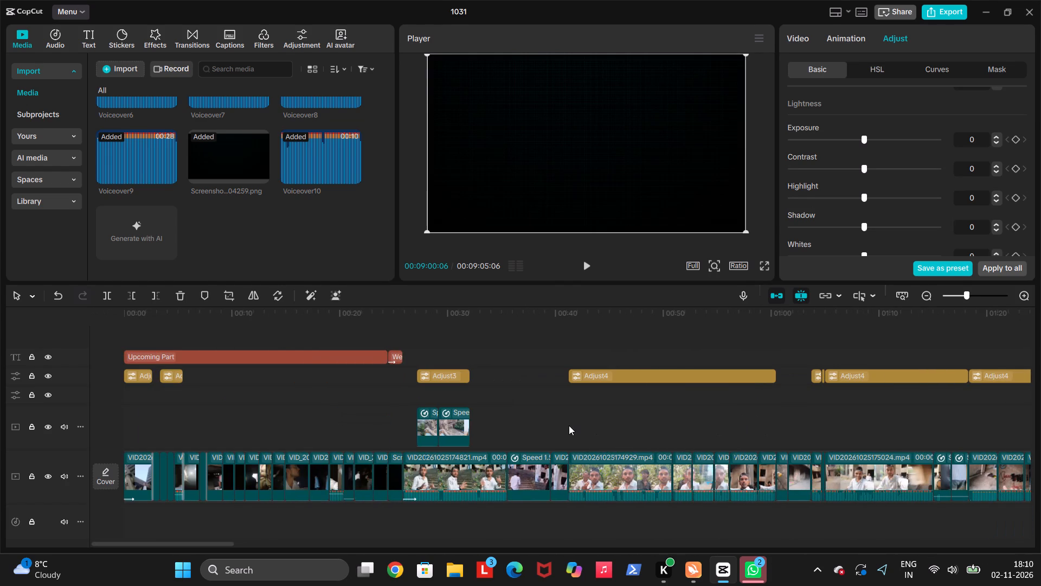
scroll(569, 425, "right", 1)
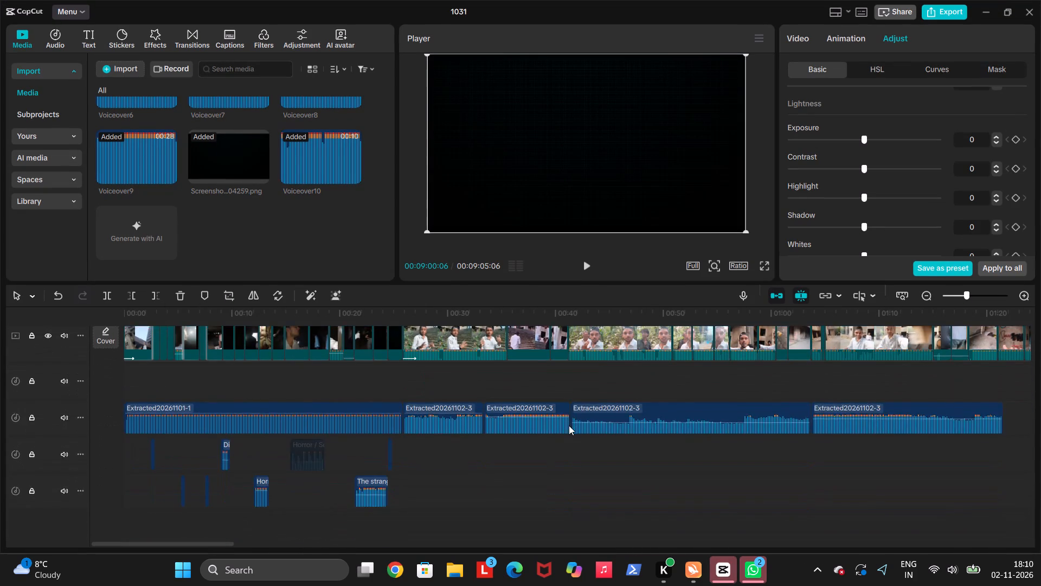
scroll(569, 425, "right", 1)
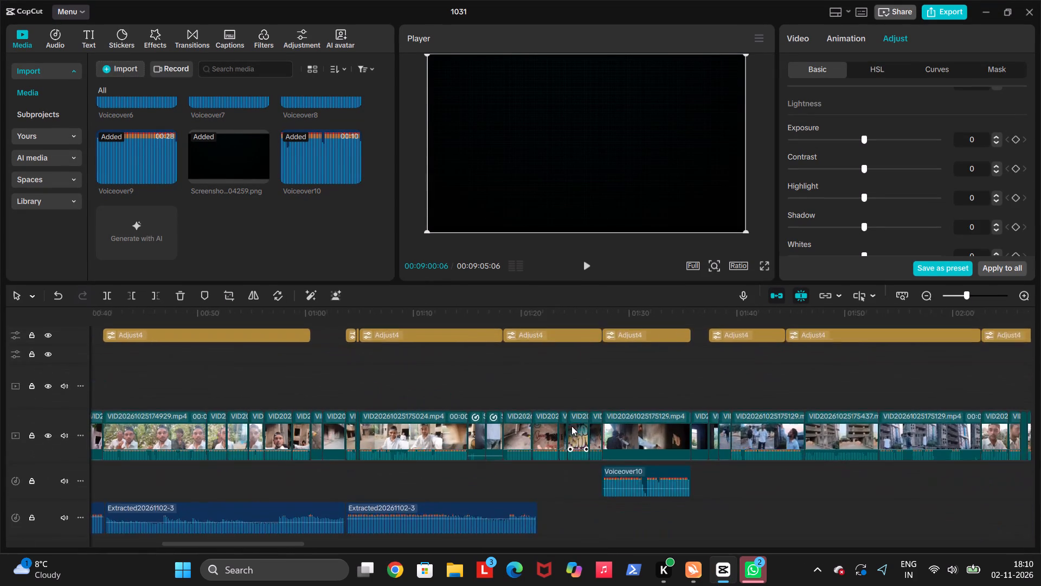
scroll(571, 426, "right", 1)
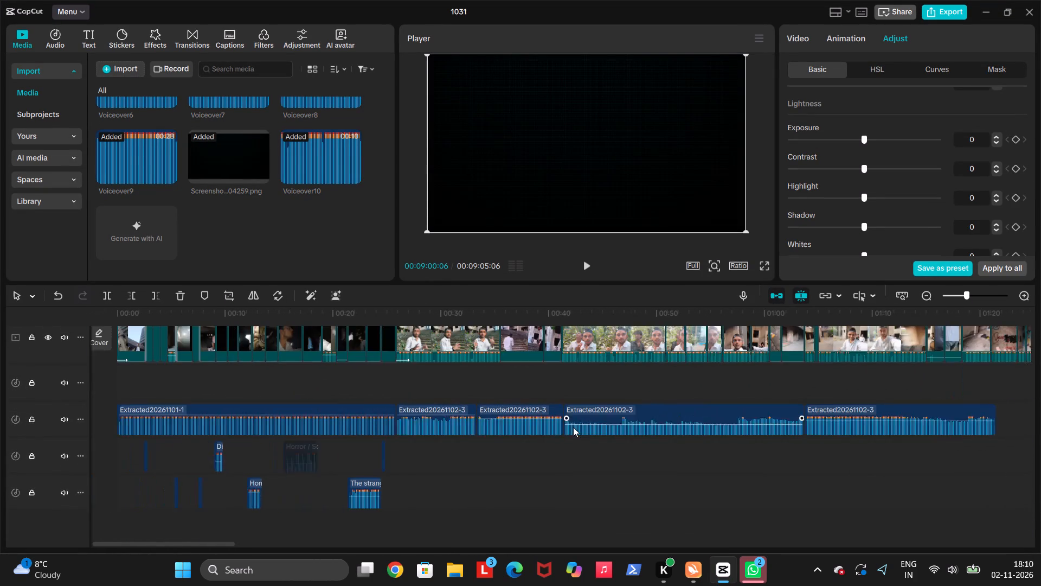
scroll(573, 427, "right", 1)
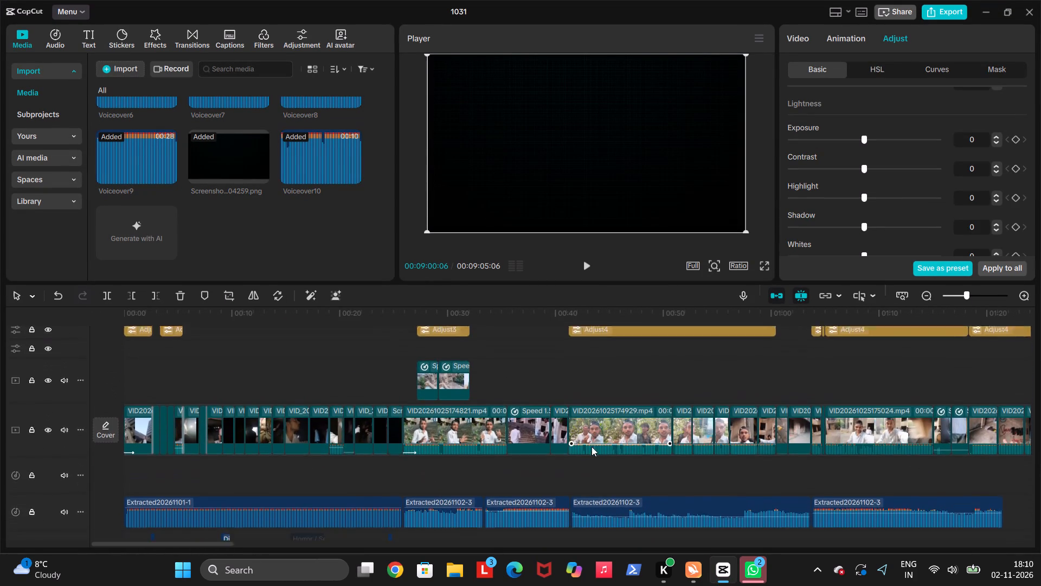
scroll(592, 447, "right", 1)
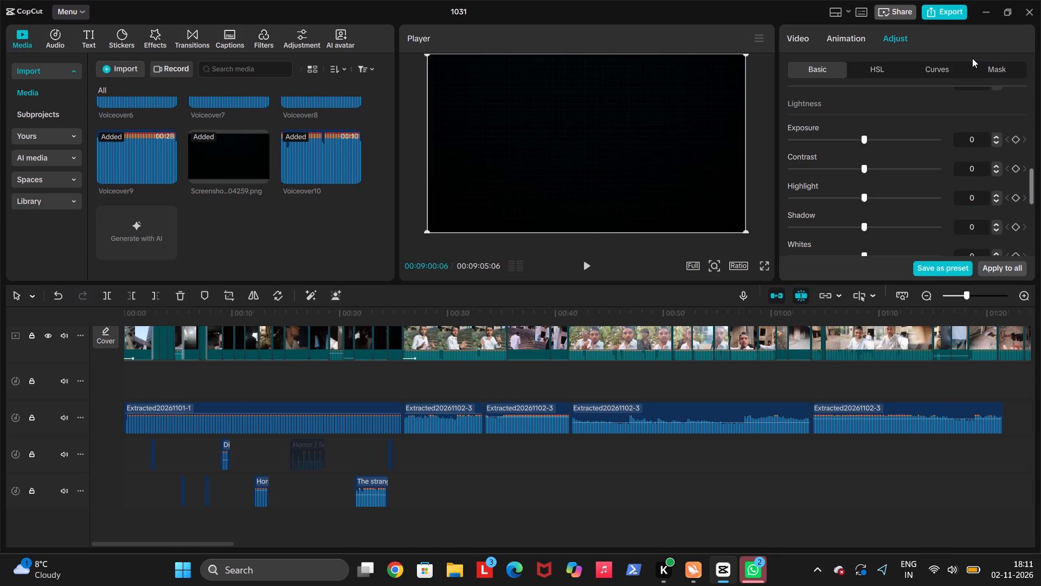
Close the 1031 project window.
left_click(1027, 3)
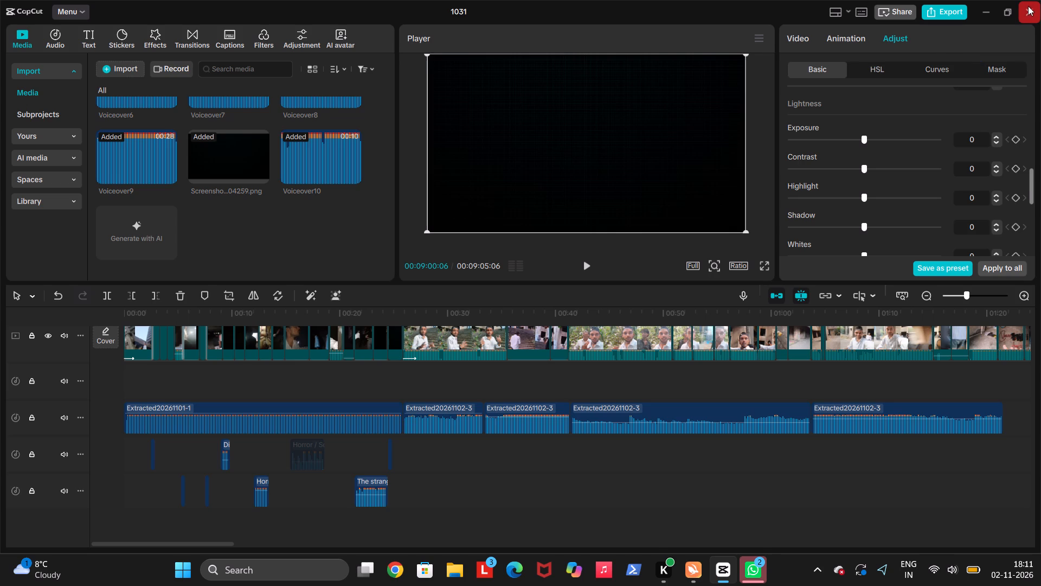